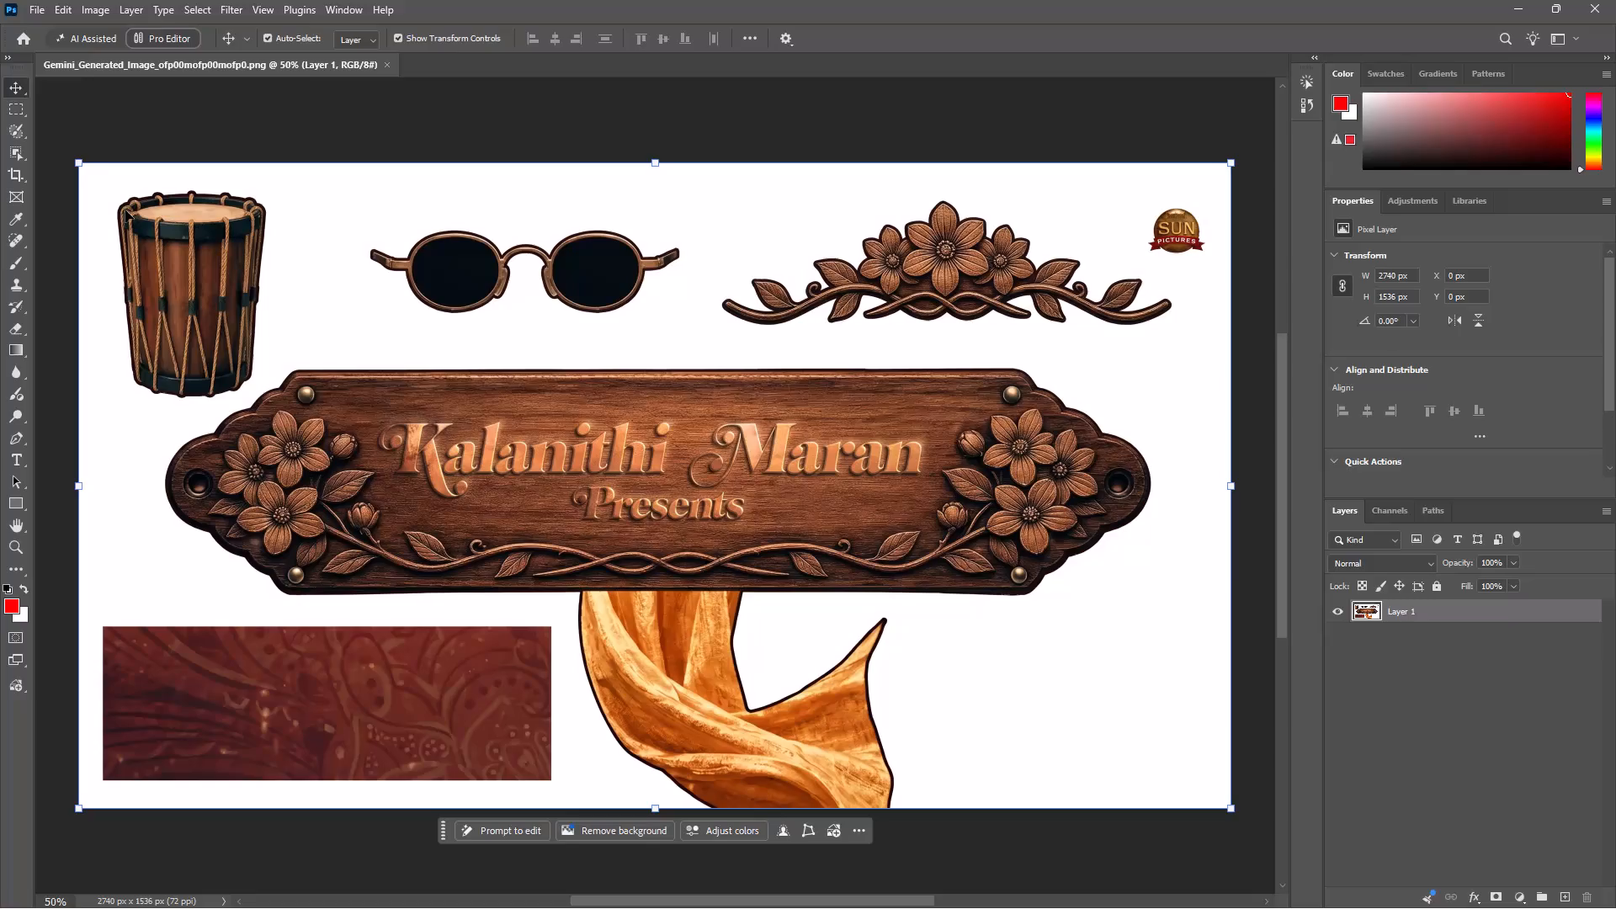
Run an automatic subject selection on the asset sheet in Layer 1.
click(200, 8)
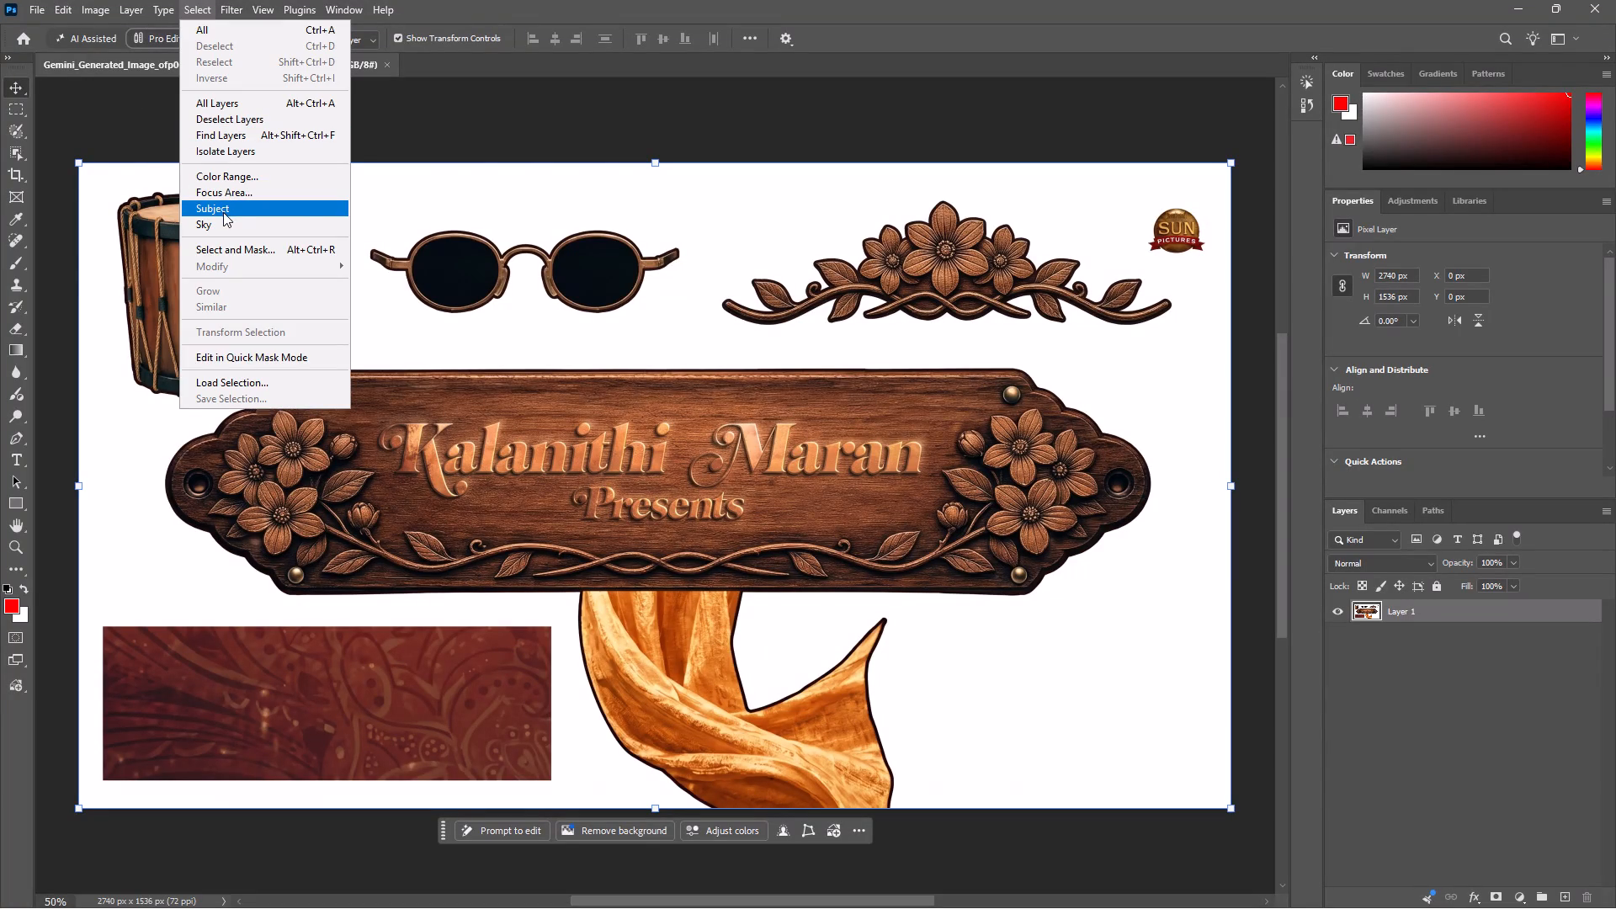
click(227, 205)
Switch to After Effects and dismiss the duplicate-effects notice.
key(alt+Tab)
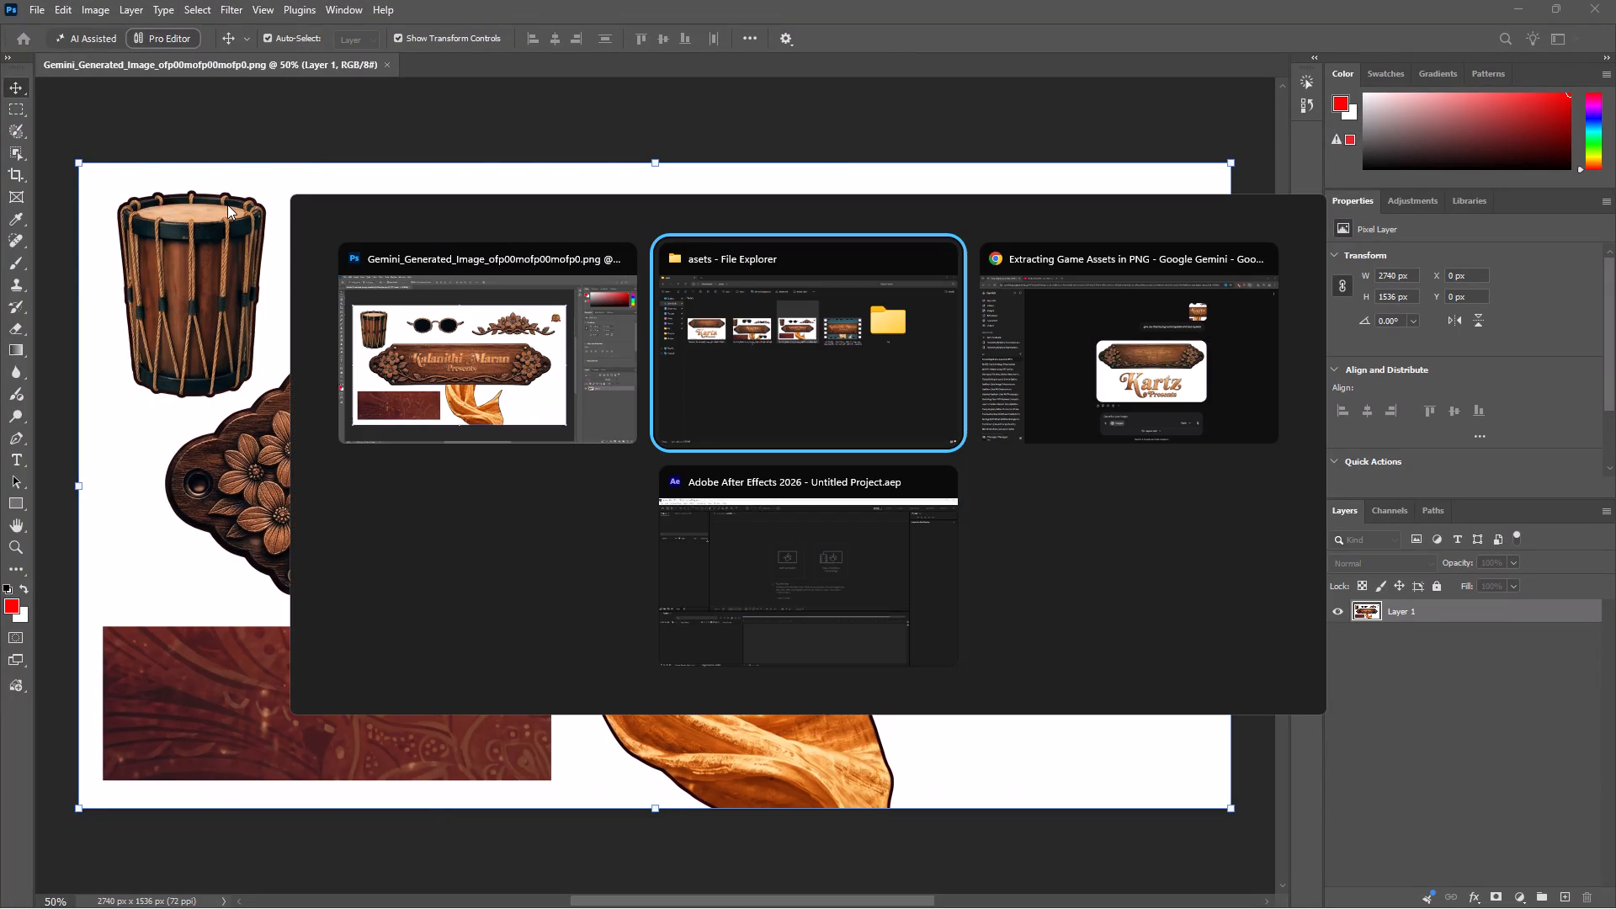
key(alt+Tab)
key(alt+Tab)
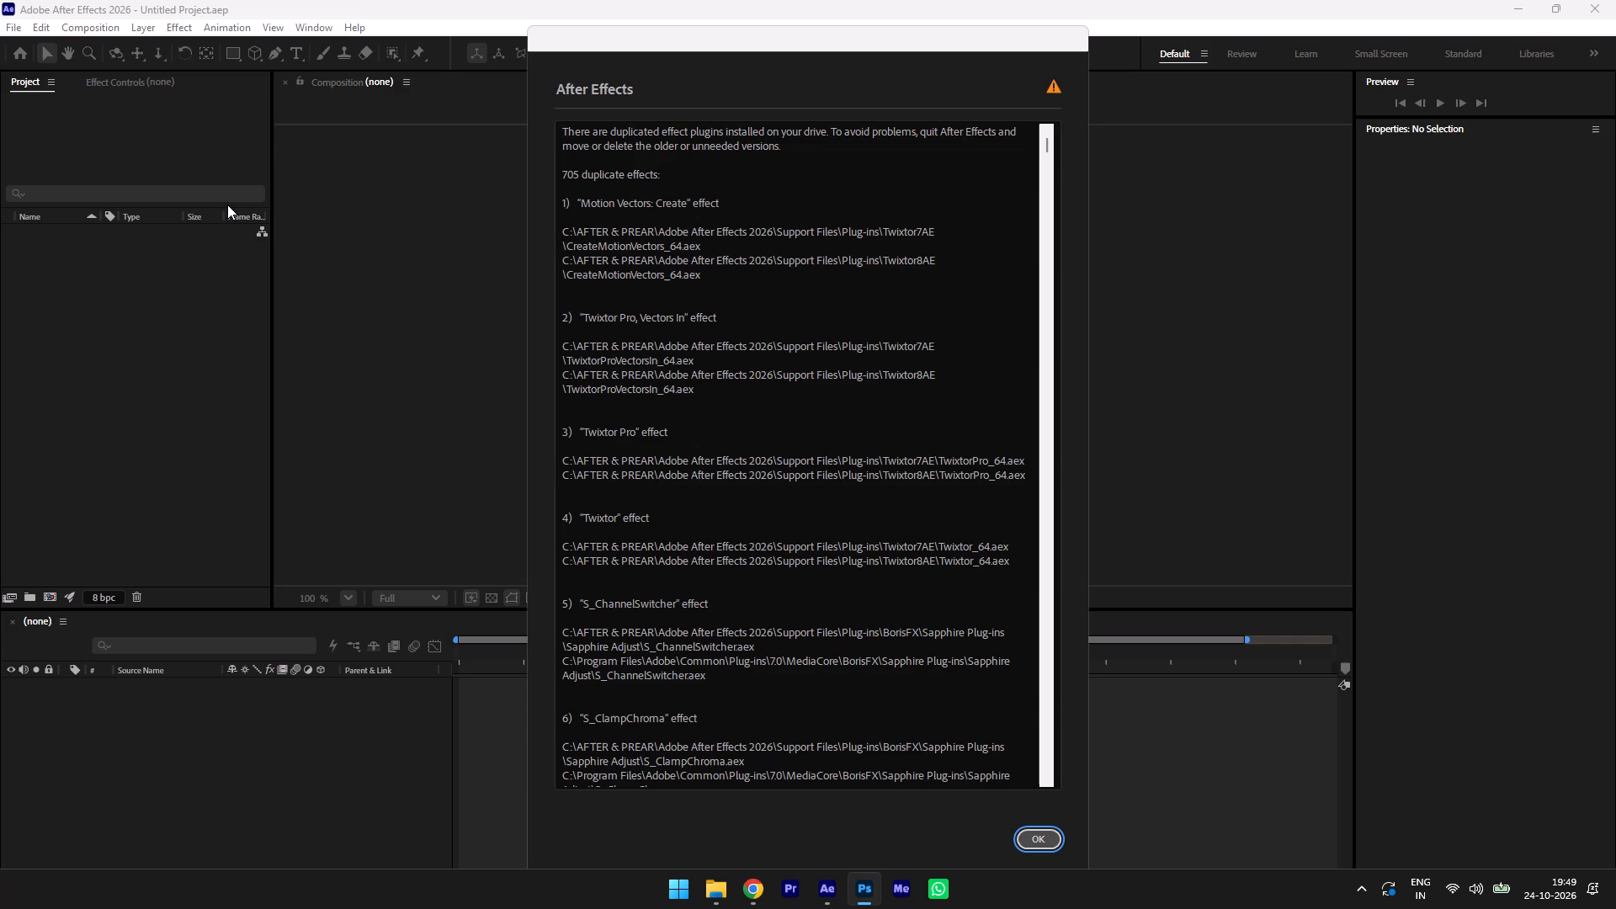
click(1050, 836)
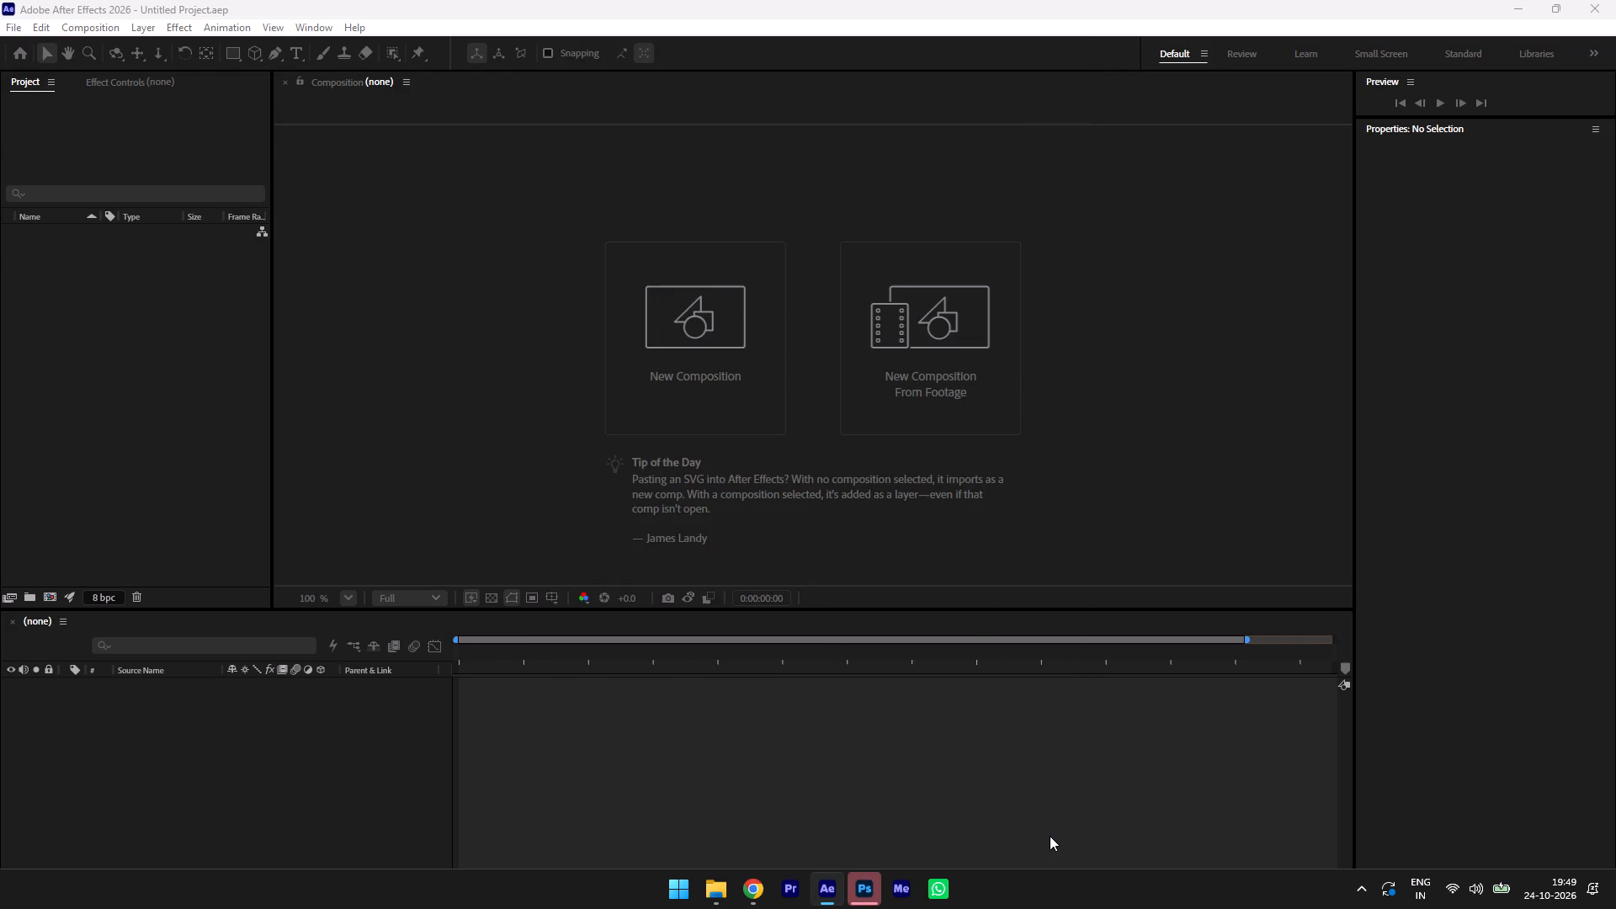
Preview the lyric video from the start through to the wooden title board shot, undoing any layer nudges.
key(space)
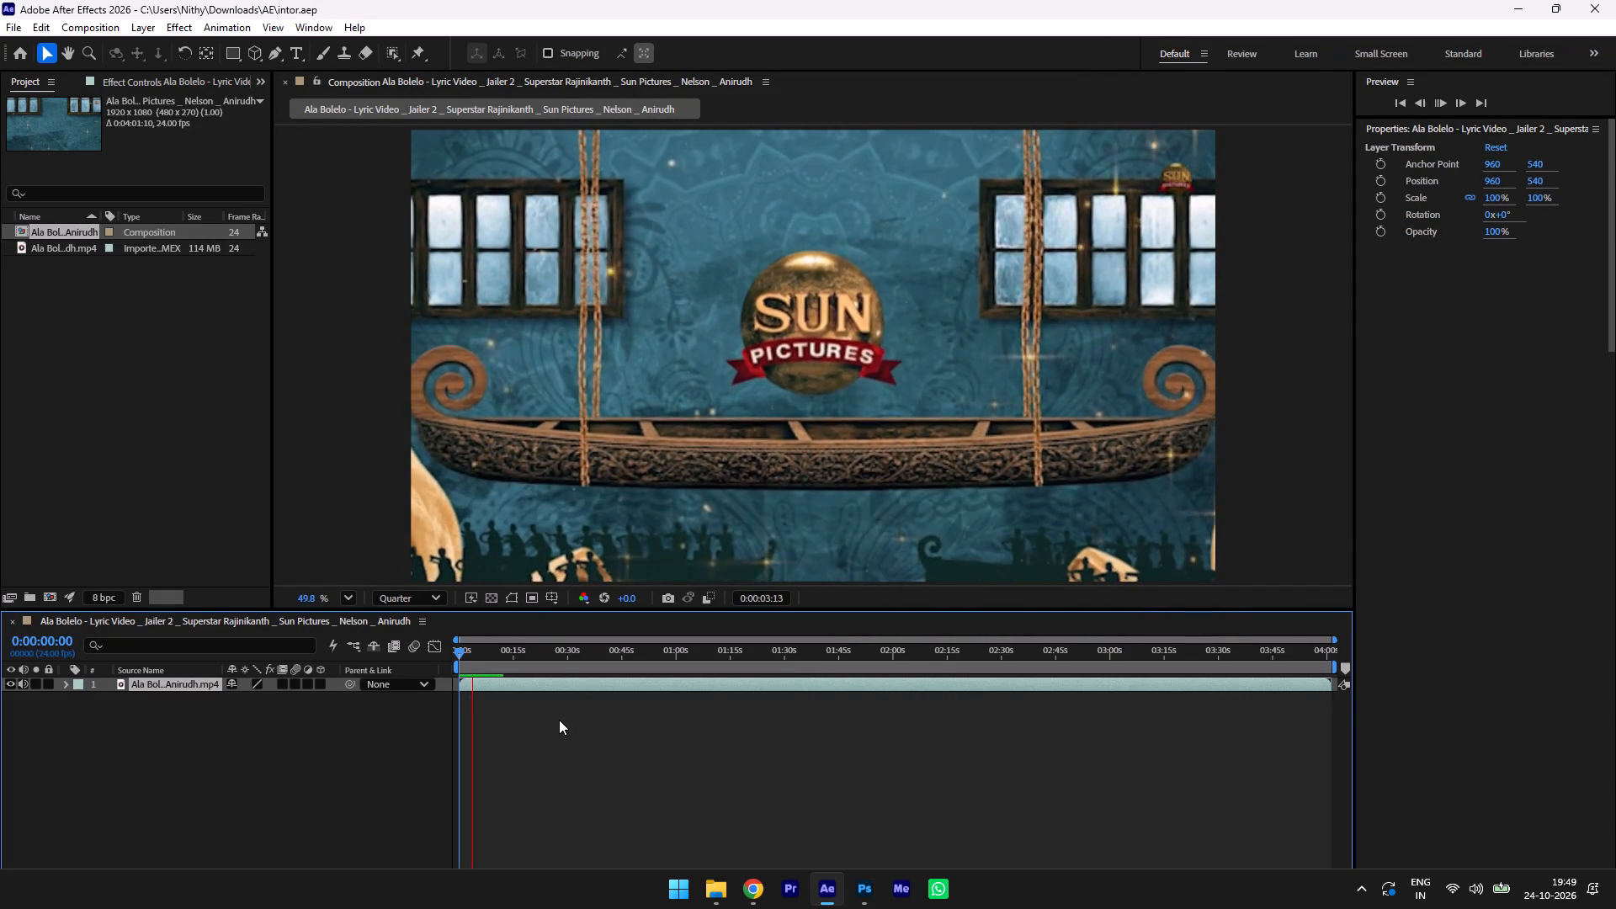
key(space)
key(Left)
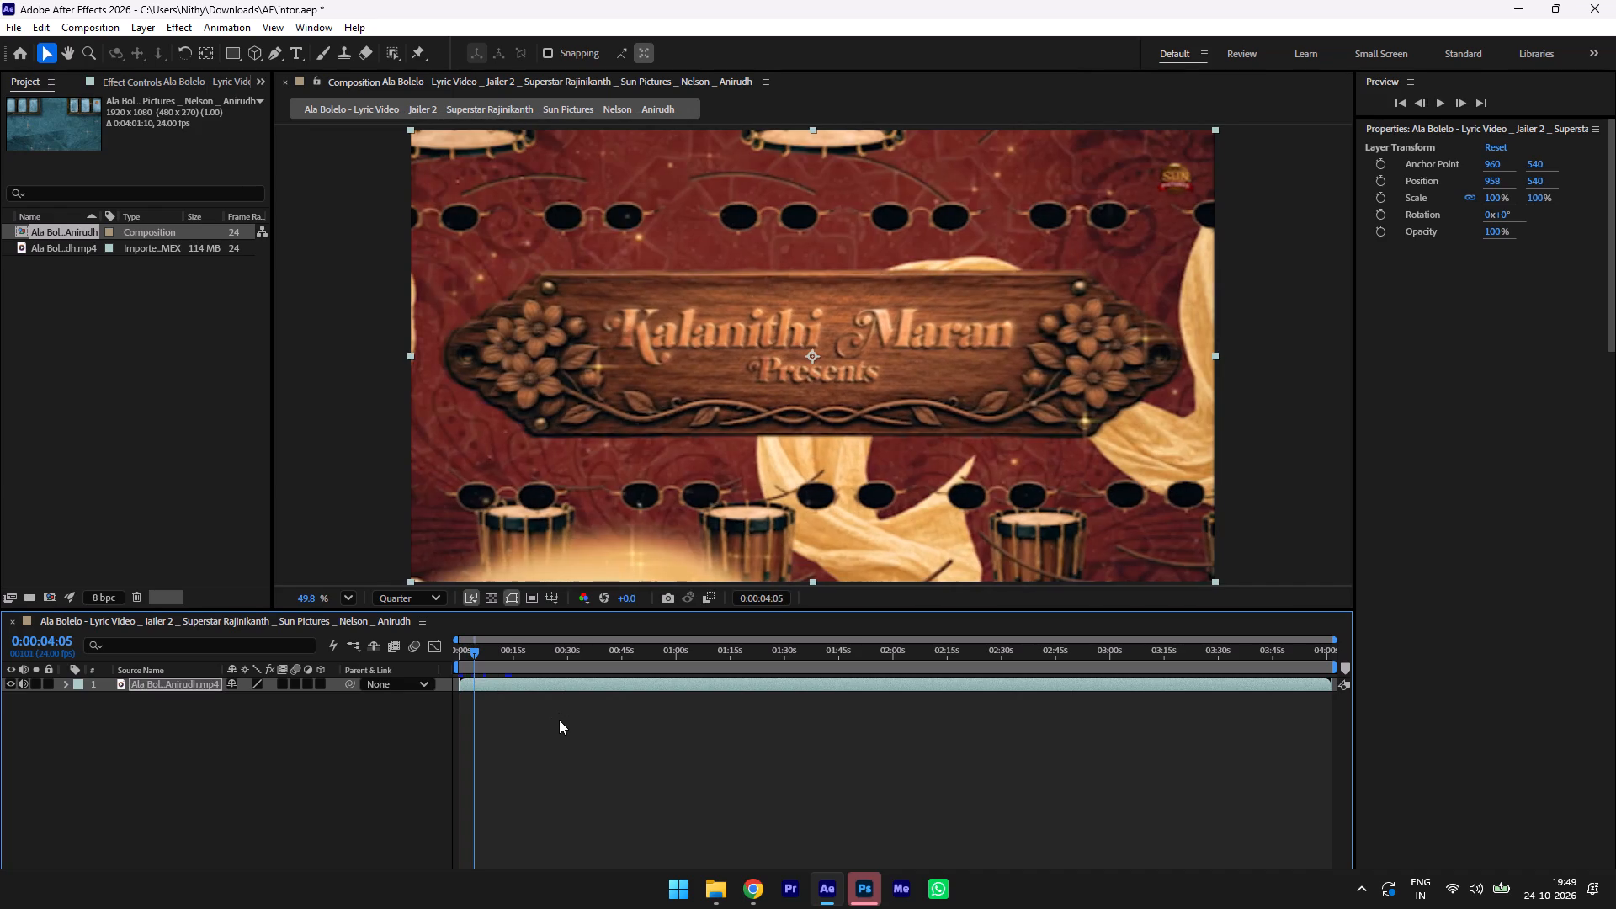
key(Left)
key(ctrl+z)
key(ctrl+z)
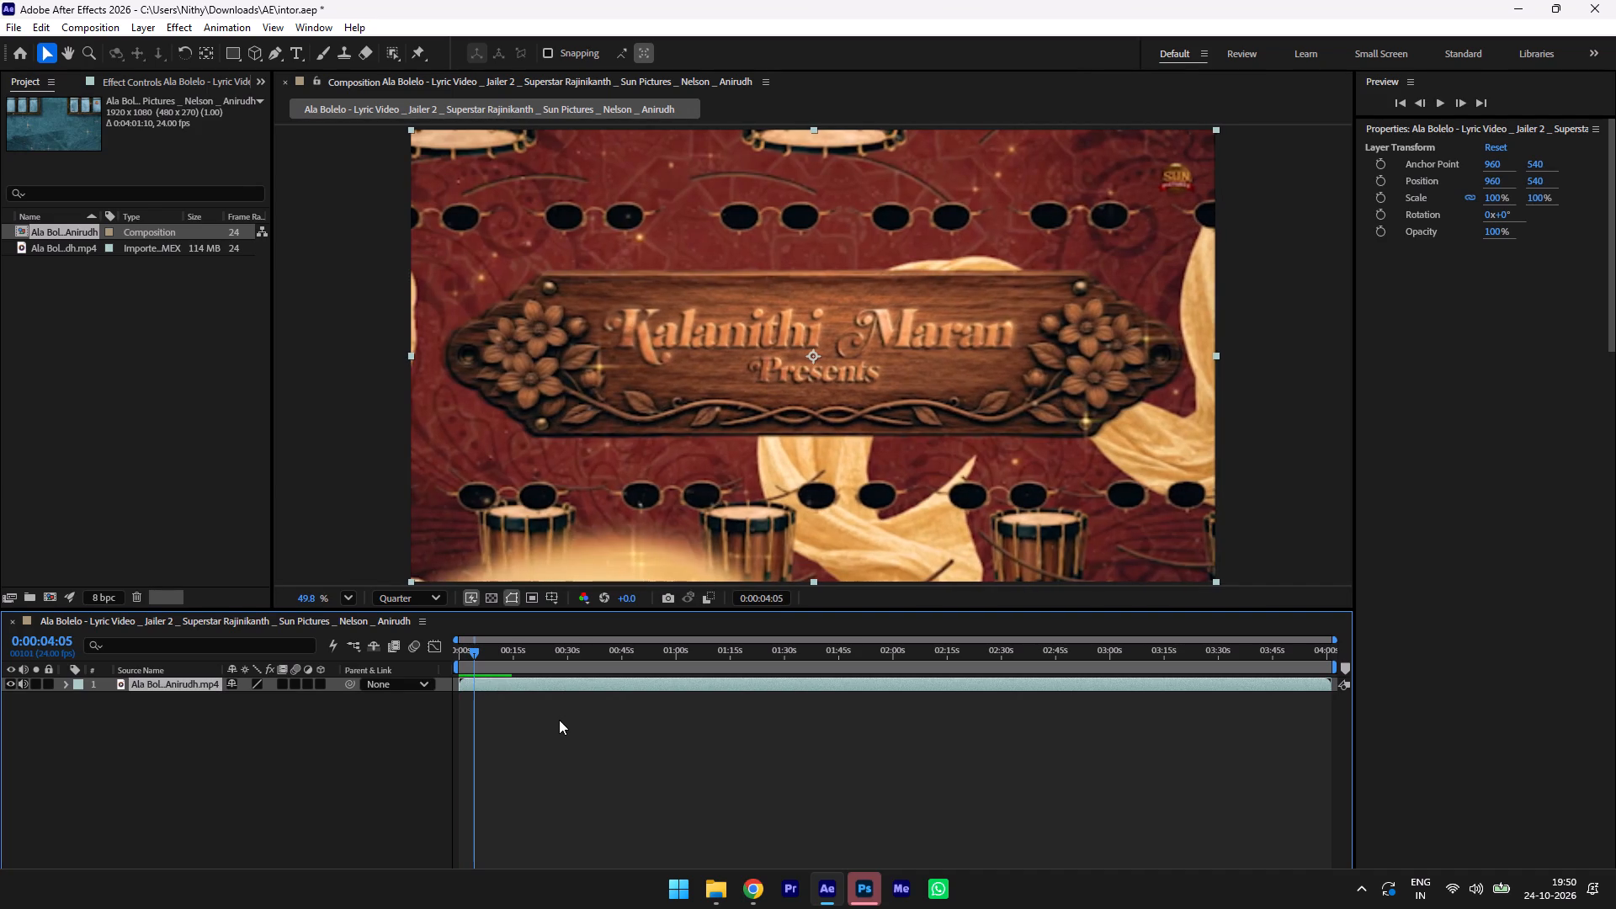
Split the lyric video layer at 0:00:04:00, on the close-up of the title board, and delete the part before it.
key(ctrl+Left)
key(ctrl+Left)
key(ctrl+Left)
key(ctrl+Left)
key(ctrl+Left)
key(ctrl+Left)
key(ctrl+Left)
key(ctrl+Left)
key(ctrl+Left)
key(ctrl+Left)
key(ctrl+Left)
key(ctrl+Left)
key(ctrl+Left)
key(ctrl+Left)
key(ctrl+Left)
key(ctrl+Left)
key(ctrl+Left)
key(ctrl+Left)
key(ctrl+Left)
key(ctrl+Left)
key(ctrl+Left)
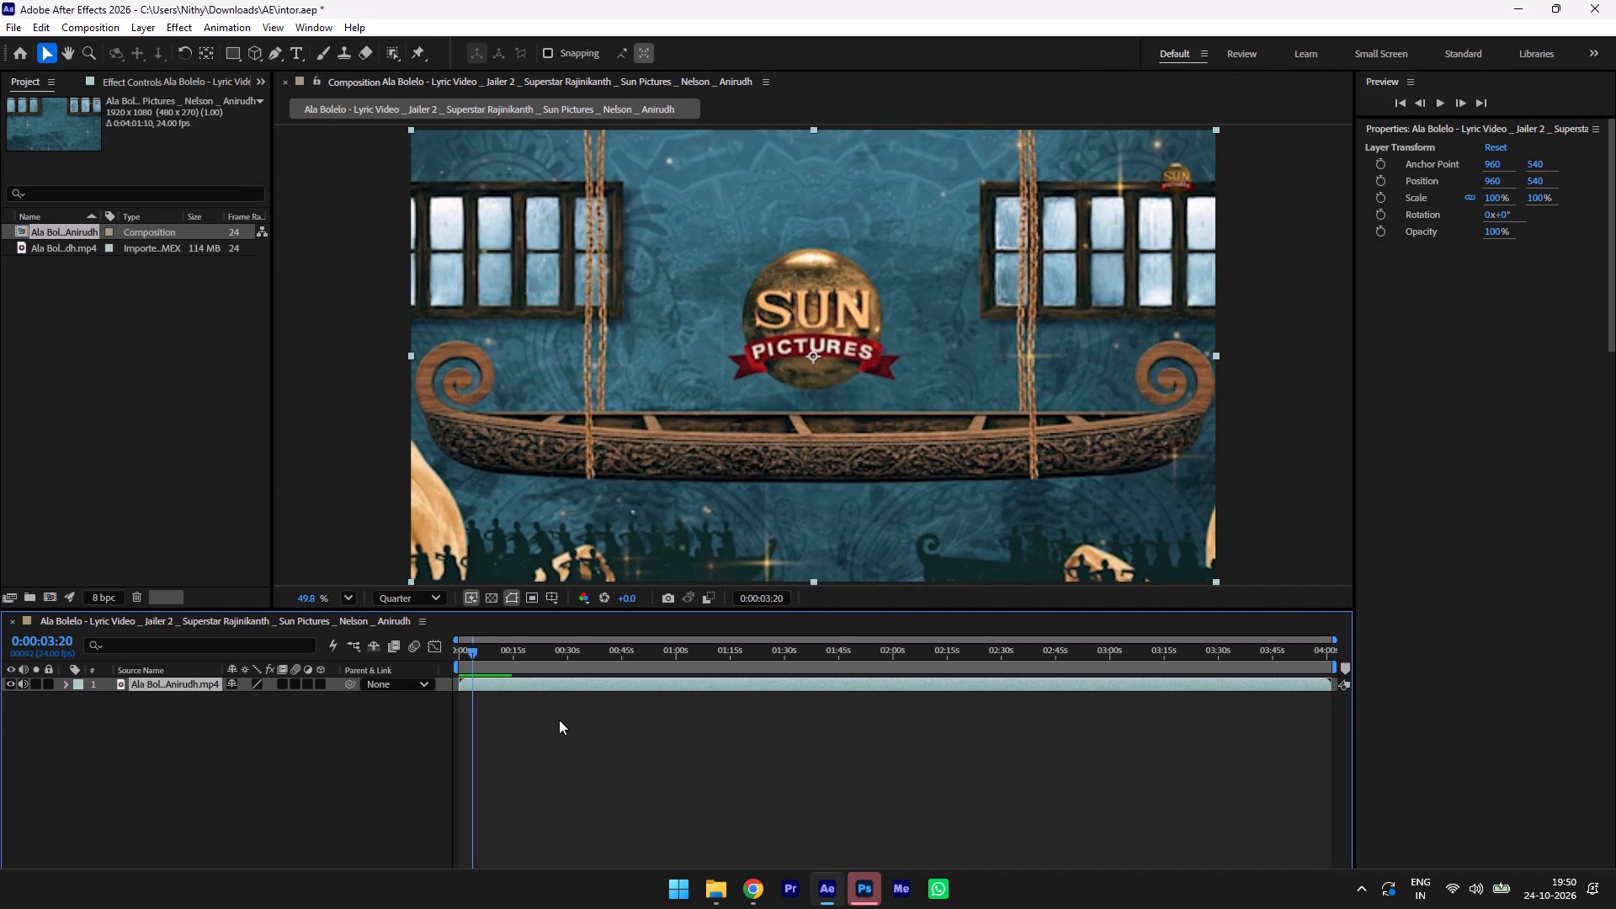
key(ctrl+Right)
key(ctrl+Right)
key(ctrl+Right)
key(ctrl+Right)
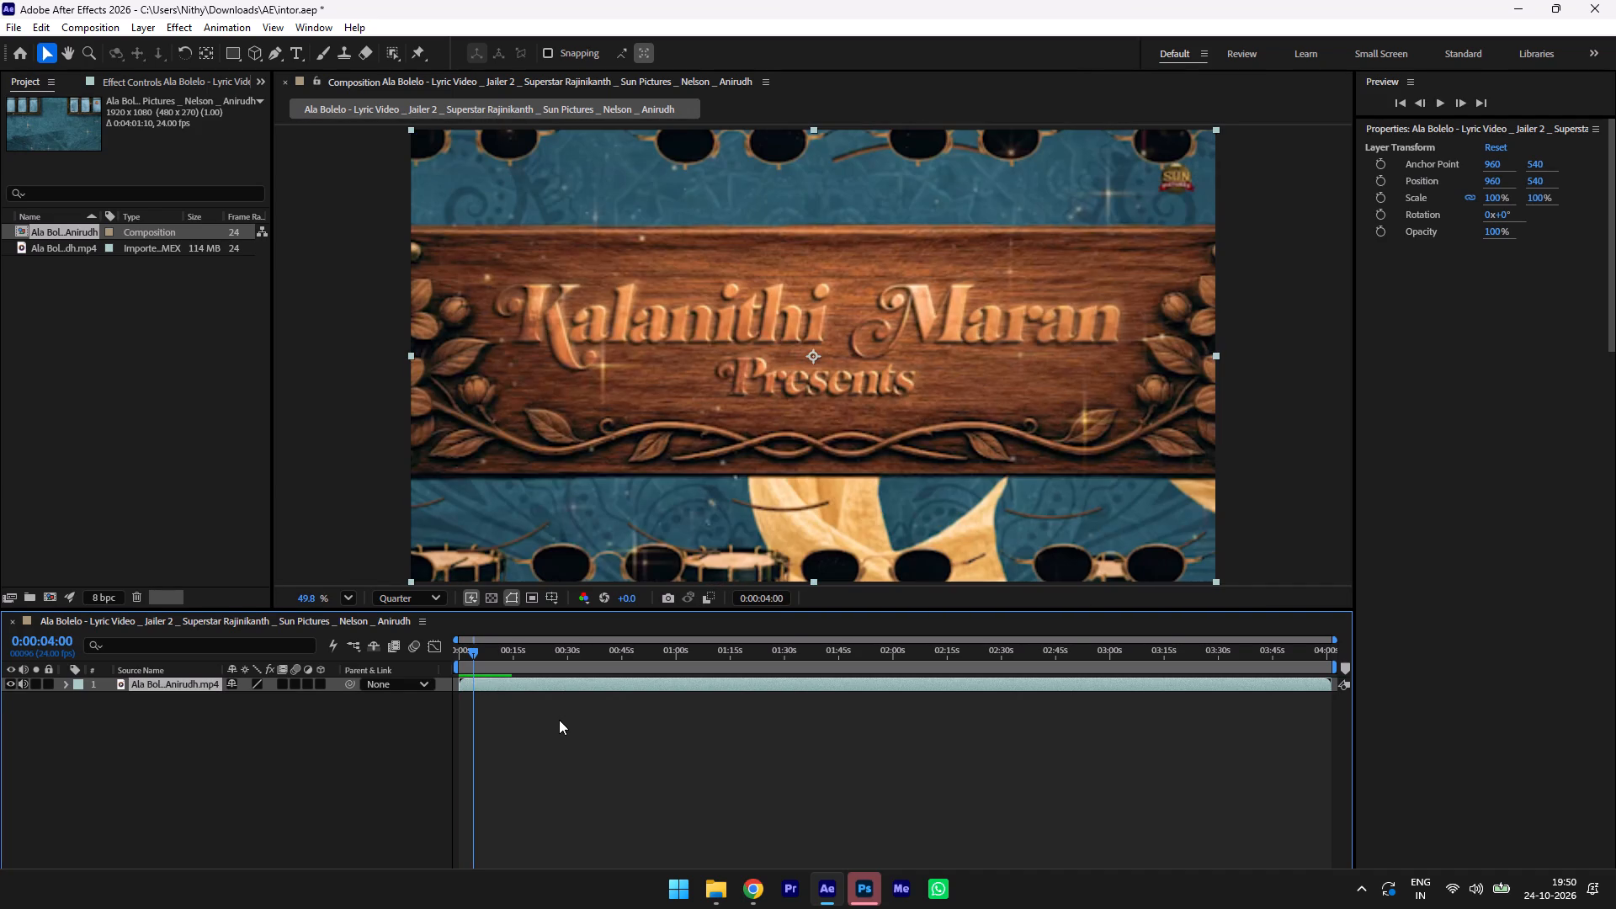
key(ctrl+shift+d)
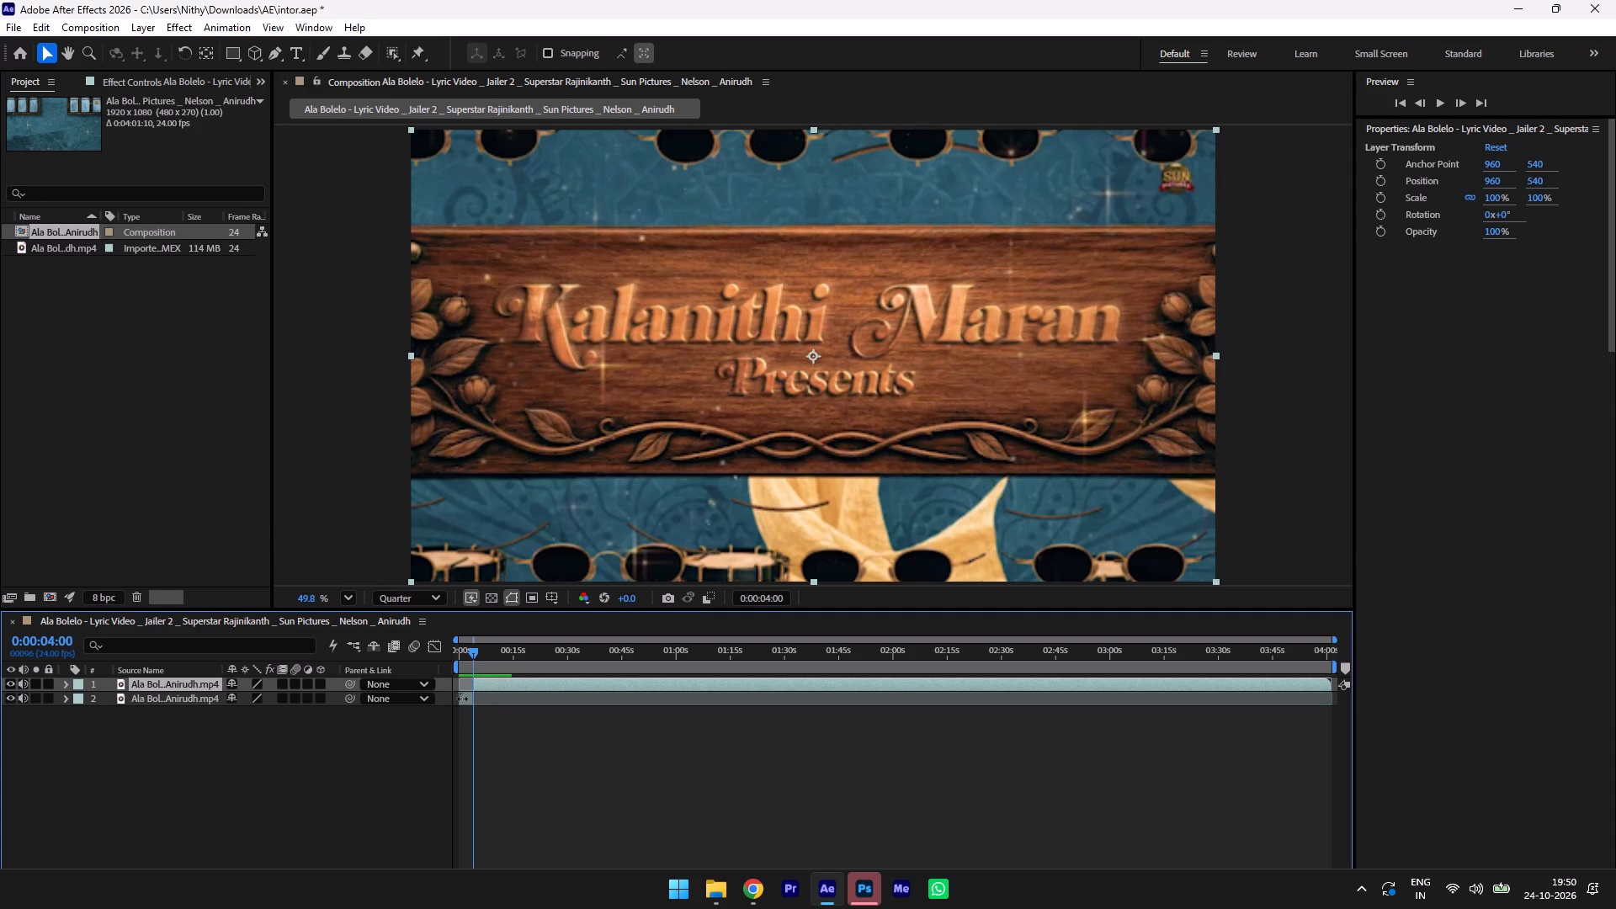
click(462, 699)
key(BackSpace)
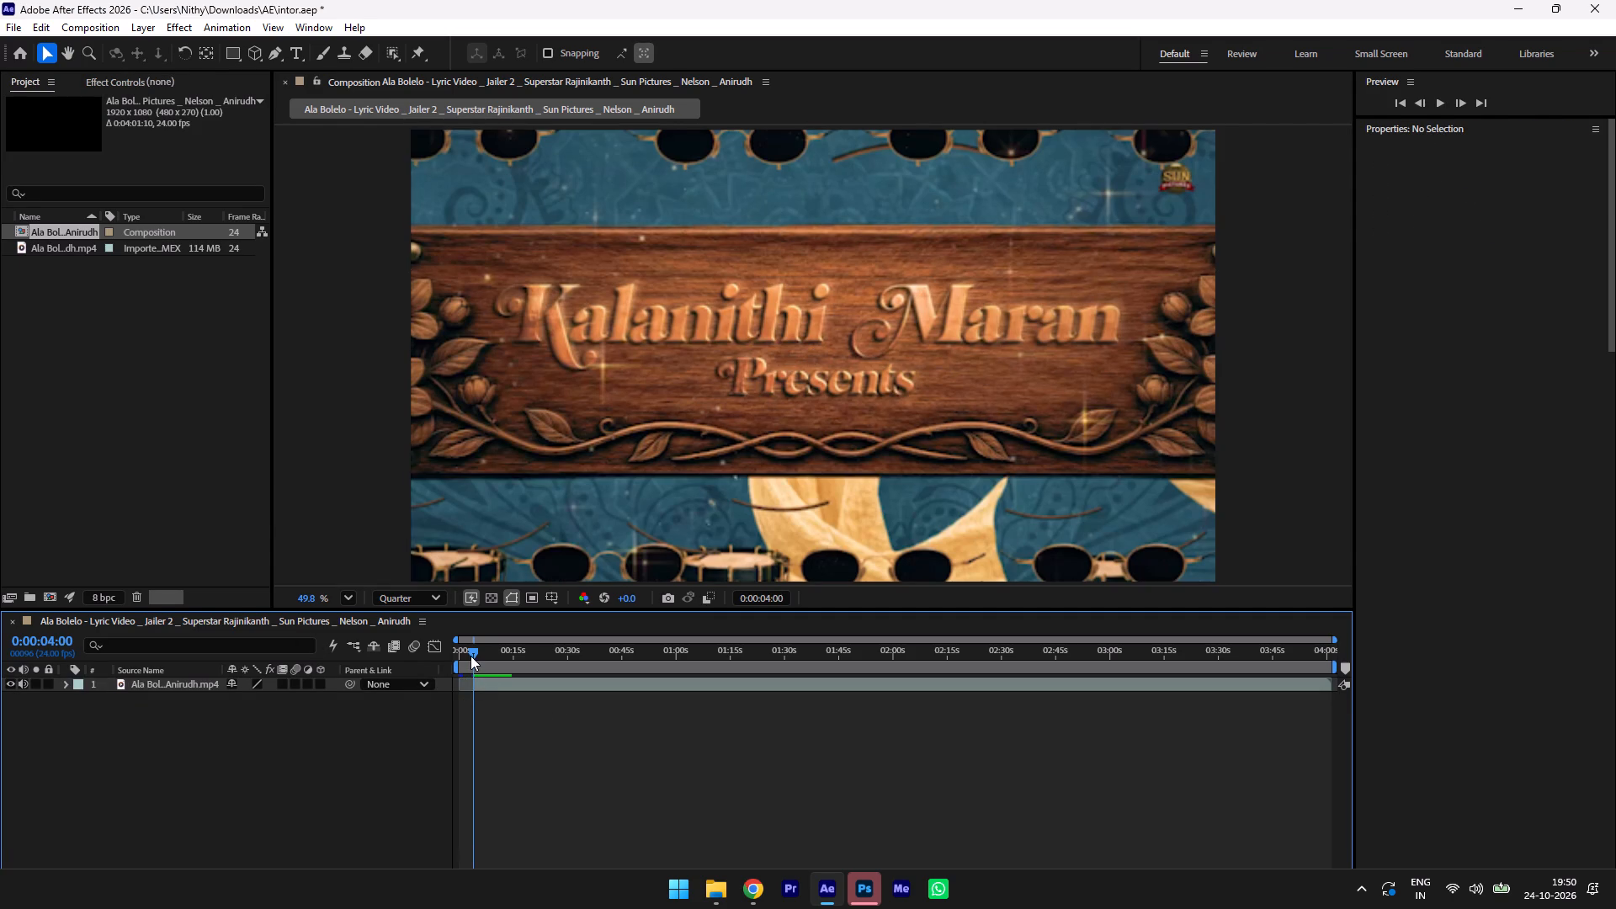
Shift the trimmed video layer so that it starts at 0:00:00:00.
drag(470, 656, 312, 693)
text(==)
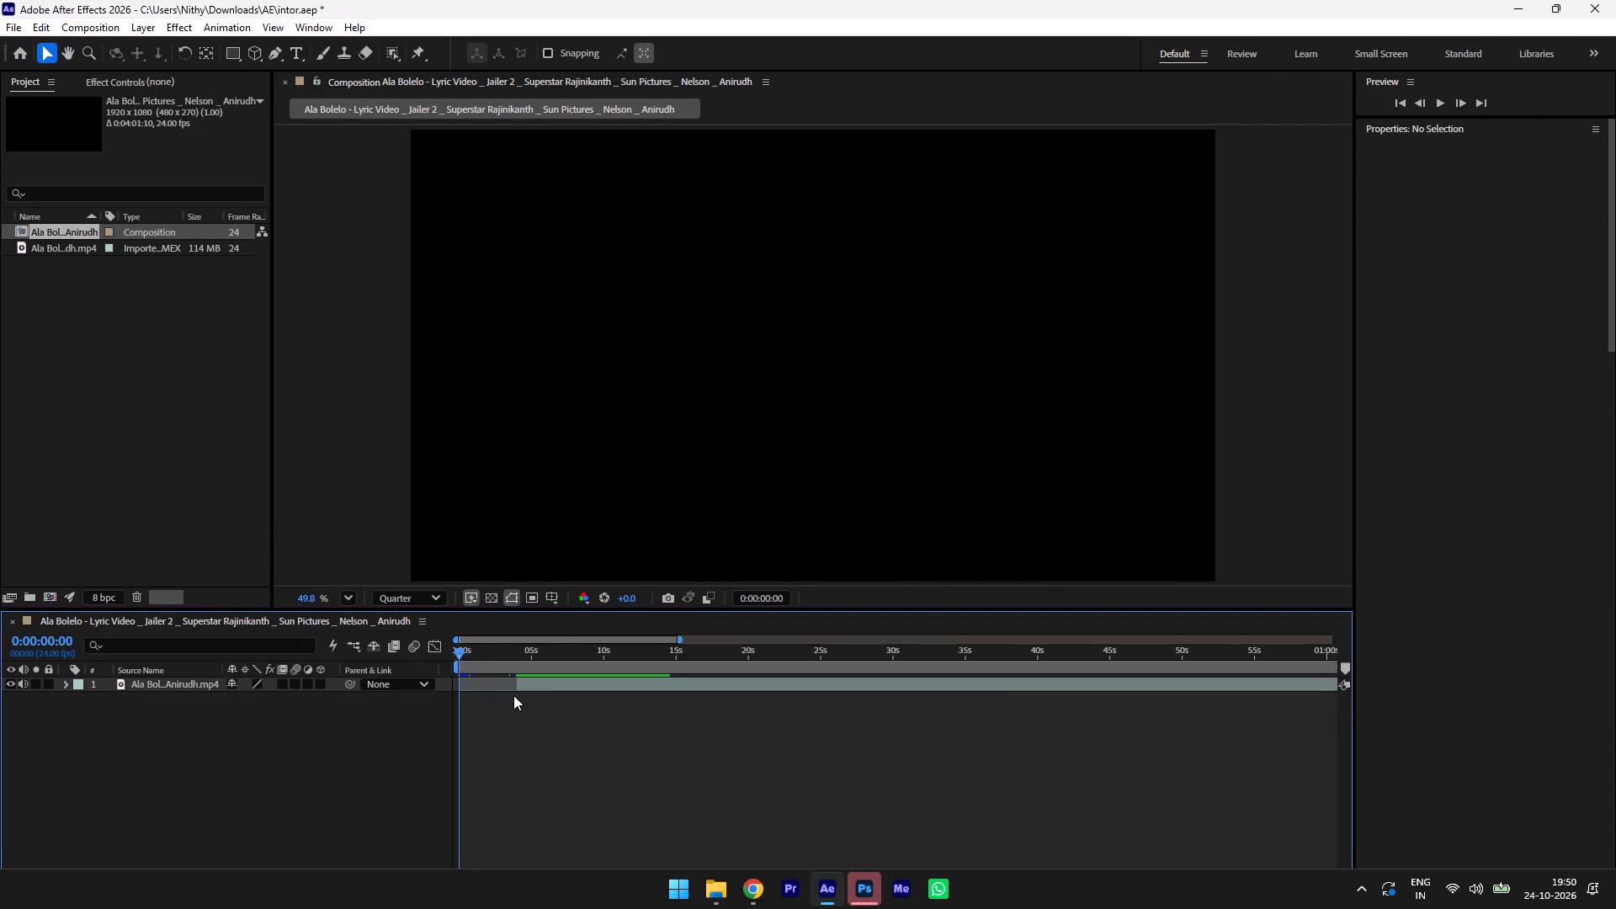
drag(545, 680, 482, 694)
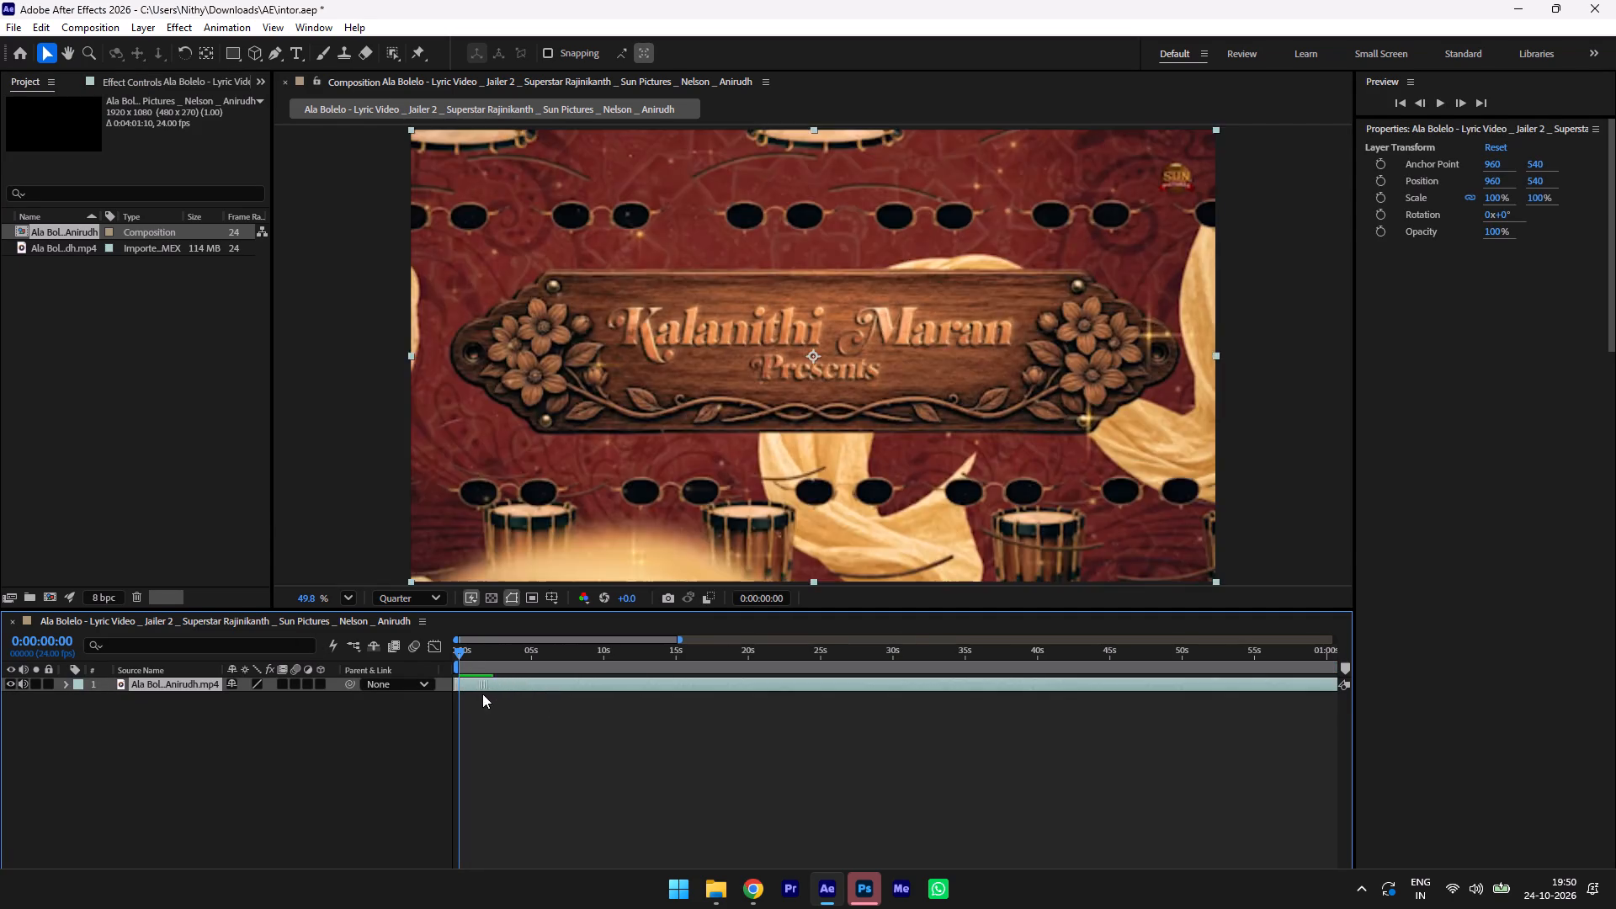
drag(482, 694, 486, 696)
Switch to Photoshop, copy the selected assets to a new layer, and delete Layer 1.
key(alt+Tab)
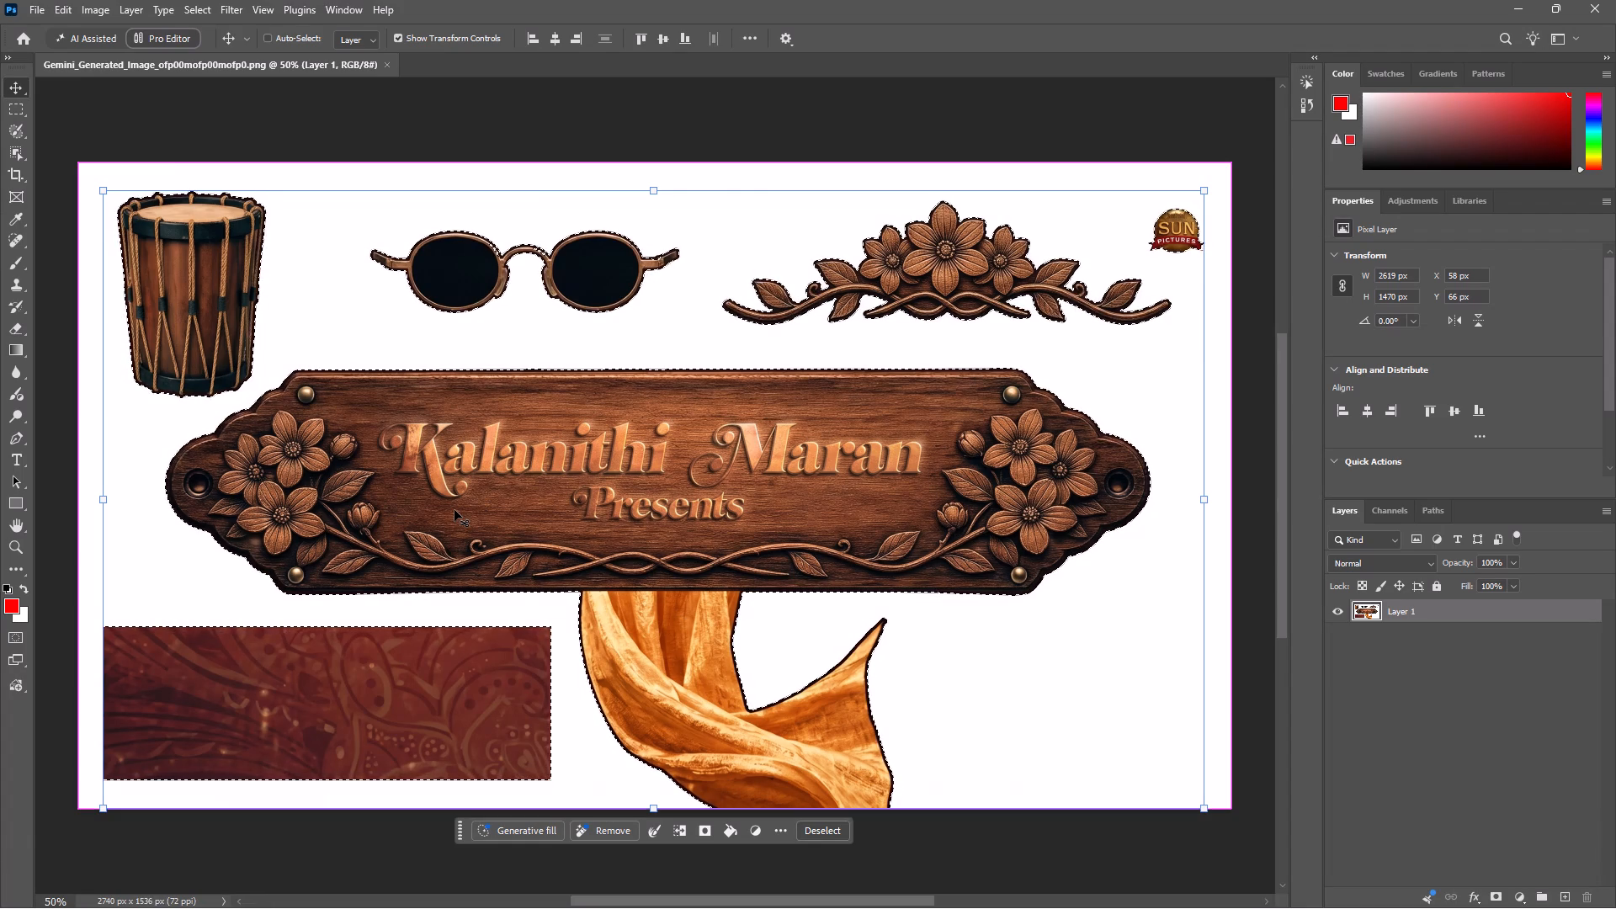
key(ctrl+j)
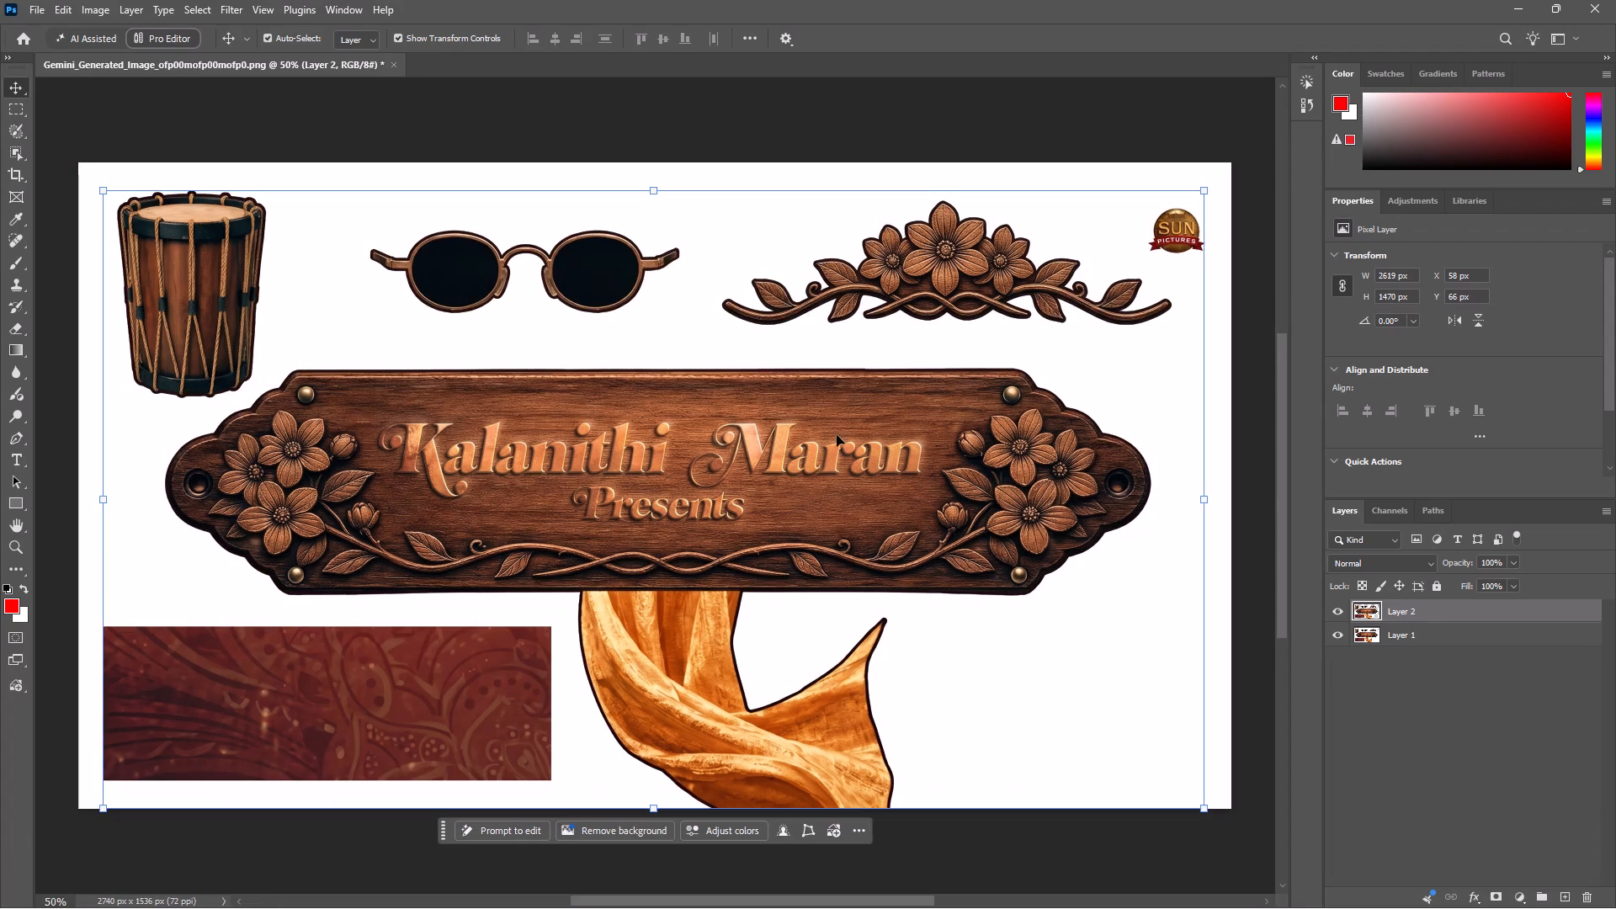
click(1406, 635)
key(BackSpace)
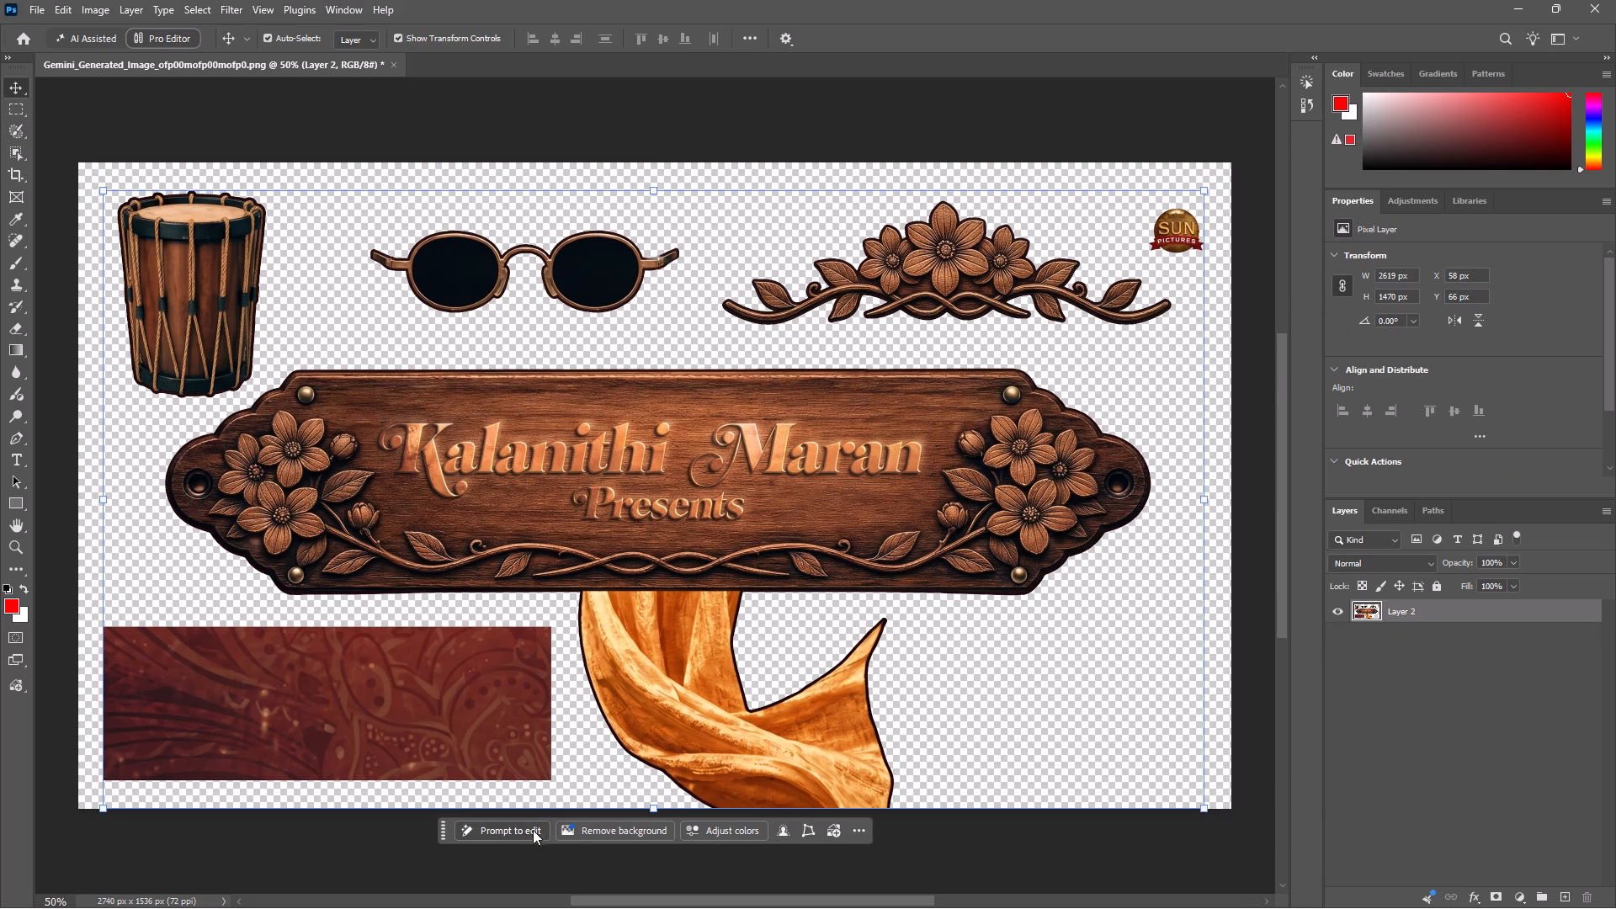
Run an automatic subject selection on the cut-out assets in Layer 2.
click(786, 832)
click(228, 342)
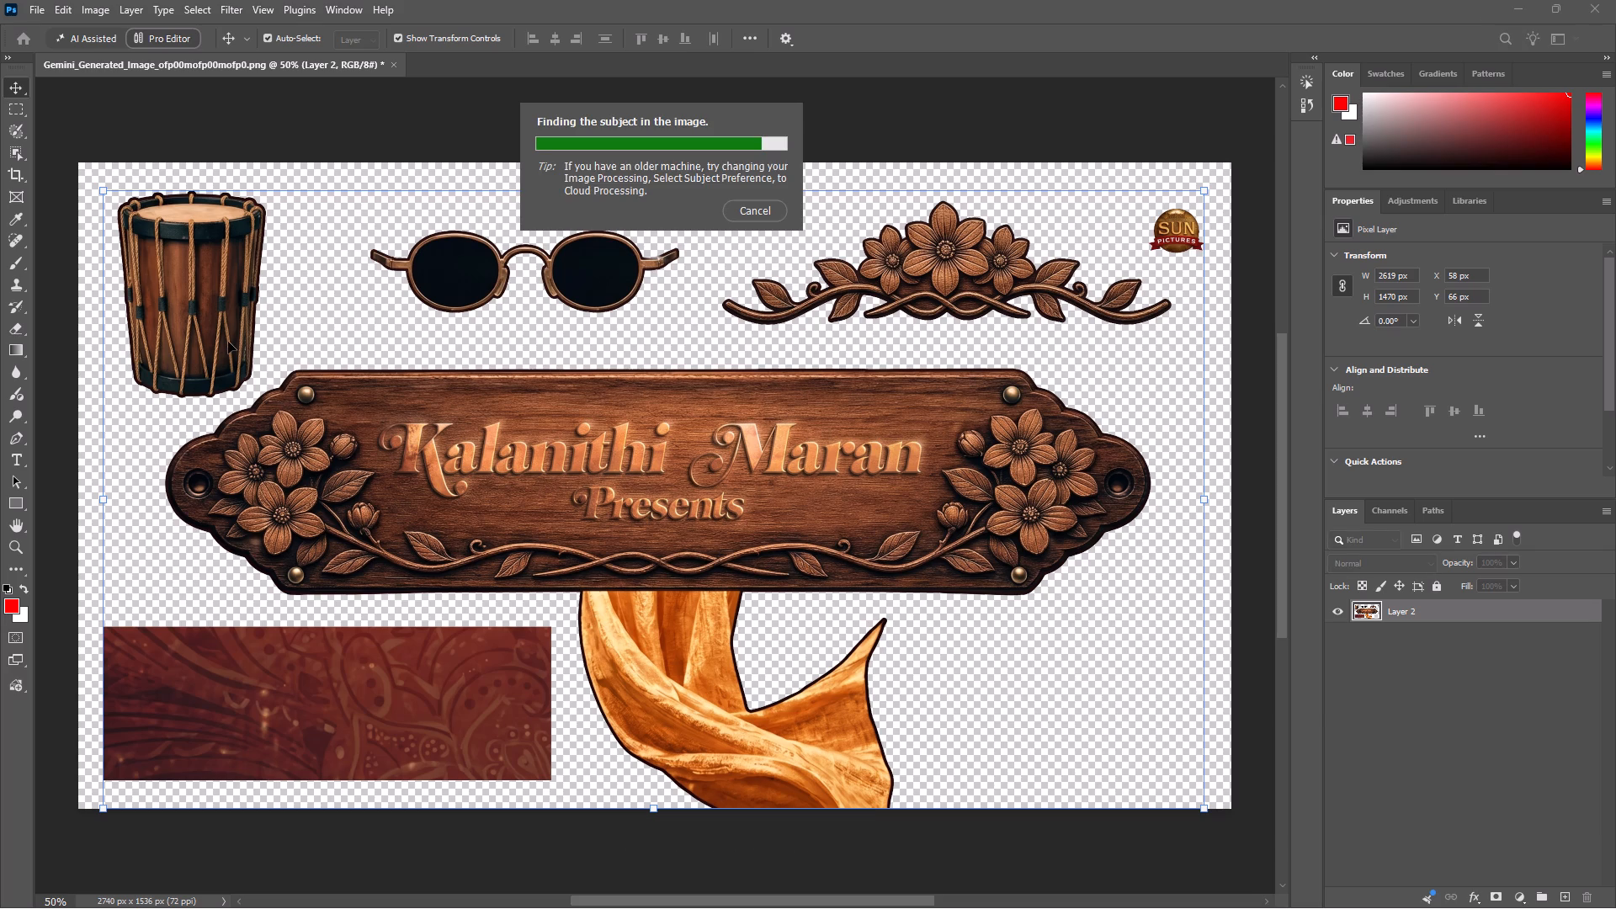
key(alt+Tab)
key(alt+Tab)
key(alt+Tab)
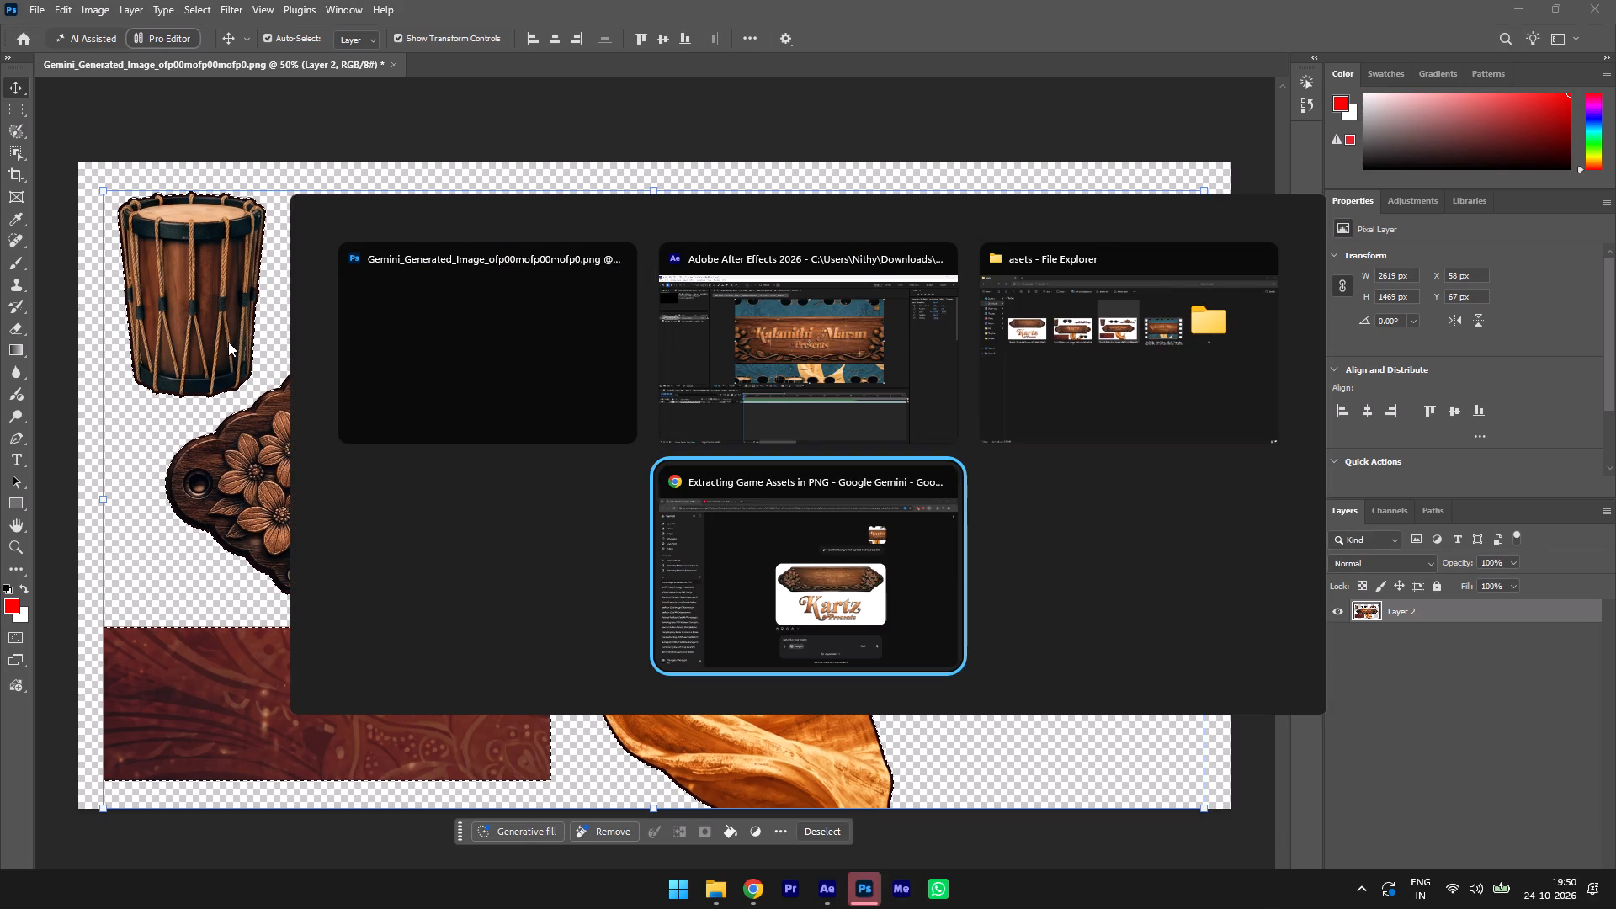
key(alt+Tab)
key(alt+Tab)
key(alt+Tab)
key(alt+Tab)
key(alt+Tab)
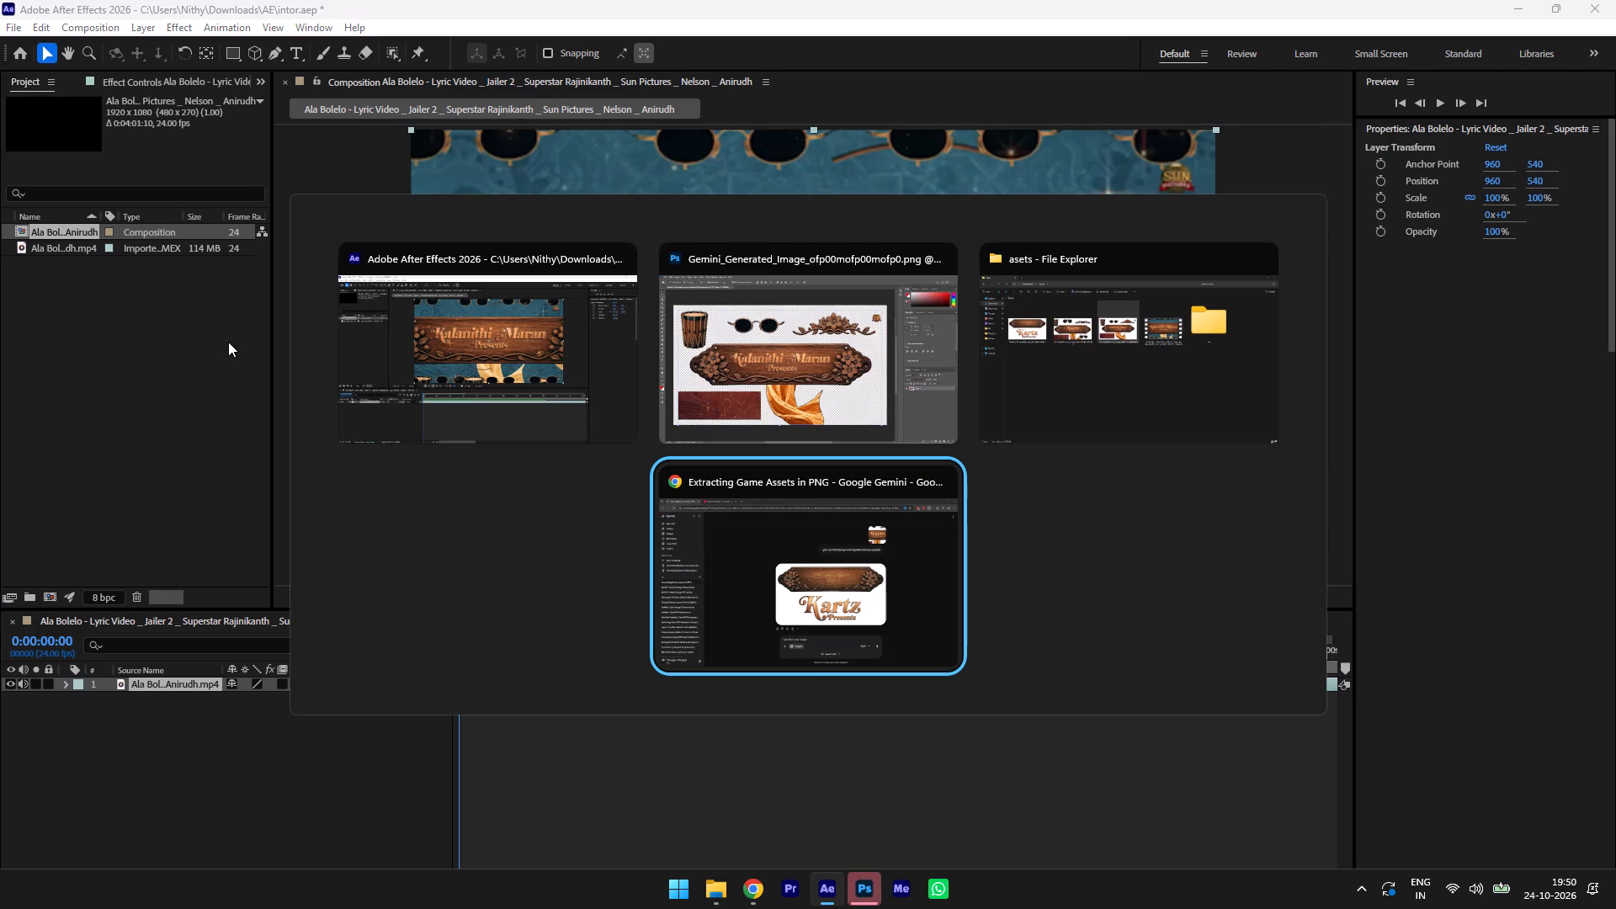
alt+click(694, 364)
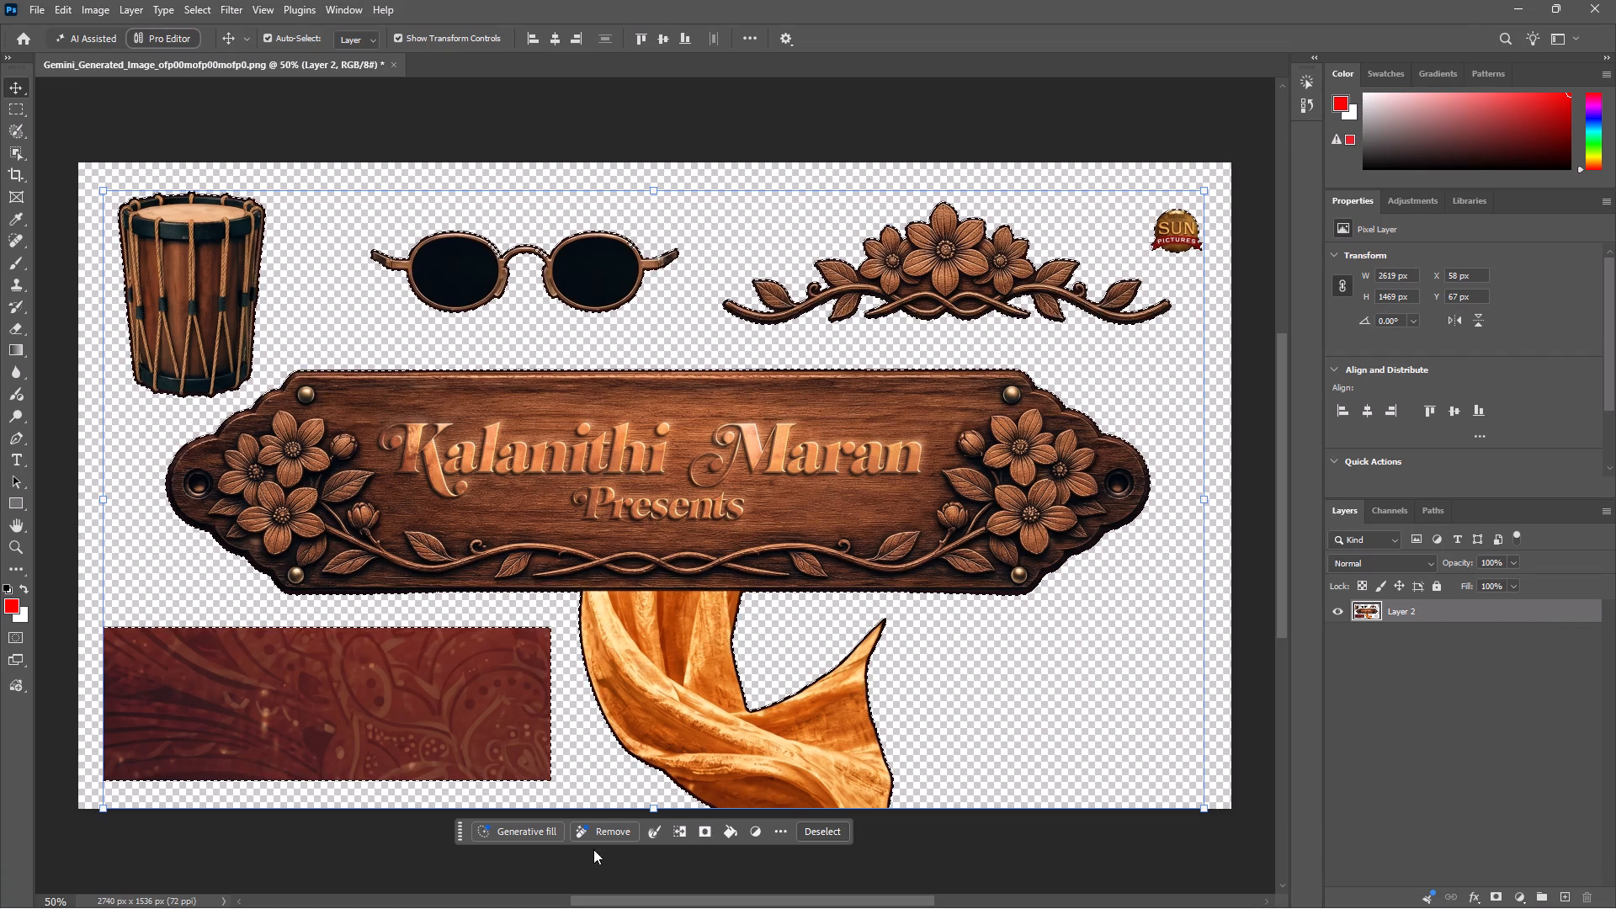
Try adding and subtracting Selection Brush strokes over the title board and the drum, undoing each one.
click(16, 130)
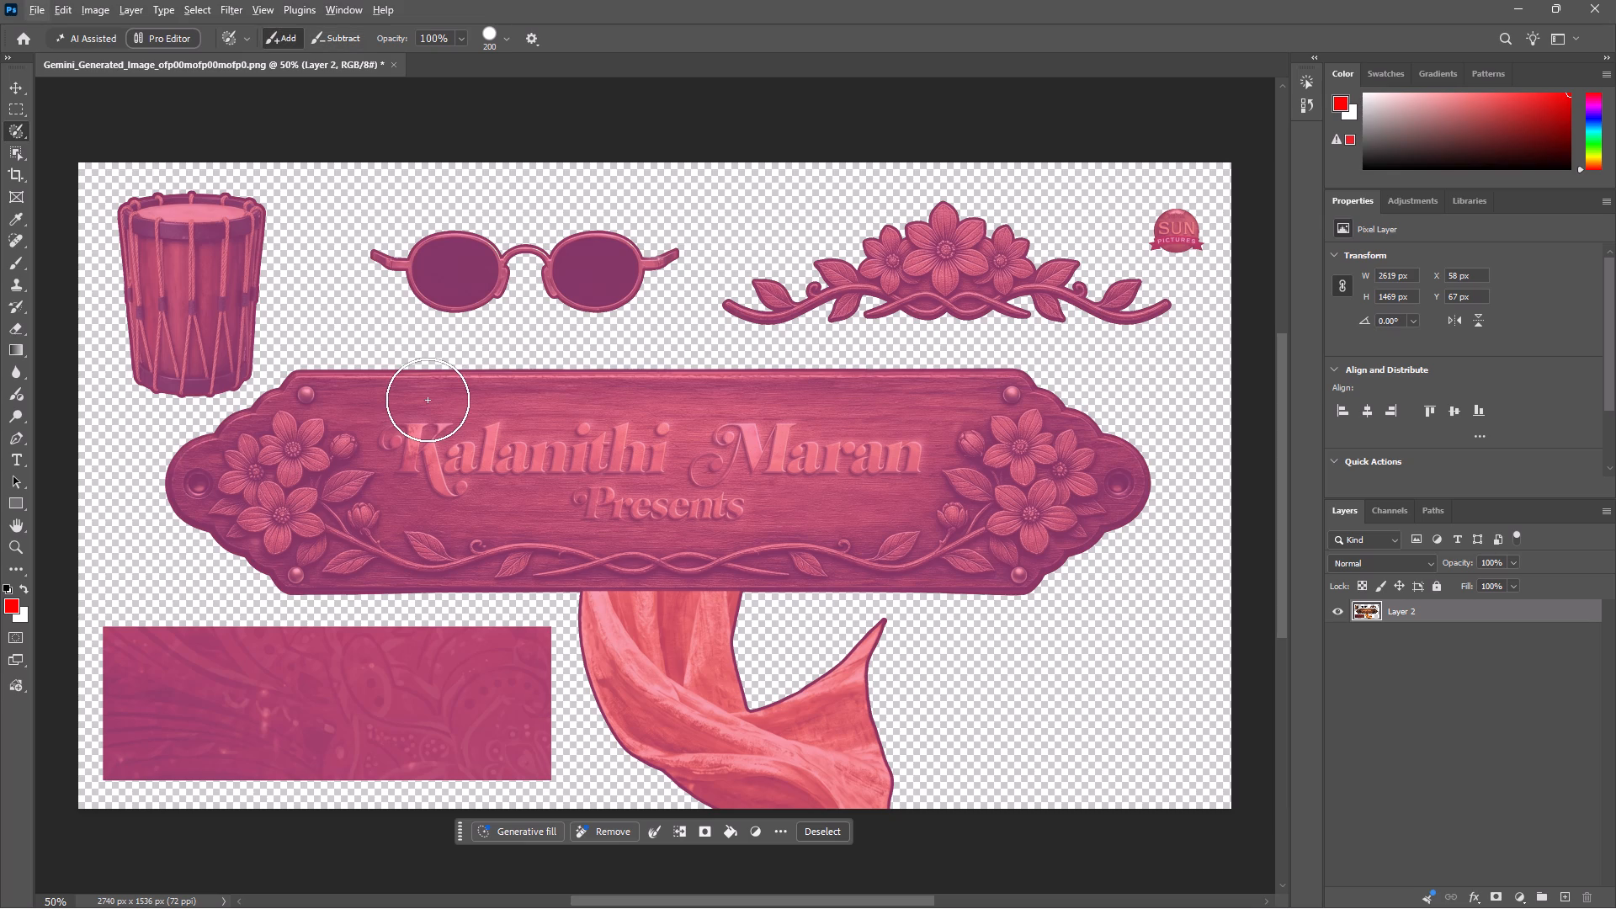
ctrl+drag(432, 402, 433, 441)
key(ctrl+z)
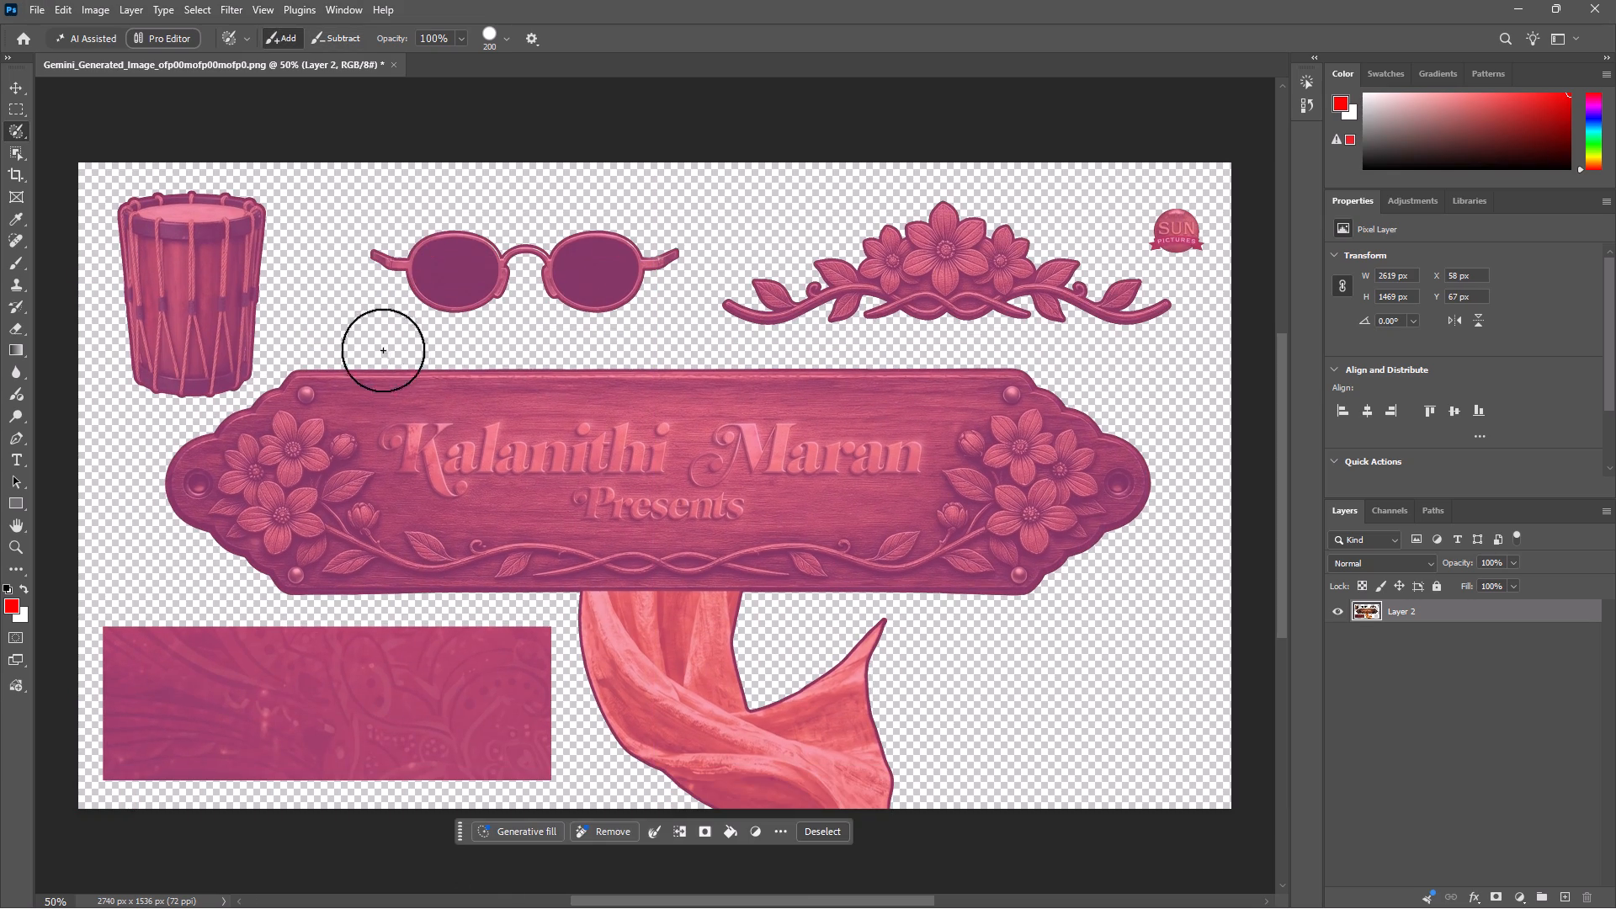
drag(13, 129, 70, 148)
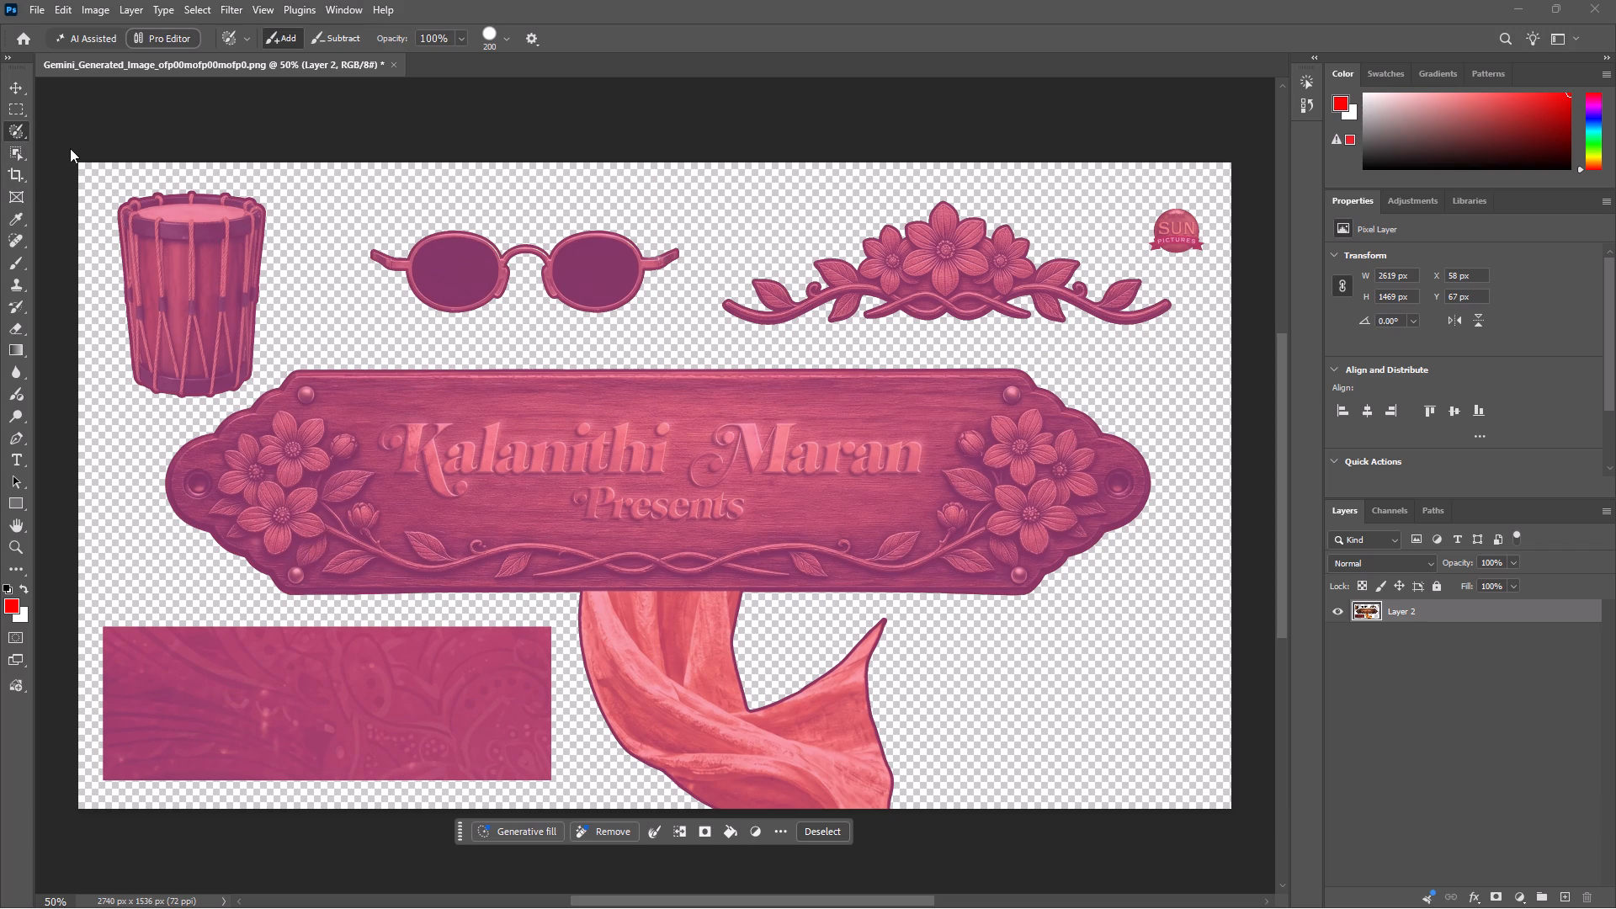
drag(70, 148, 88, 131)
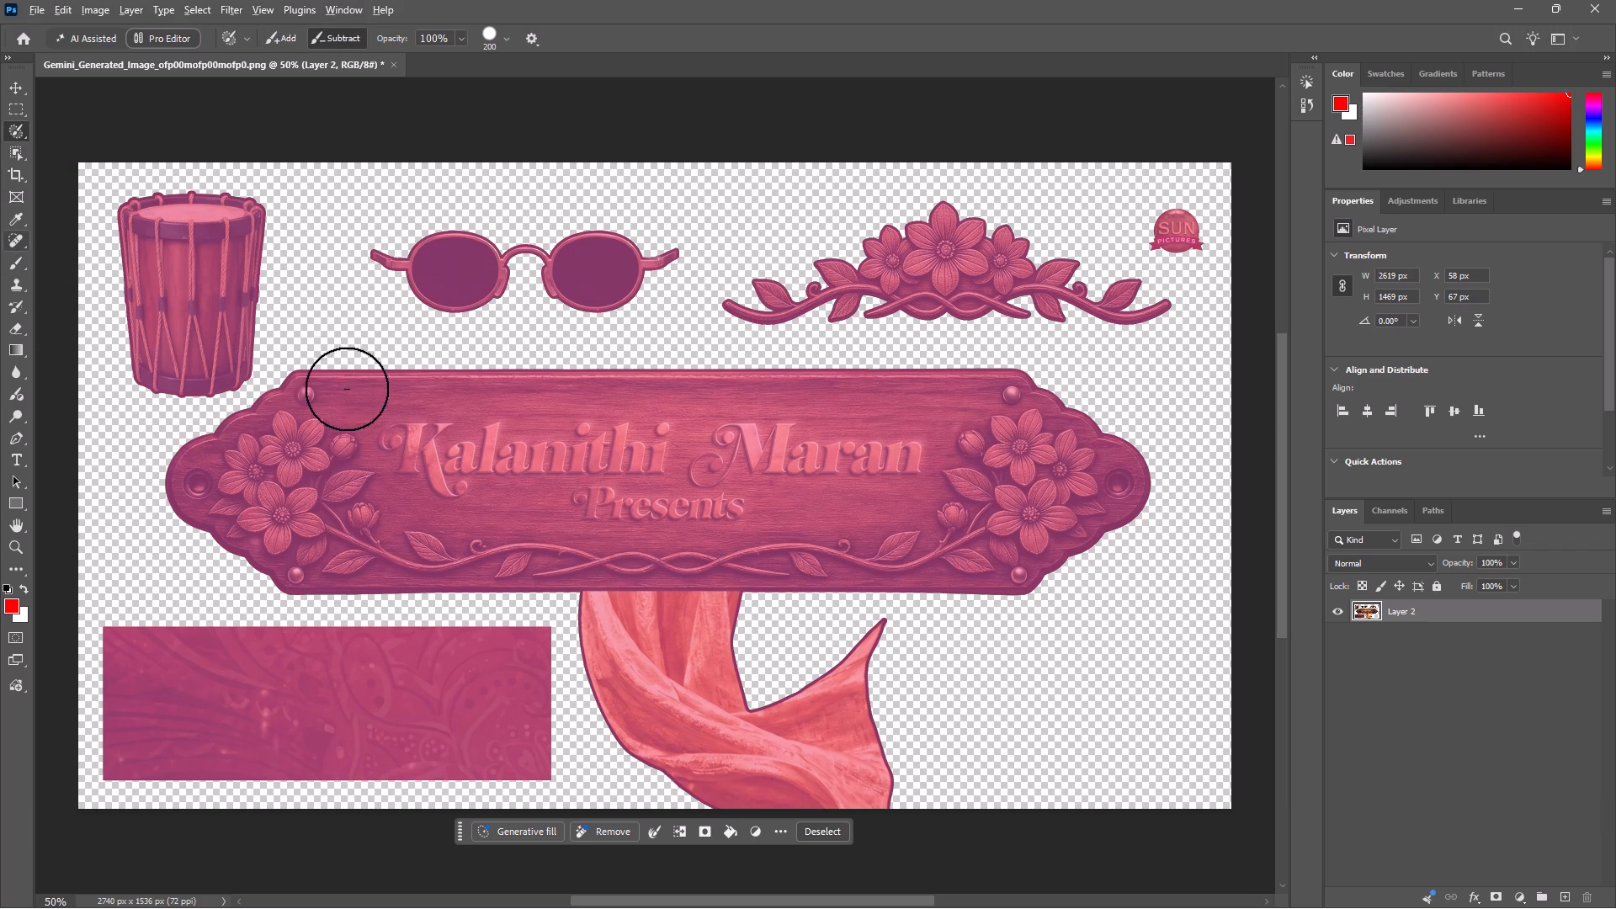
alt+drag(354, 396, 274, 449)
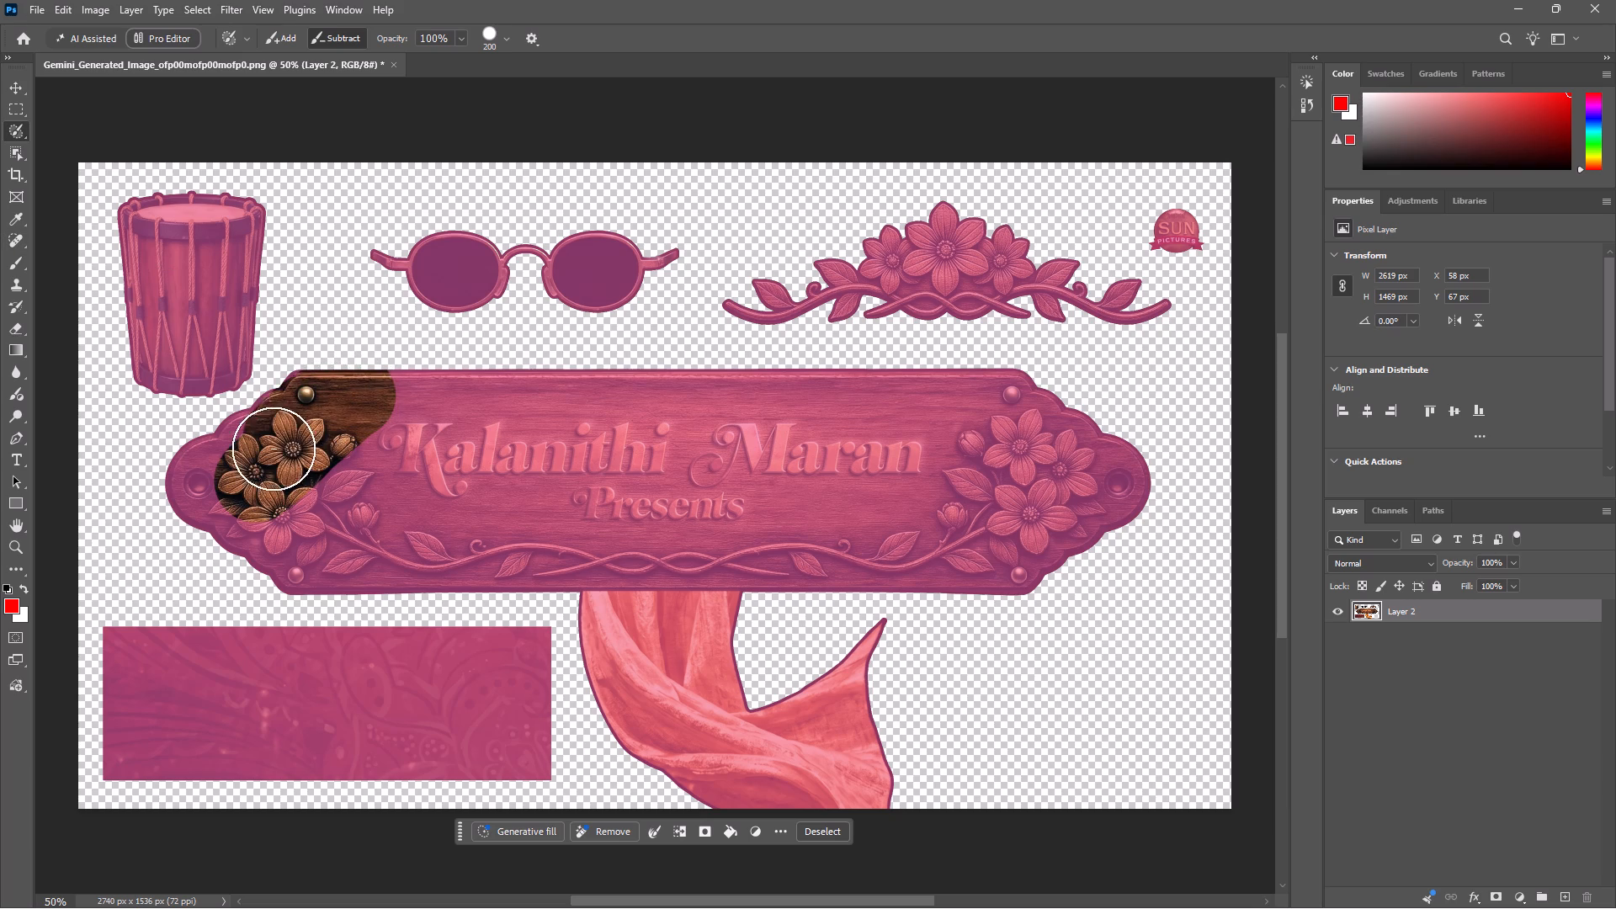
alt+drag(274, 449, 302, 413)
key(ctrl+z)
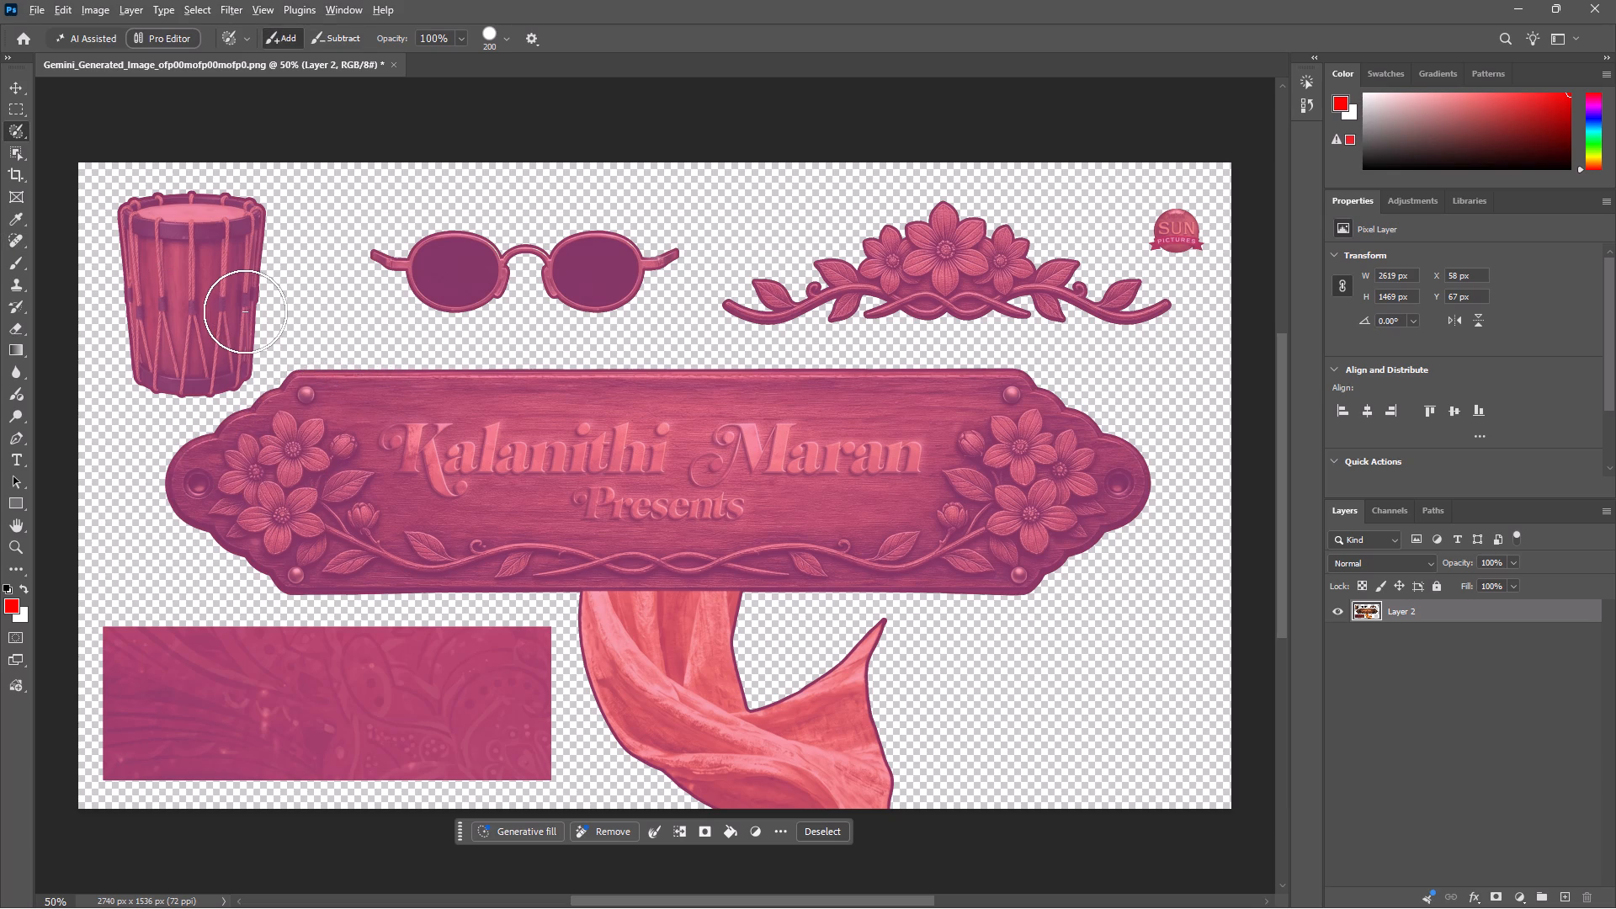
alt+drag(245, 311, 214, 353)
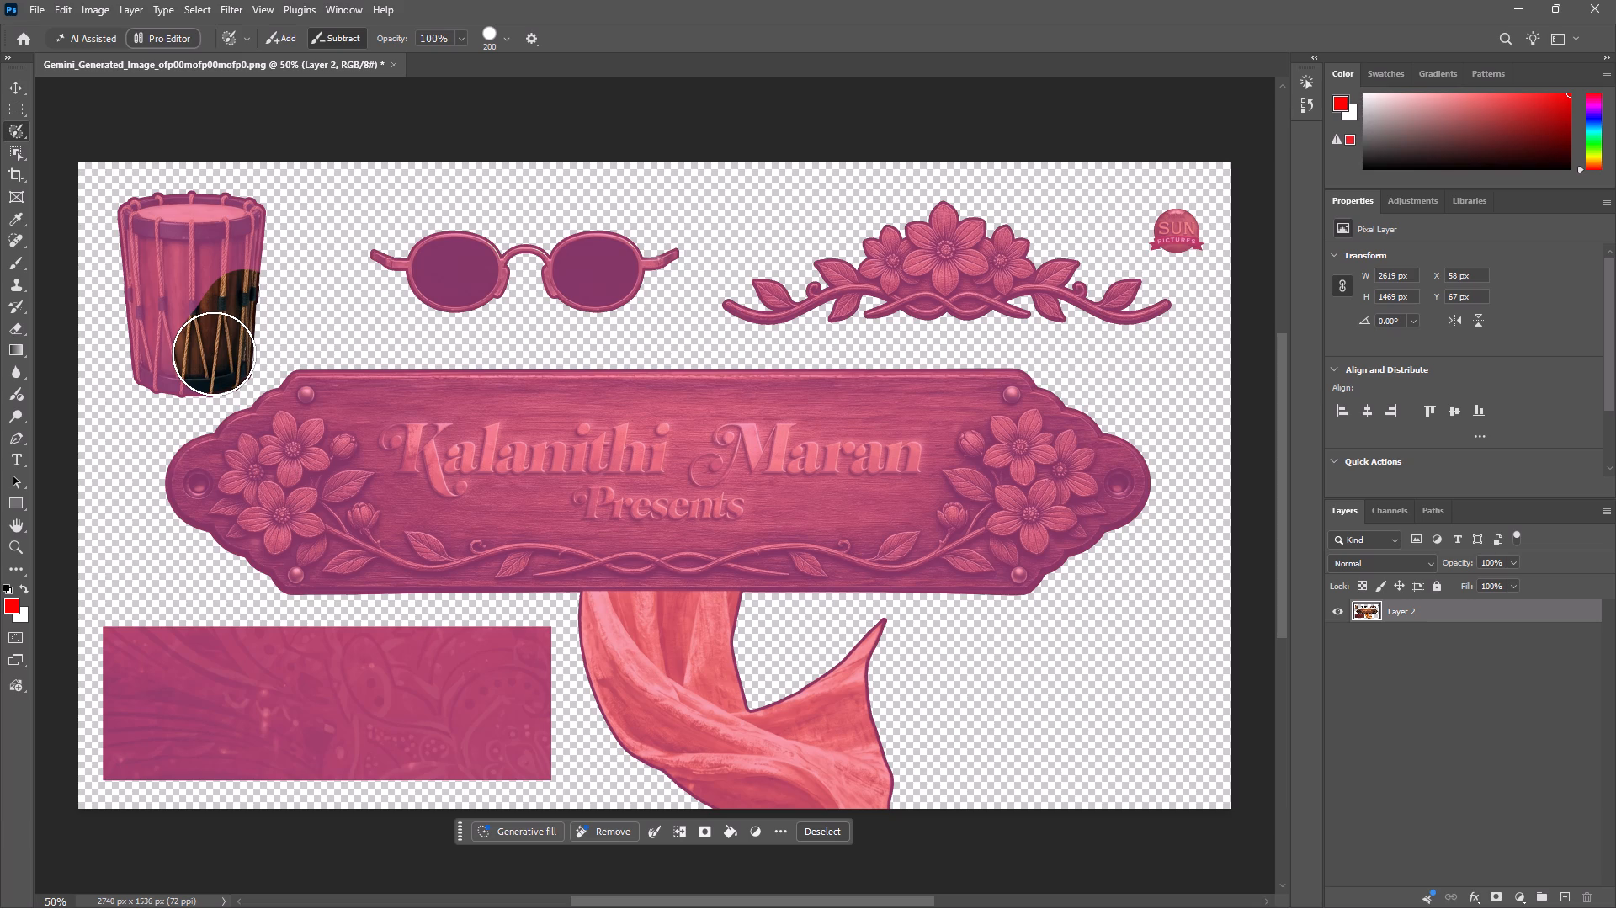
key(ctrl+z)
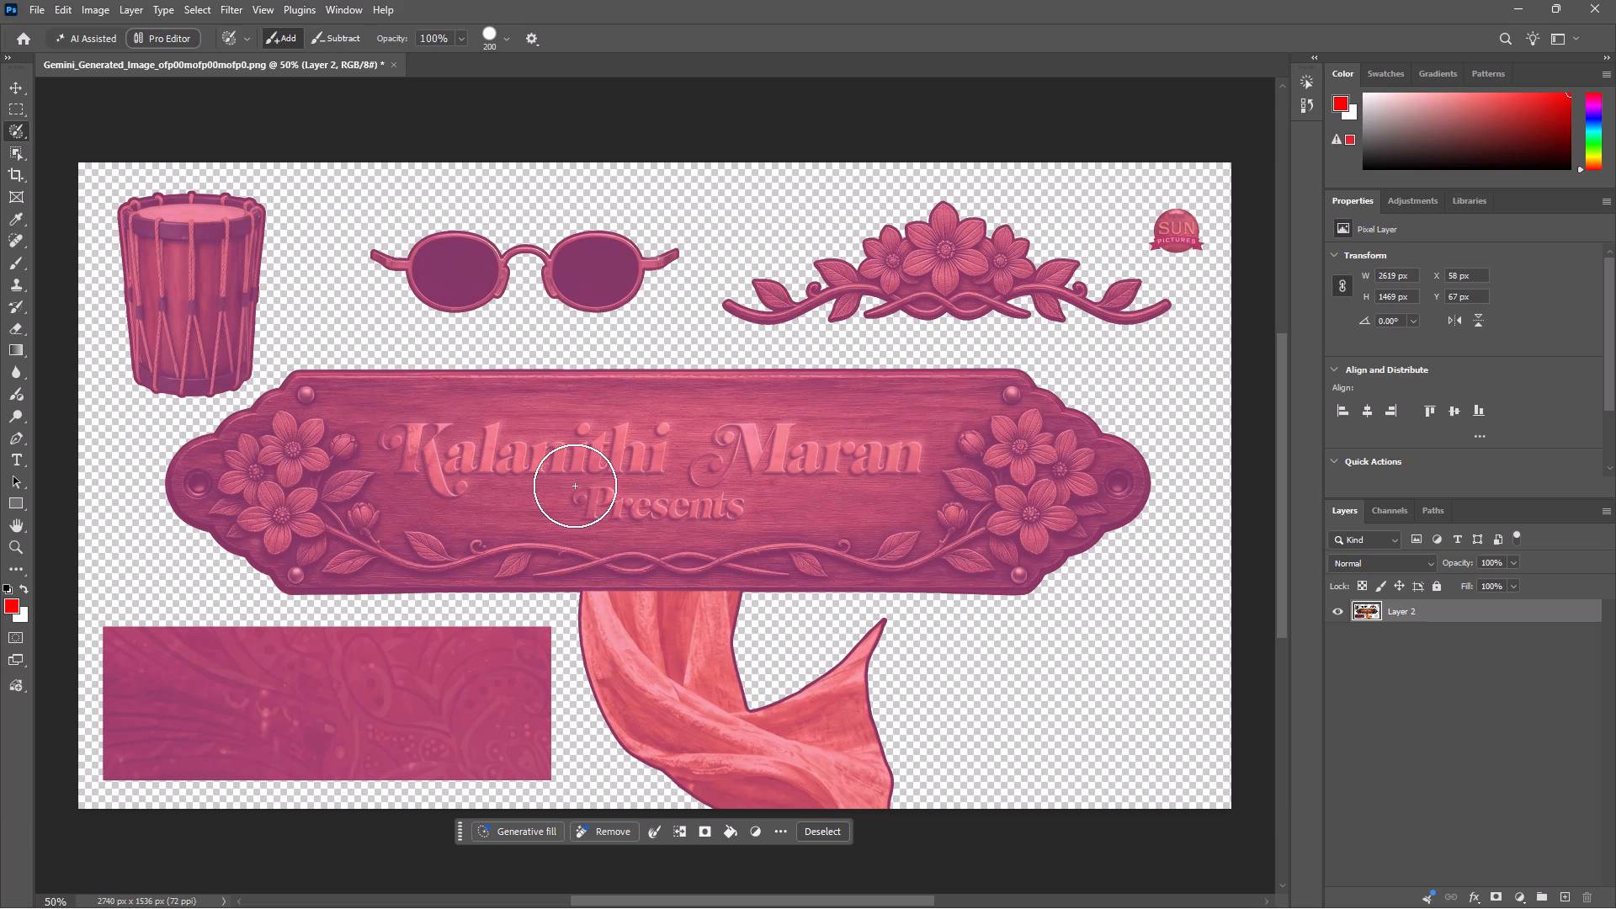
Using a Selection Brush size of 1100, subtract everything except the drum from the selection and copy the drum to a new layer.
key(bracketright)
key(bracketright)
key(bracketright)
key(bracketright)
key(bracketright)
key(bracketright)
key(bracketright)
key(bracketright)
key(bracketright)
key(bracketright)
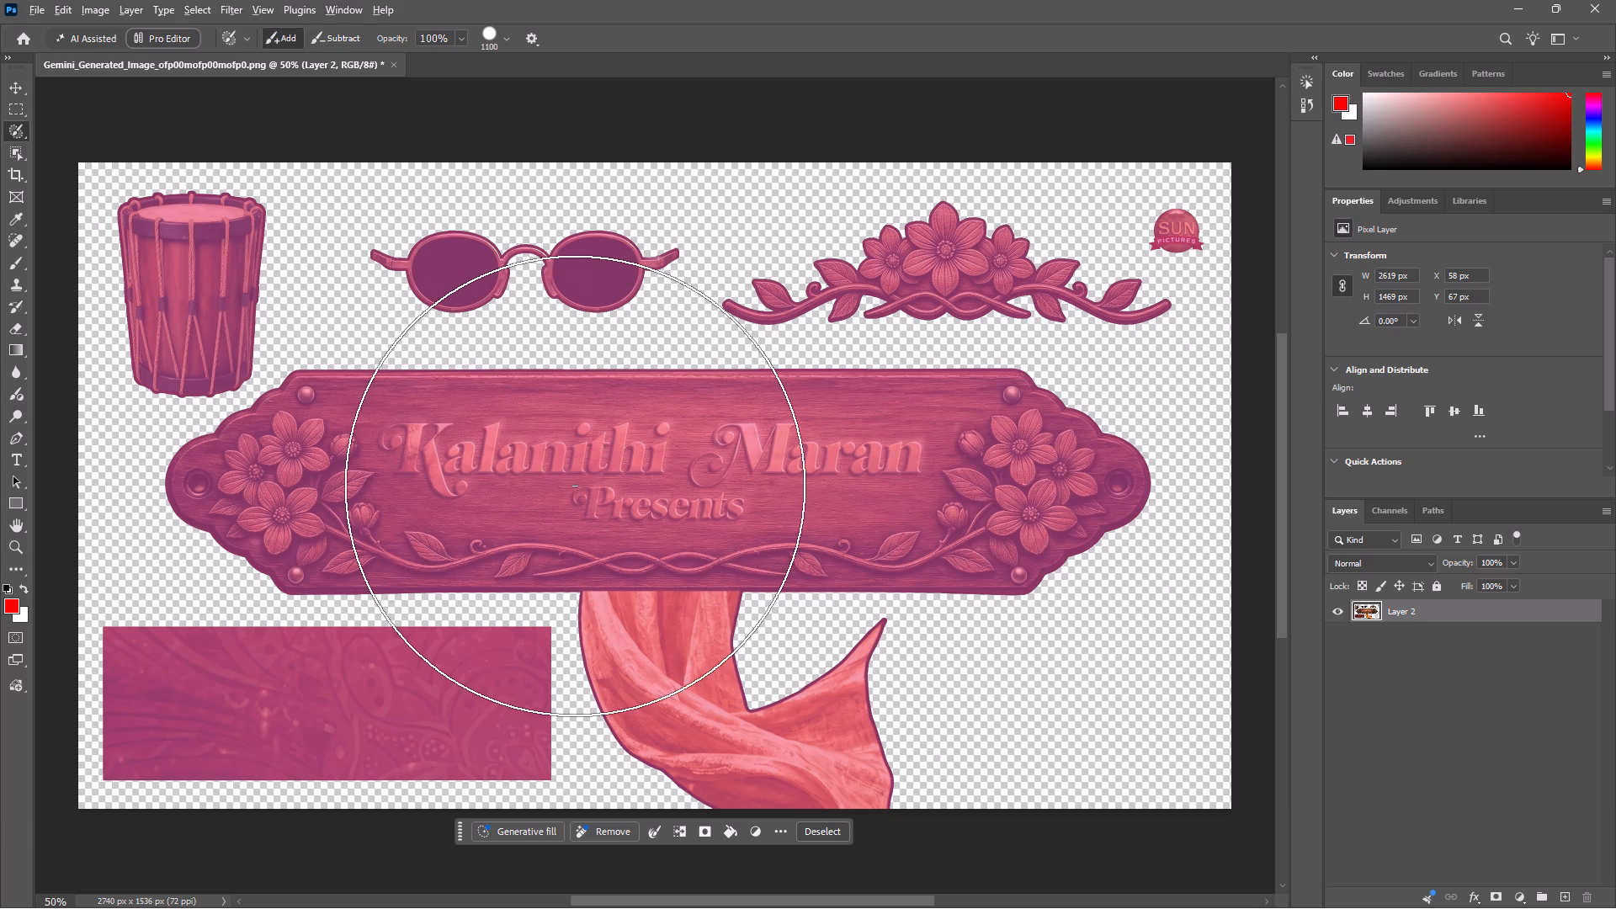
alt+drag(575, 486, 365, 614)
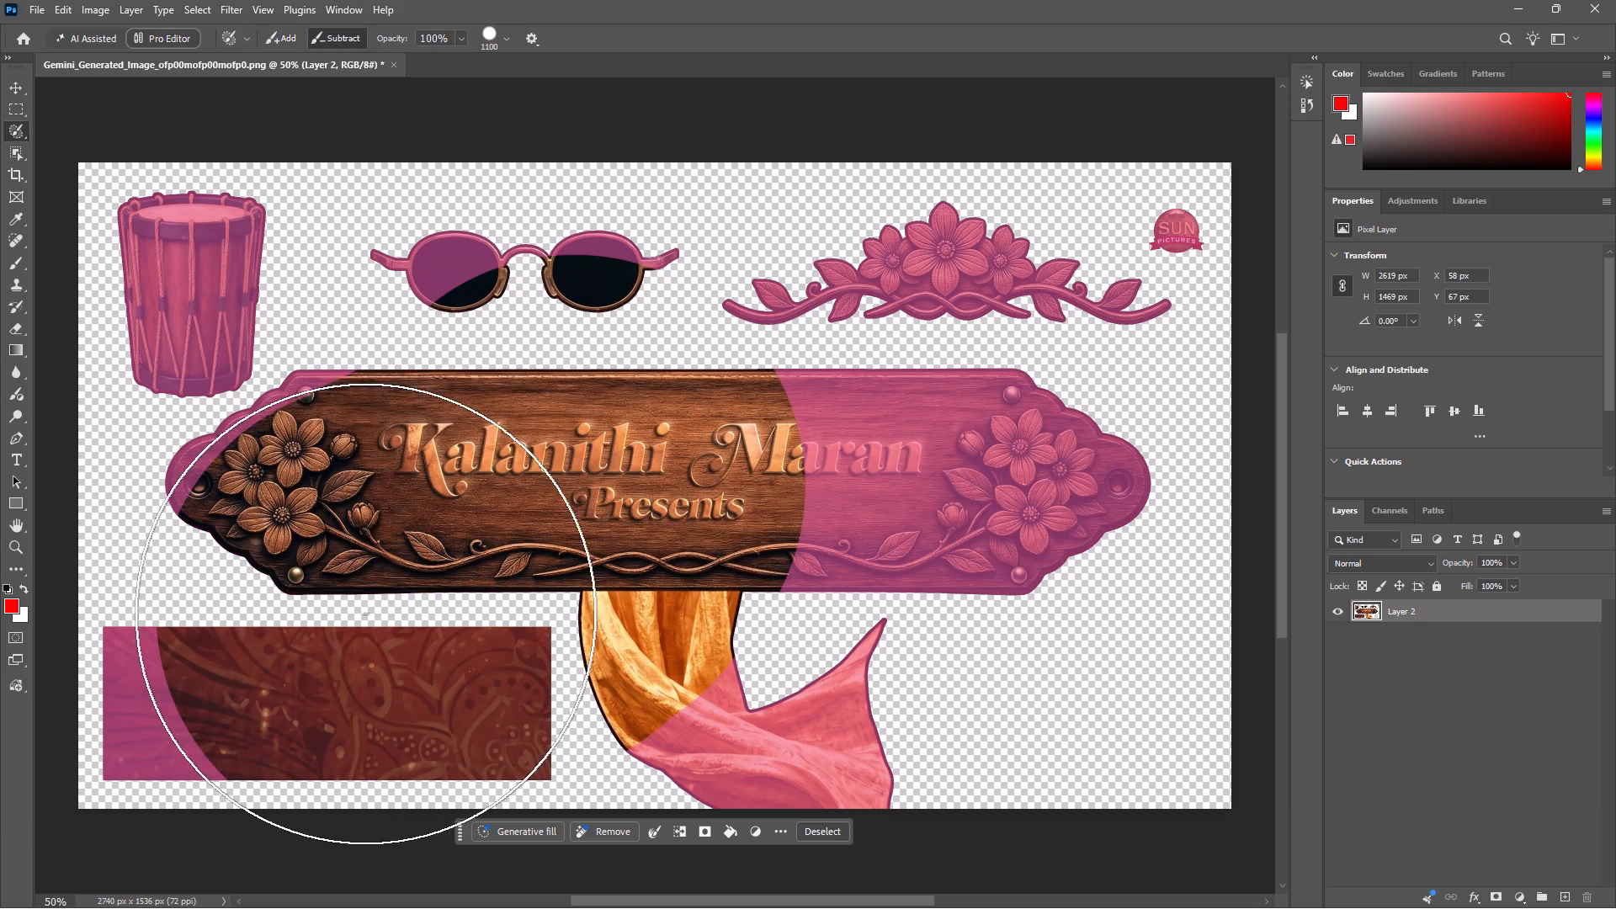
alt+drag(365, 614, 317, 709)
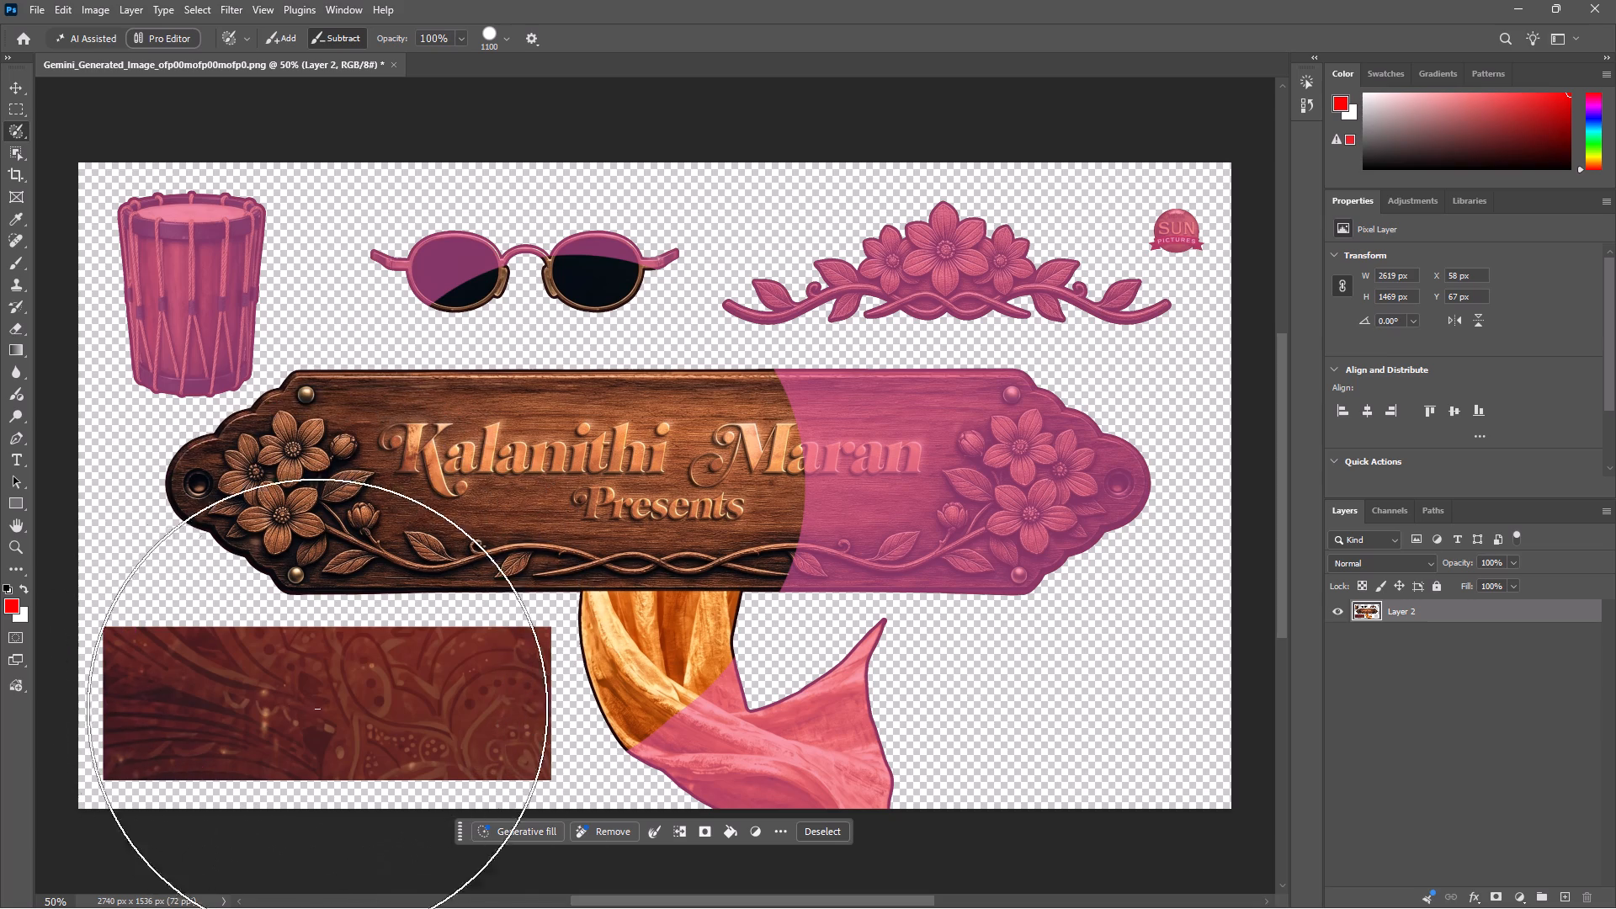
alt+drag(317, 709, 634, 353)
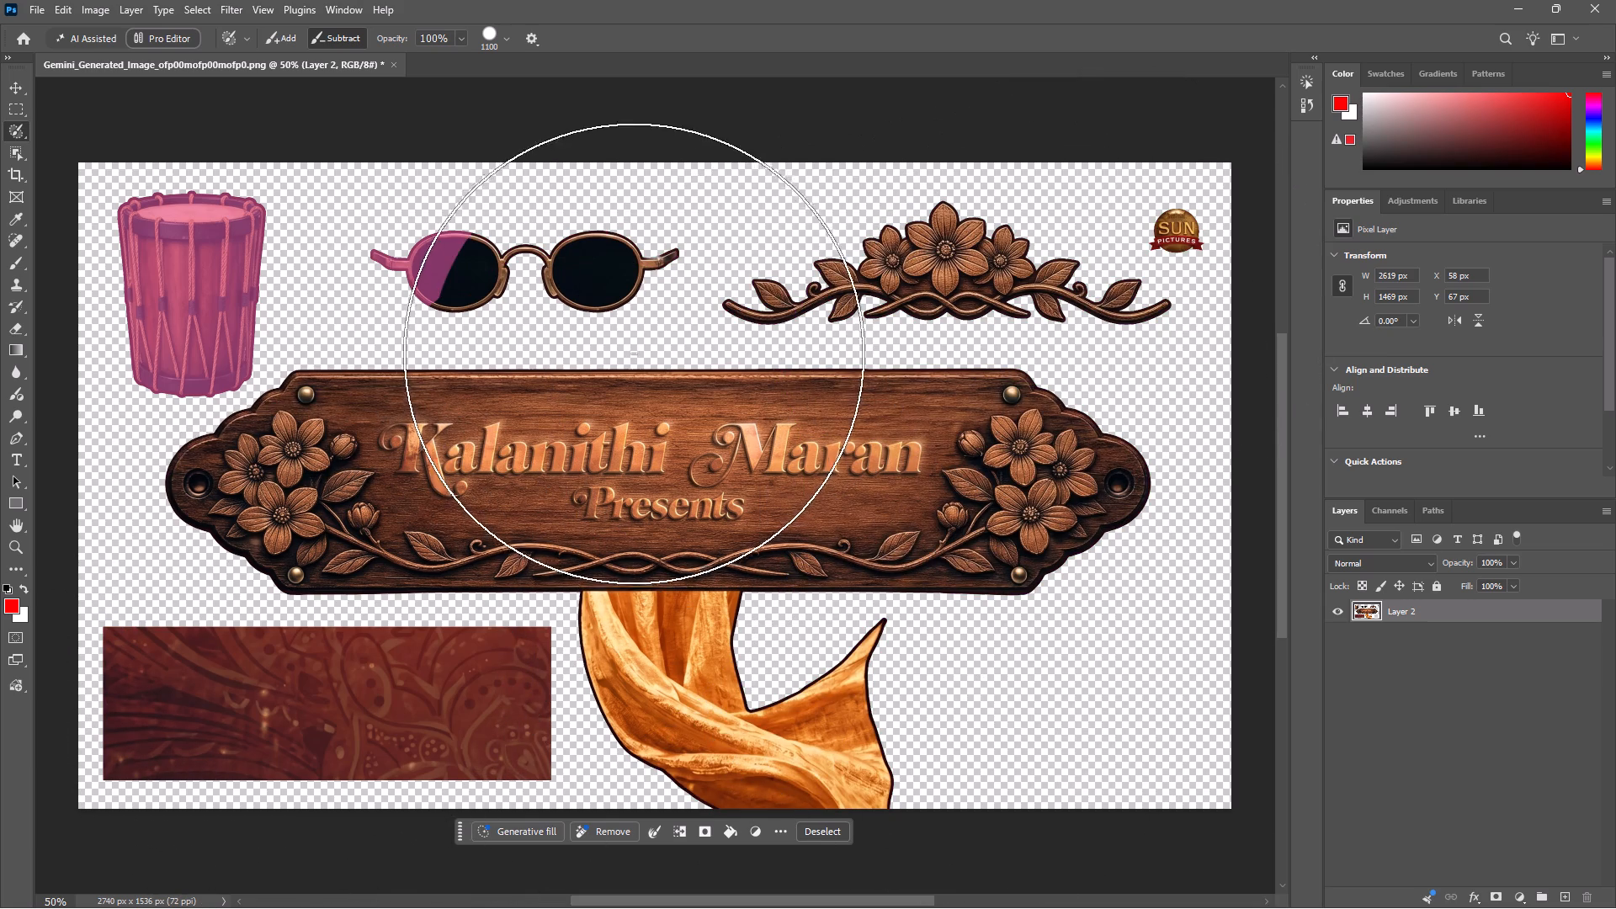
alt+drag(634, 353, 943, 501)
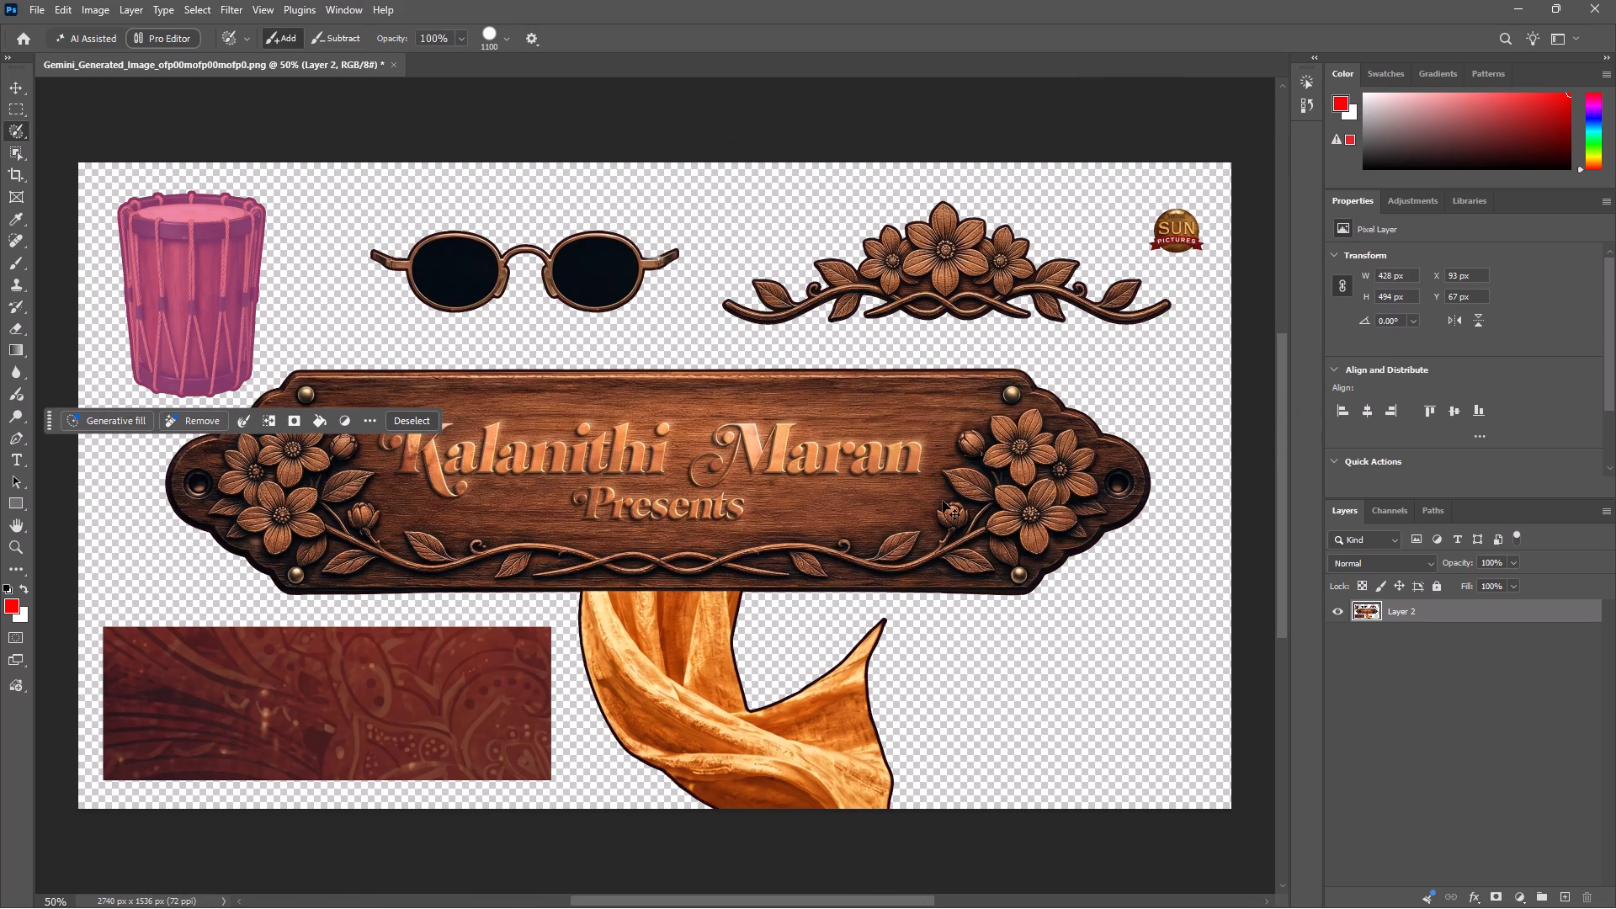
key(ctrl+j)
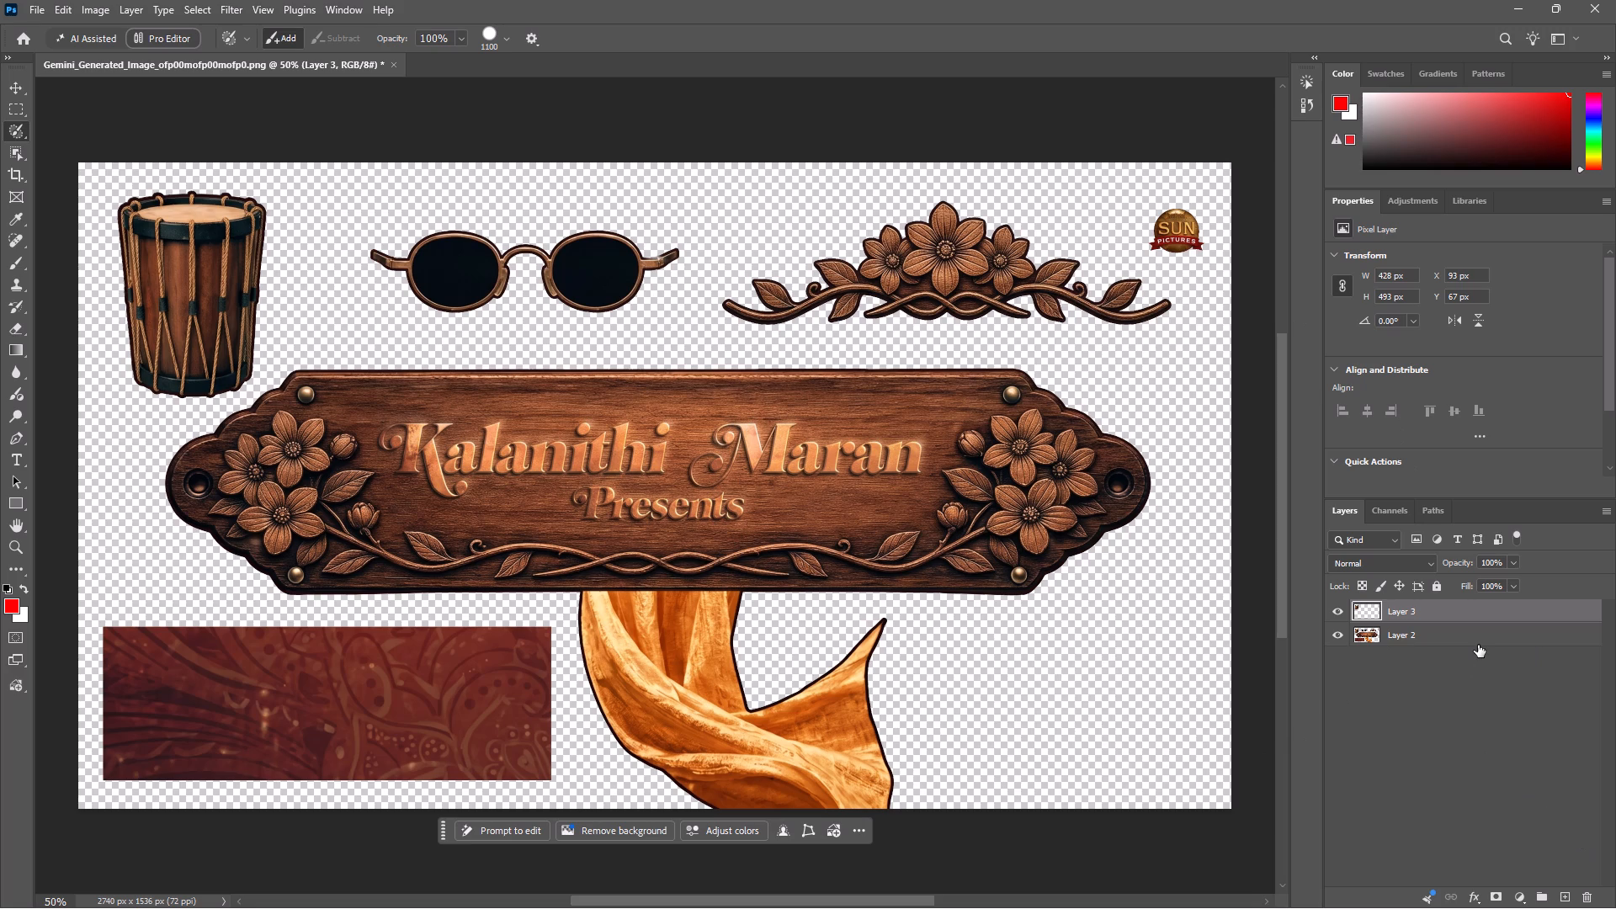
Export Layer 2 with all the assets as a PNG named Layer 2 in the asets folder.
click(1478, 645)
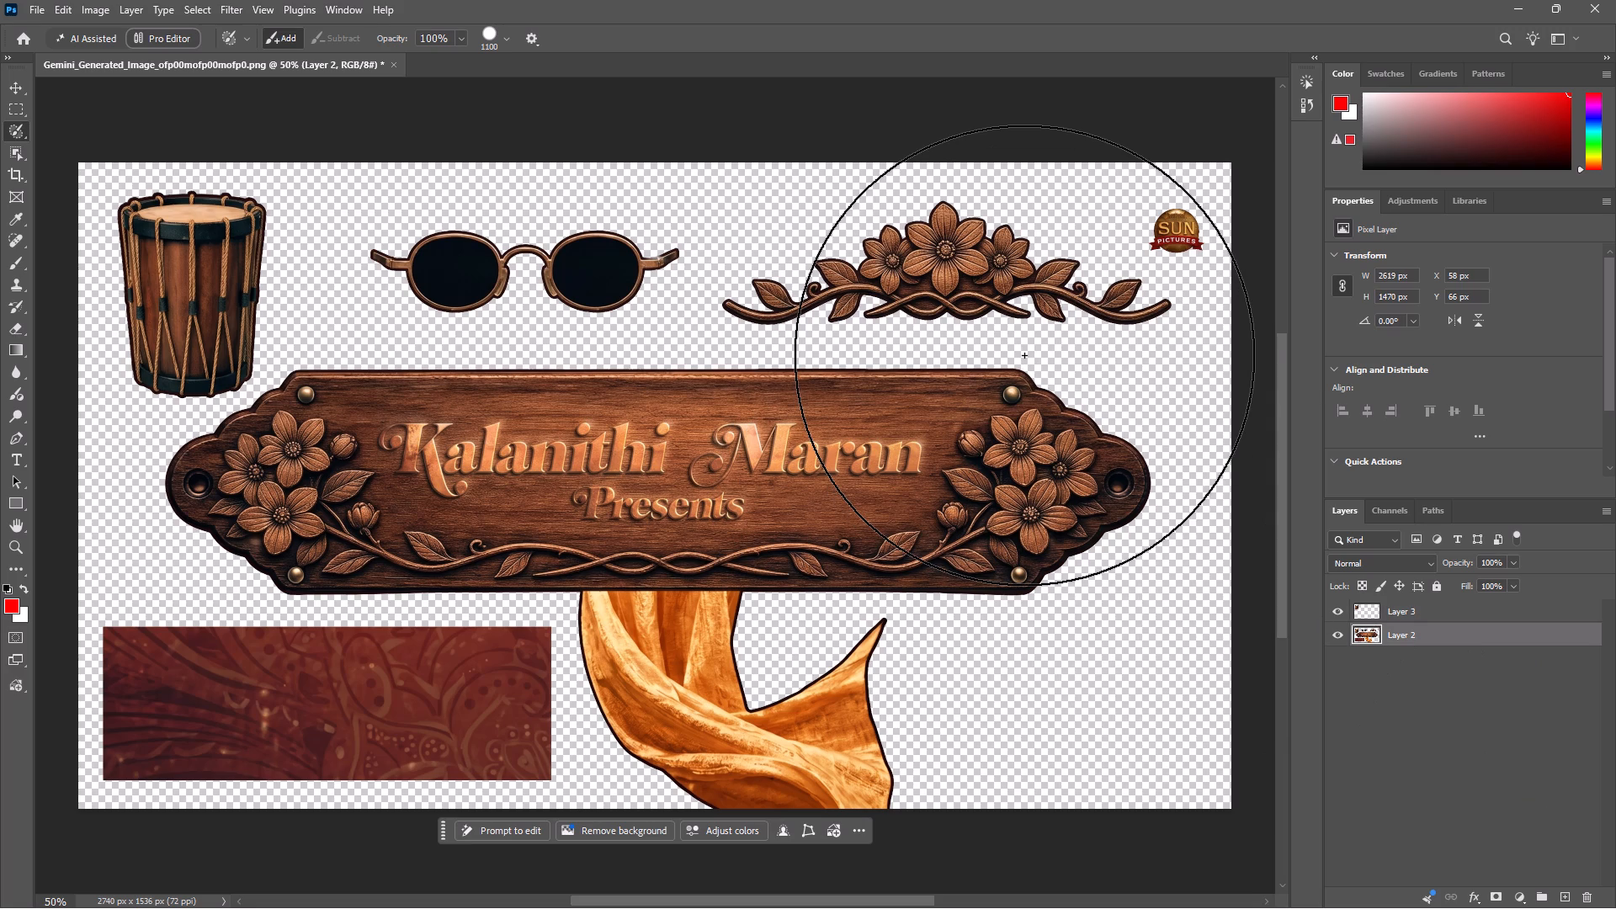
key(v)
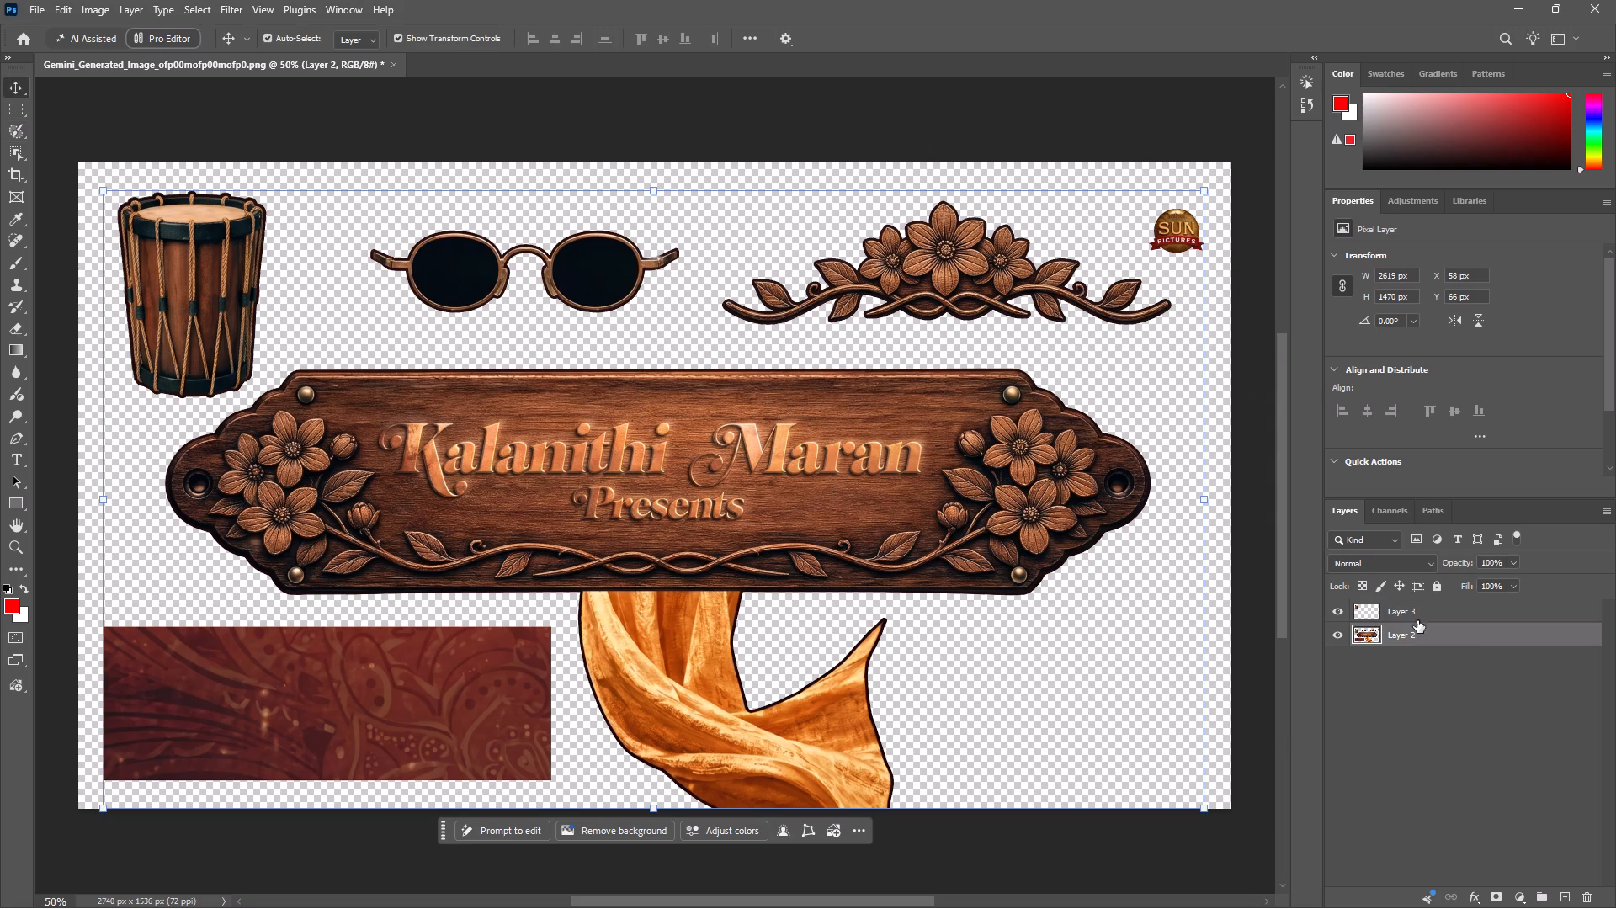
drag(1459, 629, 581, 61)
drag(410, 263, 410, 247)
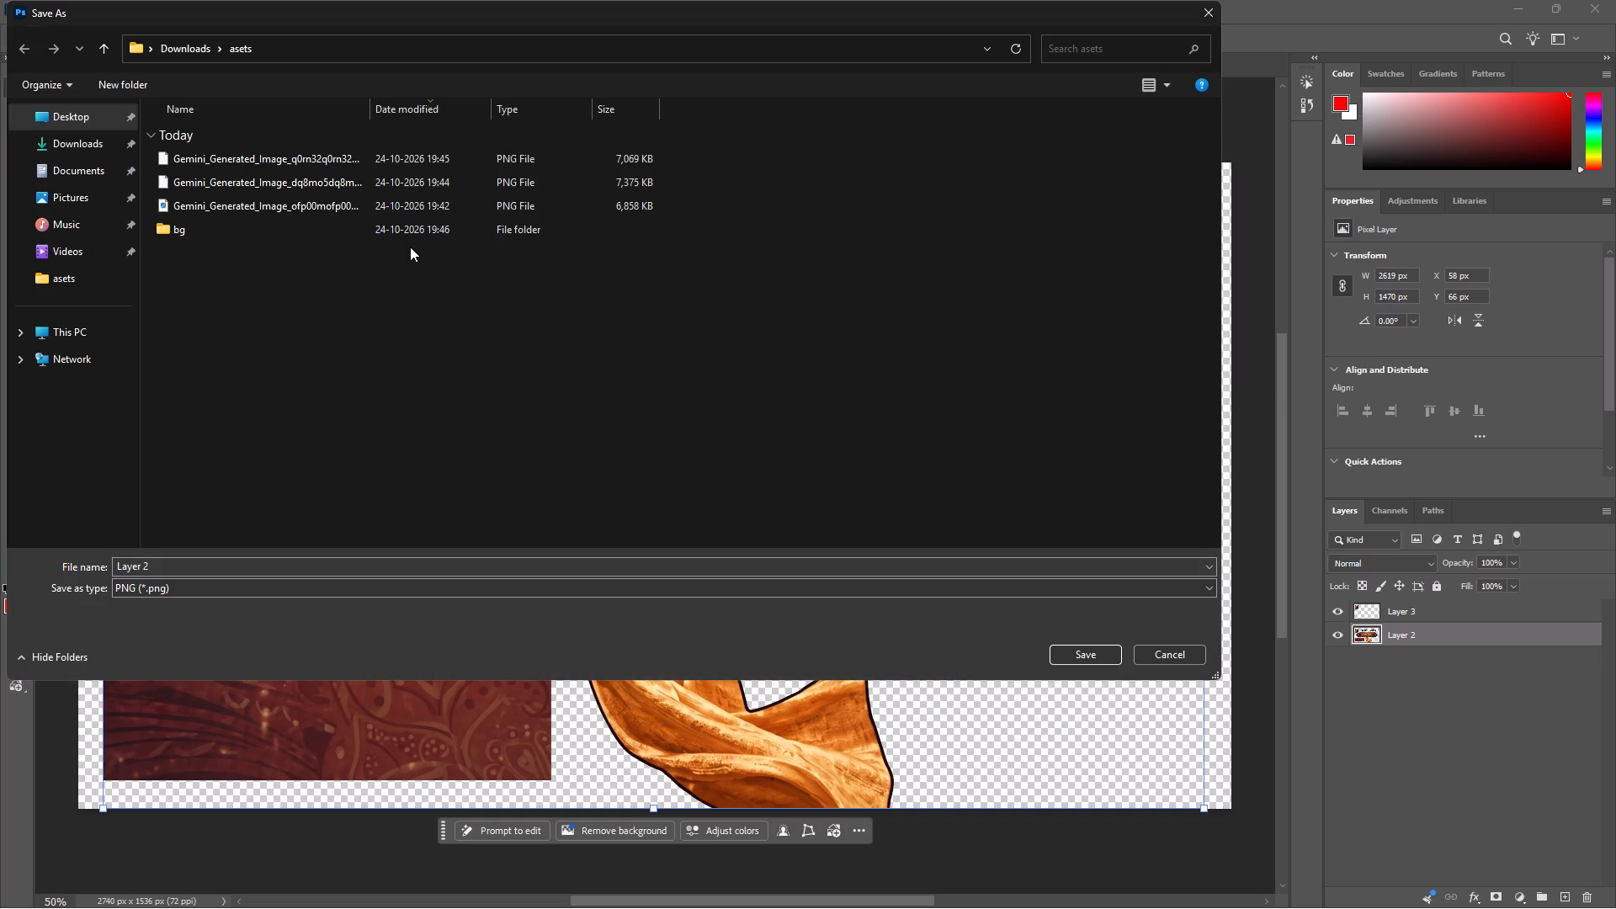
drag(410, 247, 397, 323)
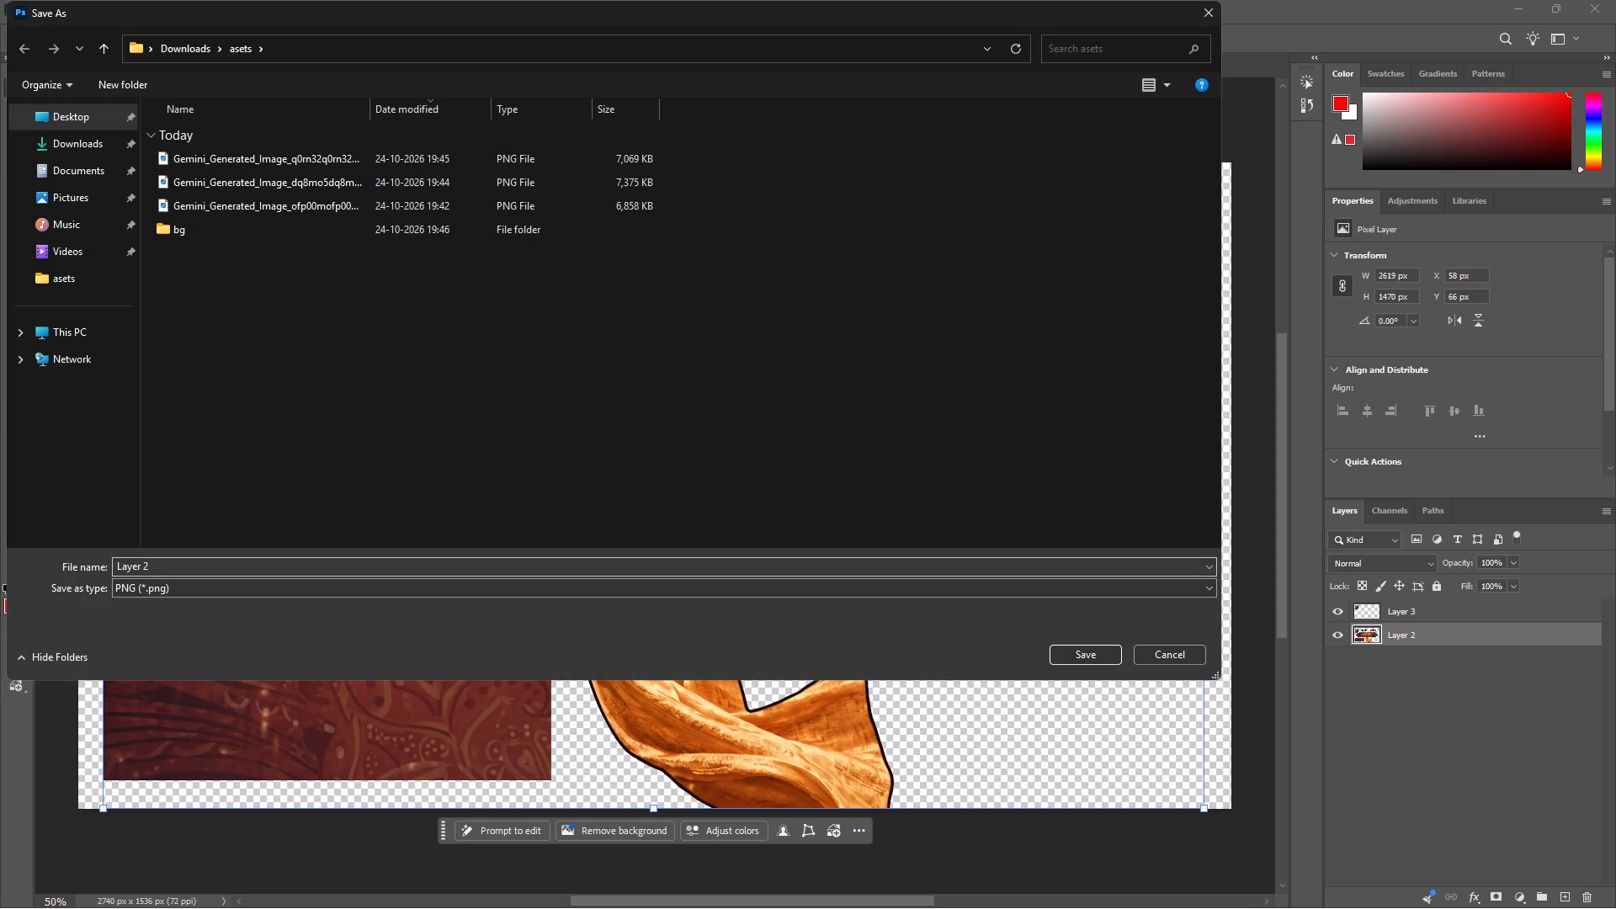
click(359, 408)
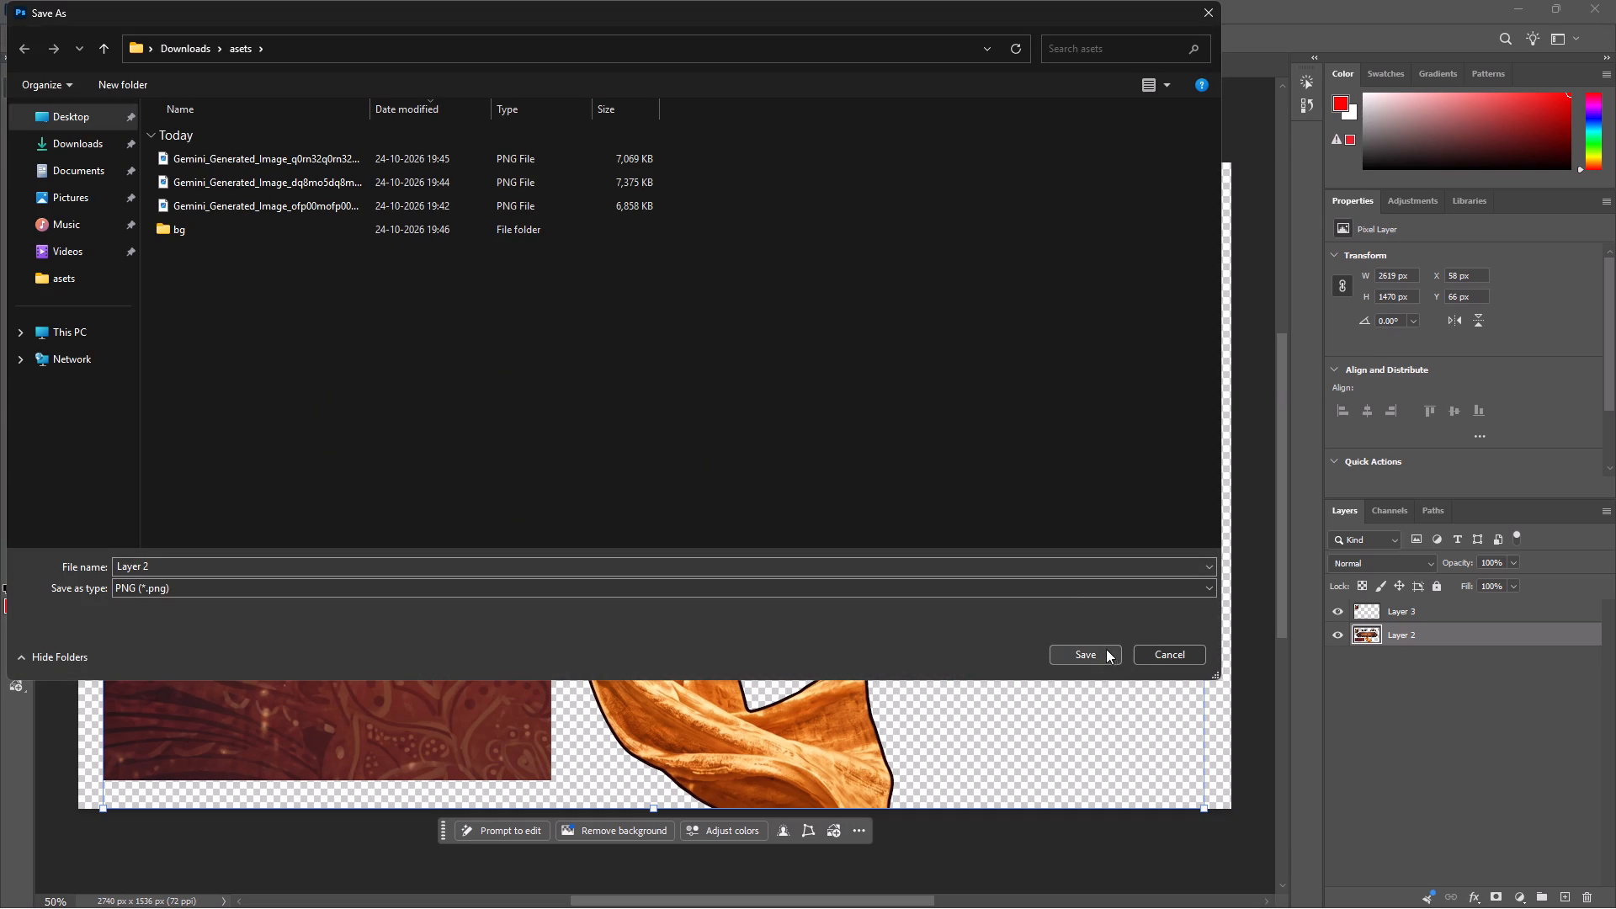
click(1090, 654)
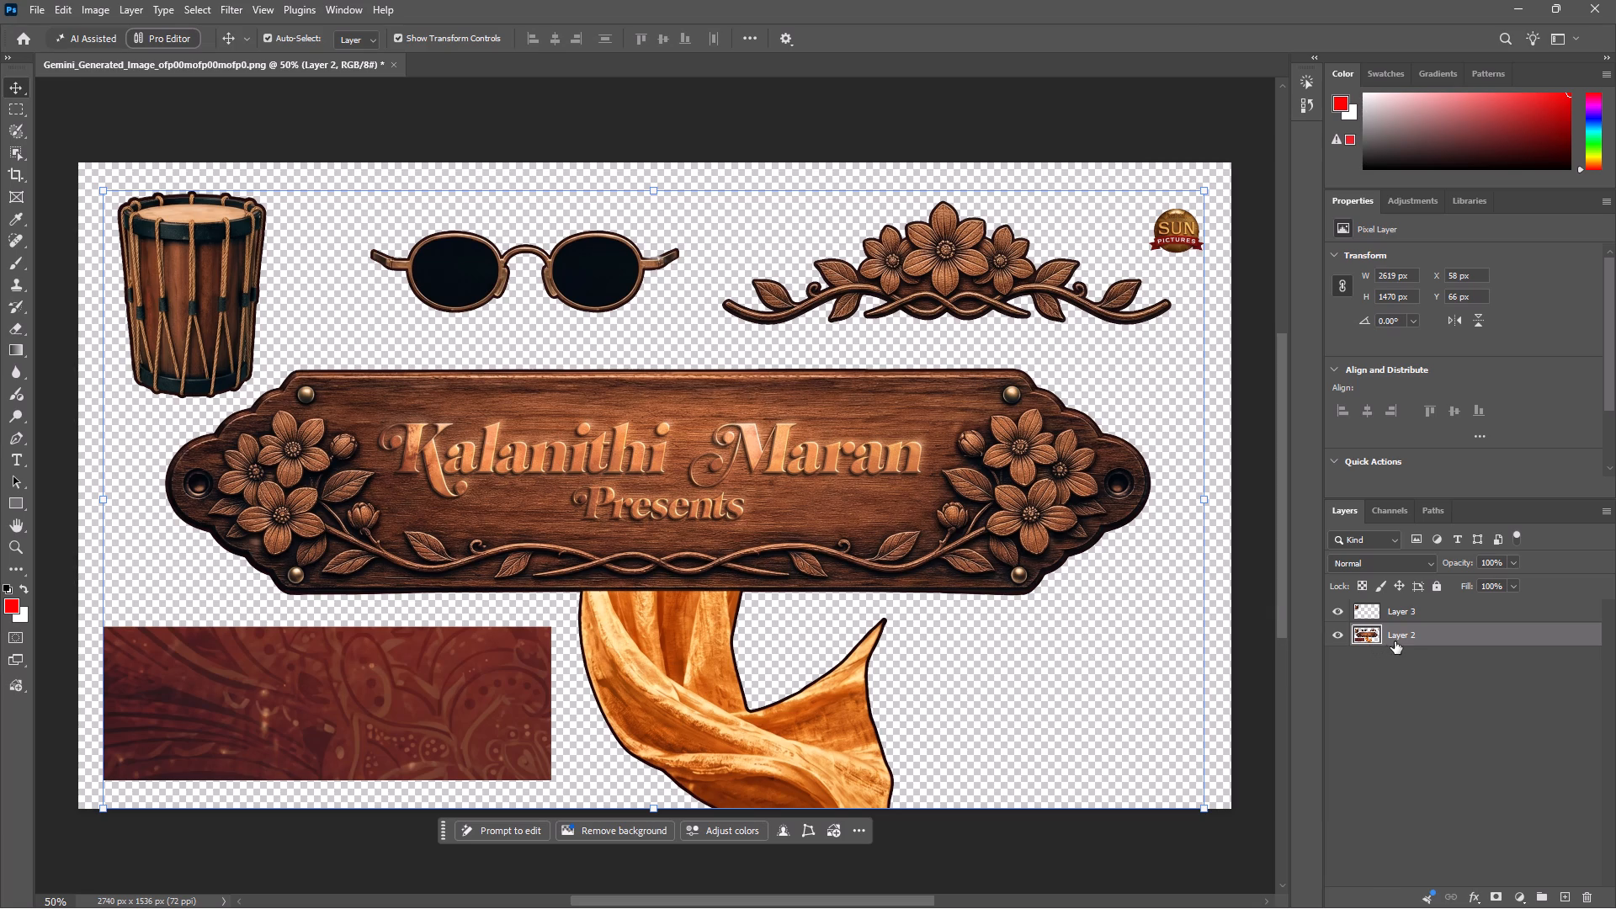
Delete Layer 2 and close the generated-image document without saving.
key(BackSpace)
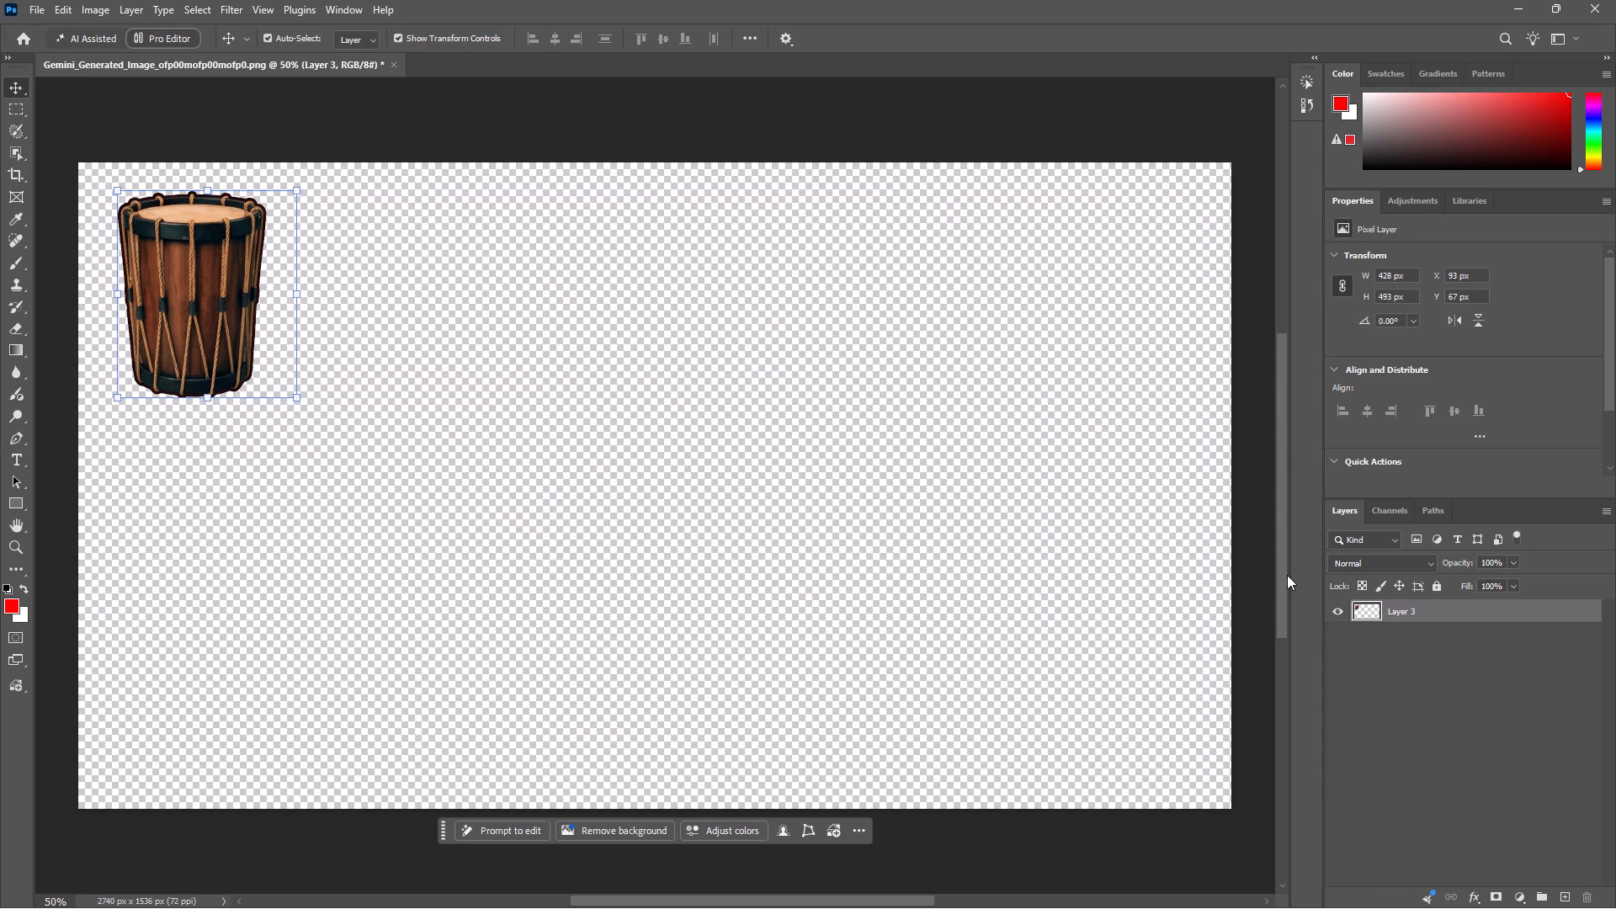
key(ctrl+shift+super+w)
click(795, 344)
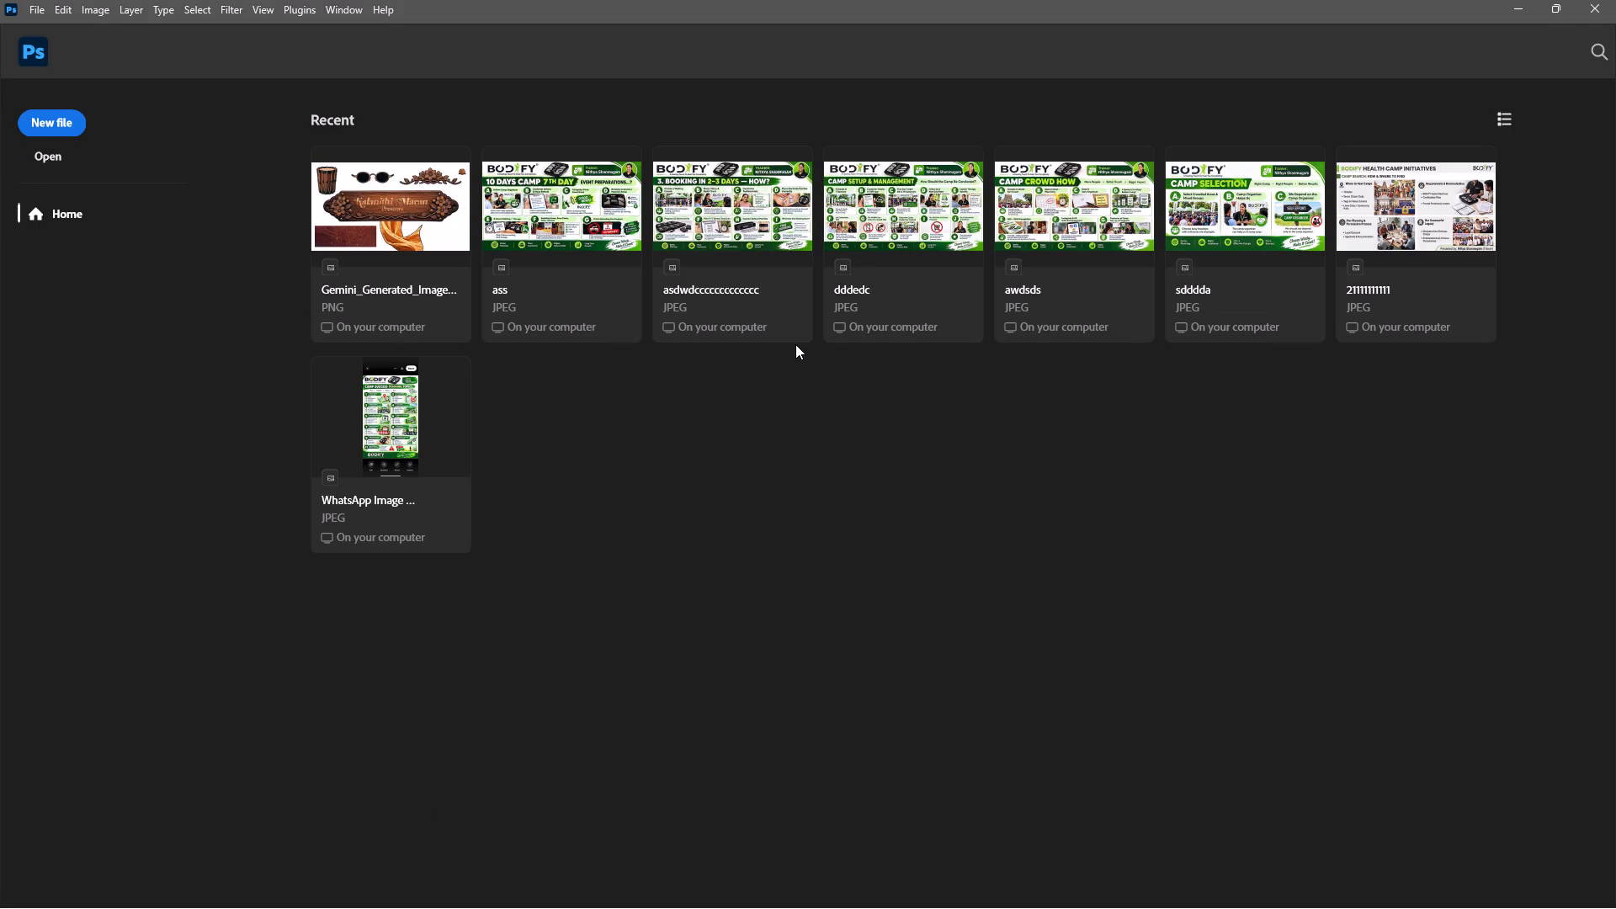
Switch to File Explorer and open the exported Layer 2 PNG from the asets folder in Photoshop.
key(alt+Tab)
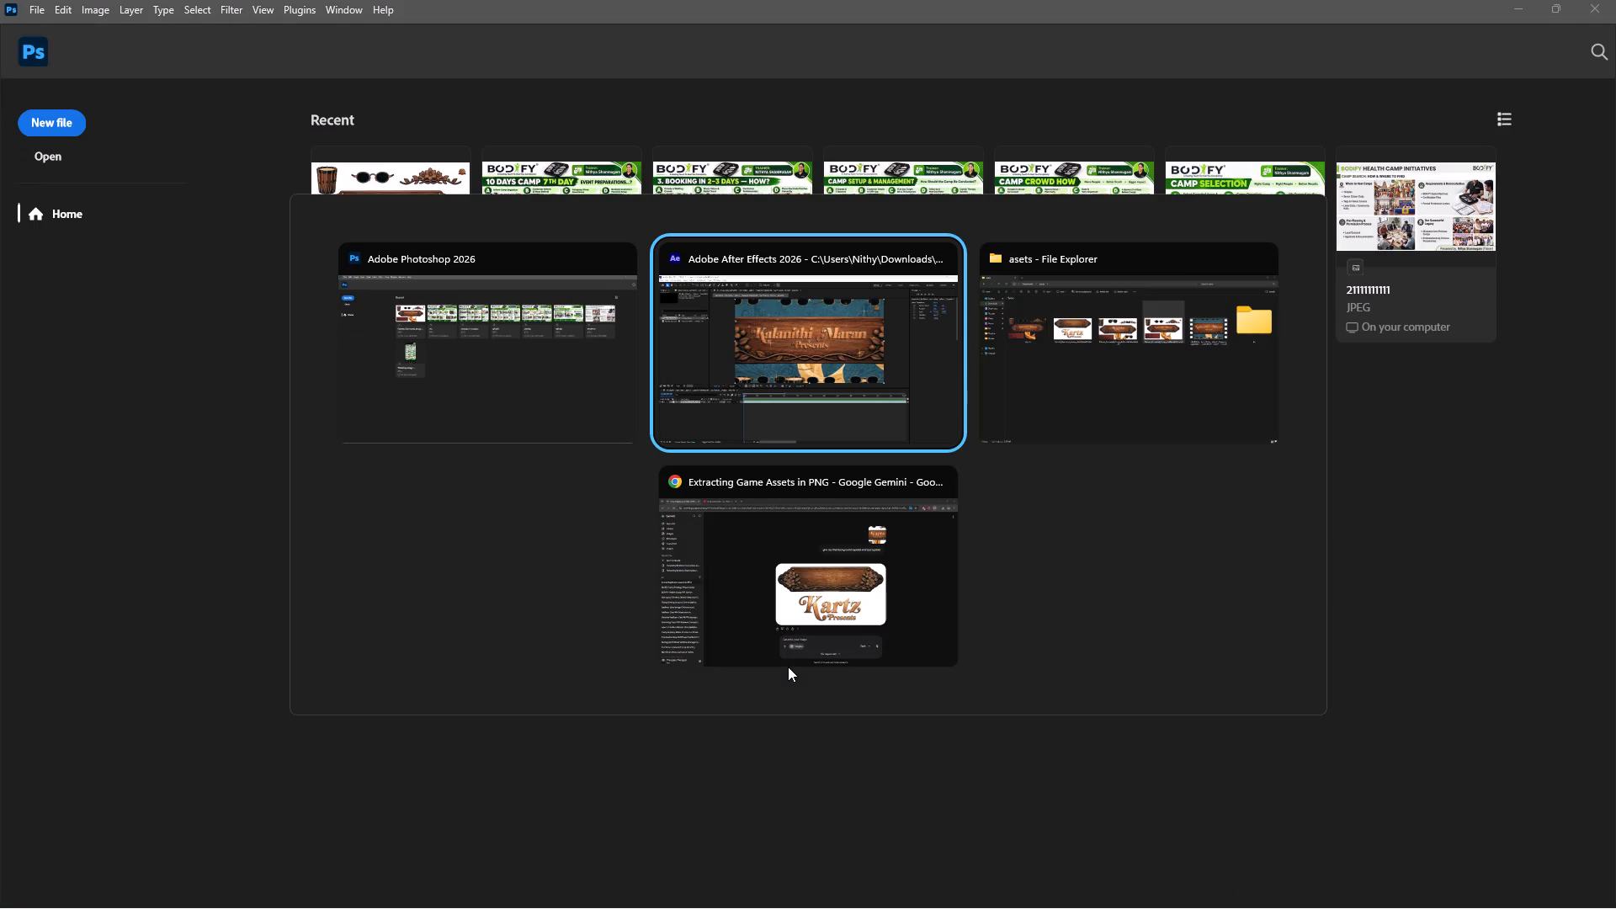
alt+click(519, 393)
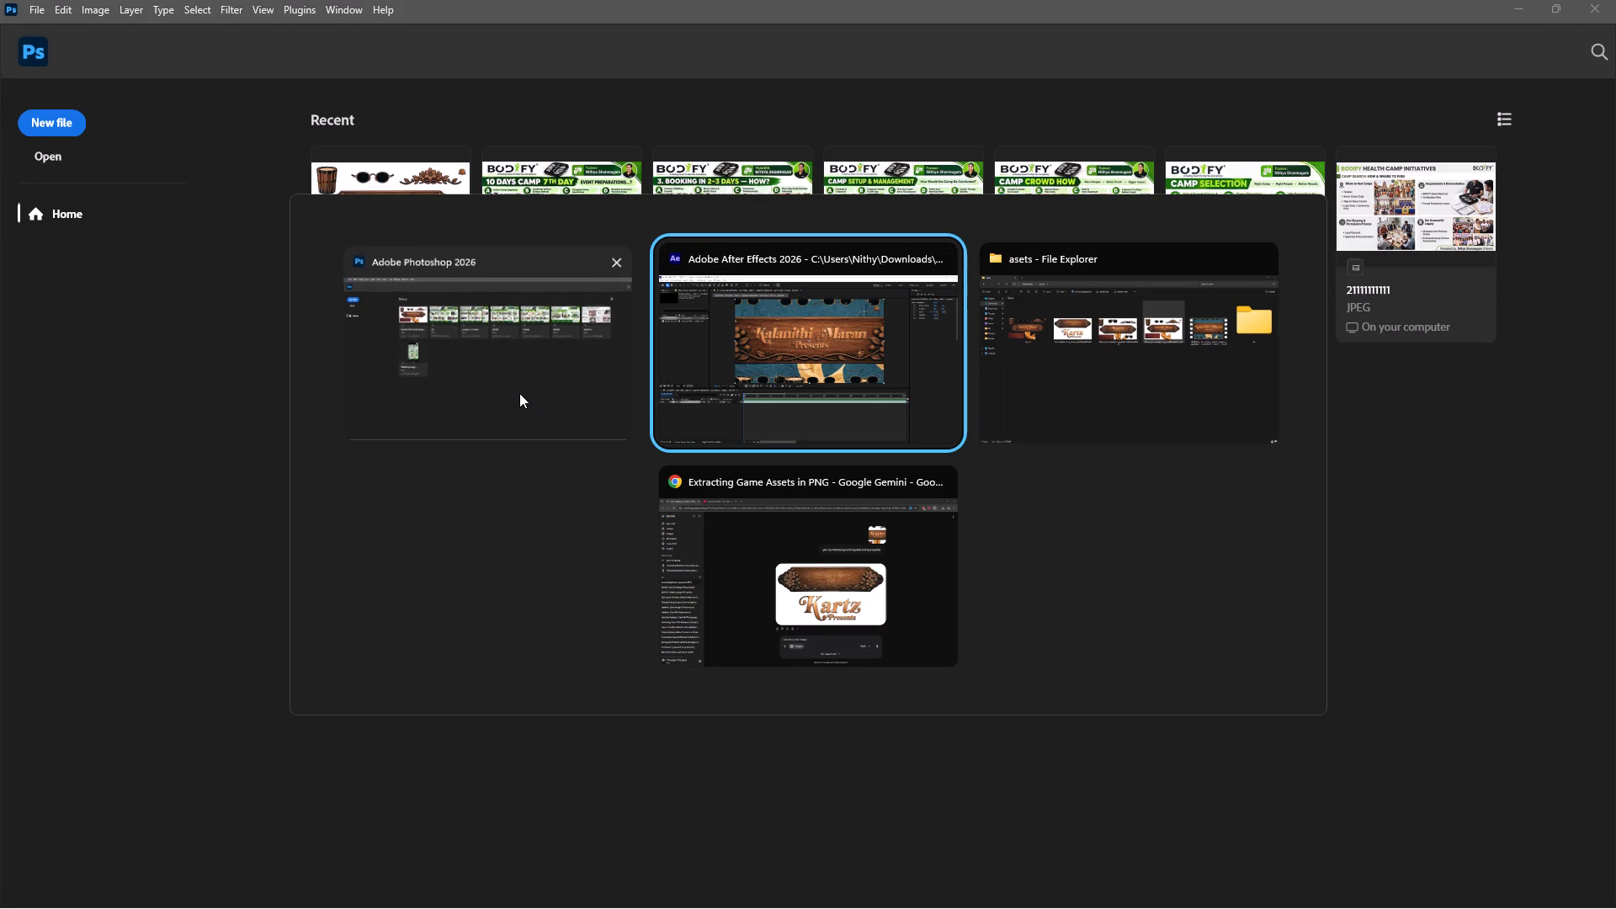
key(alt+Tab)
key(alt+Tab)
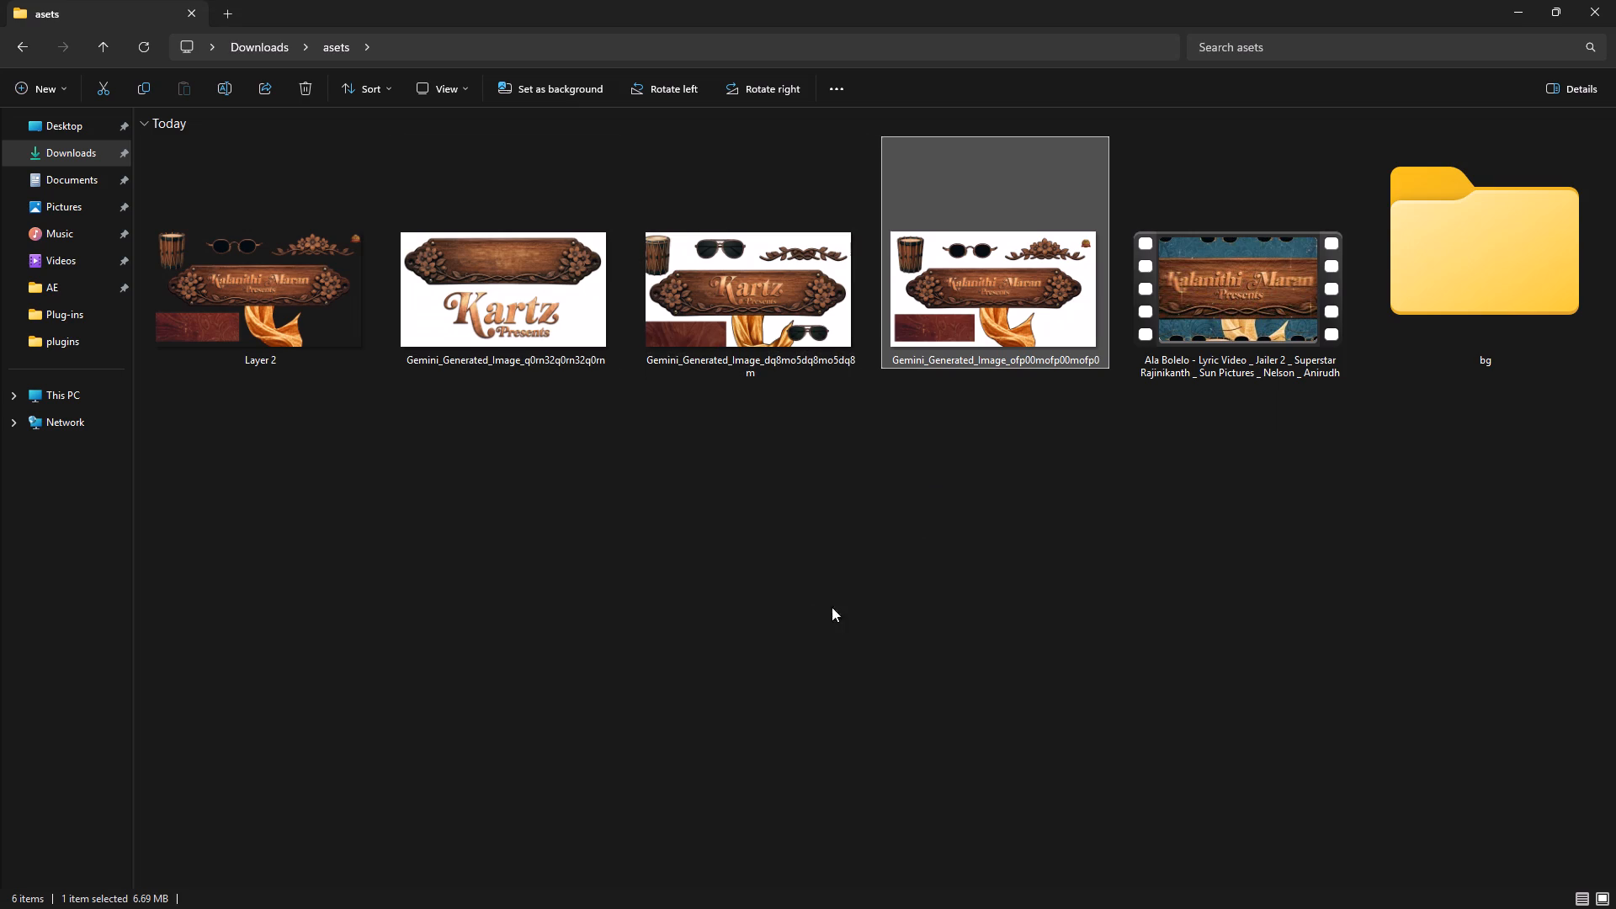
drag(278, 300, 311, 550)
key(alt+Tab)
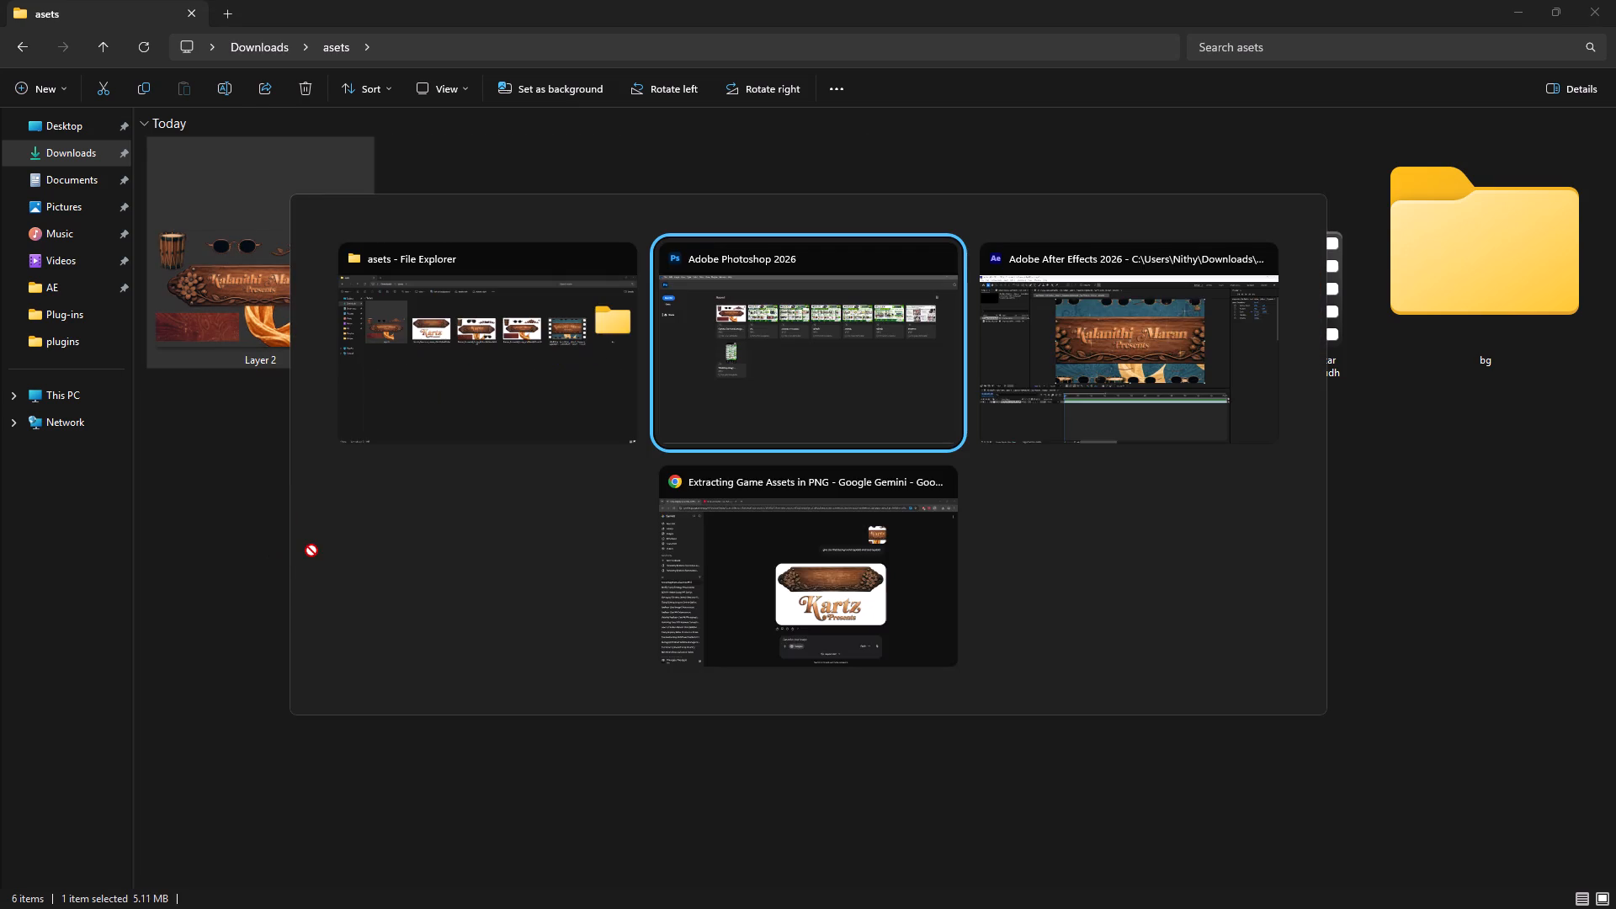
drag(311, 550, 116, 681)
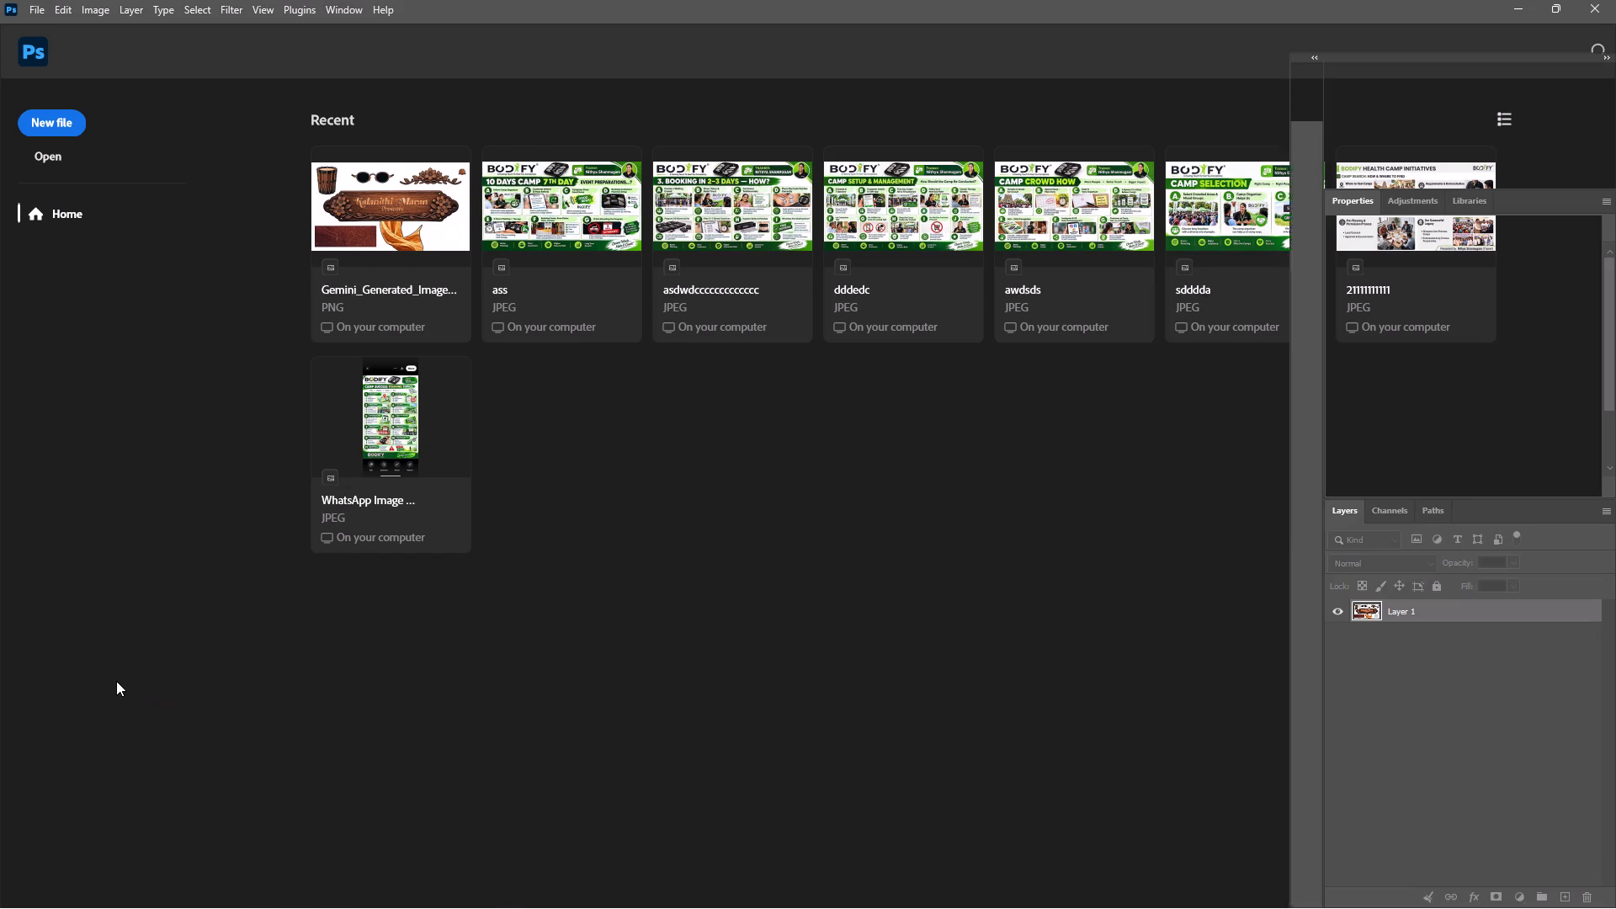
drag(236, 328, 118, 0)
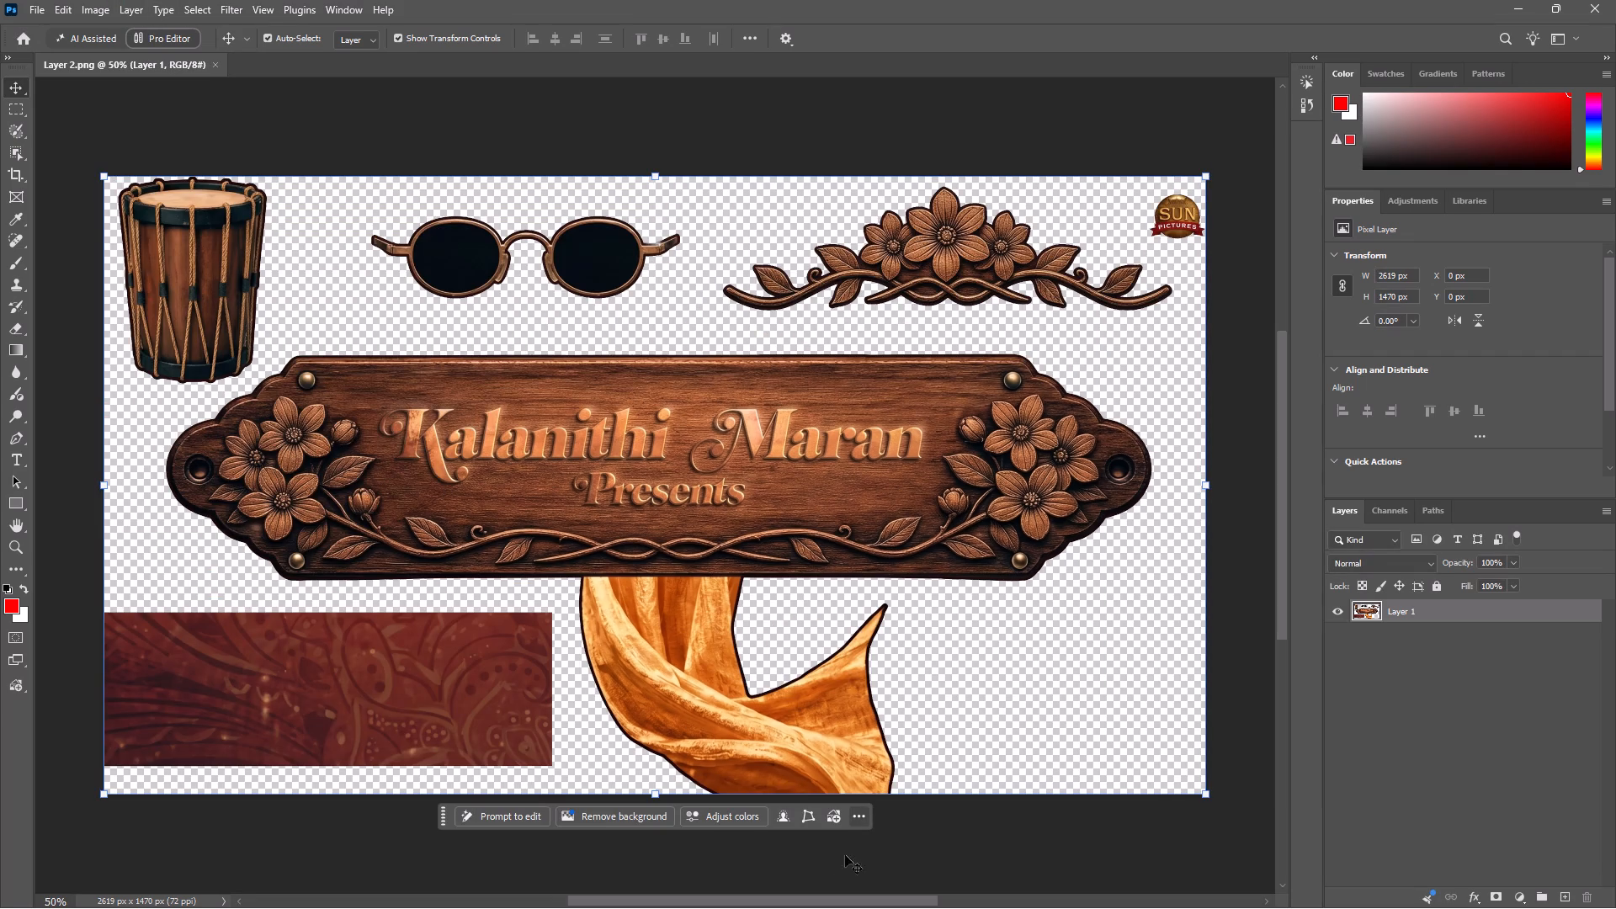
Run an automatic subject selection on the assets and subtract everything except the drum with the Selection Brush.
click(784, 820)
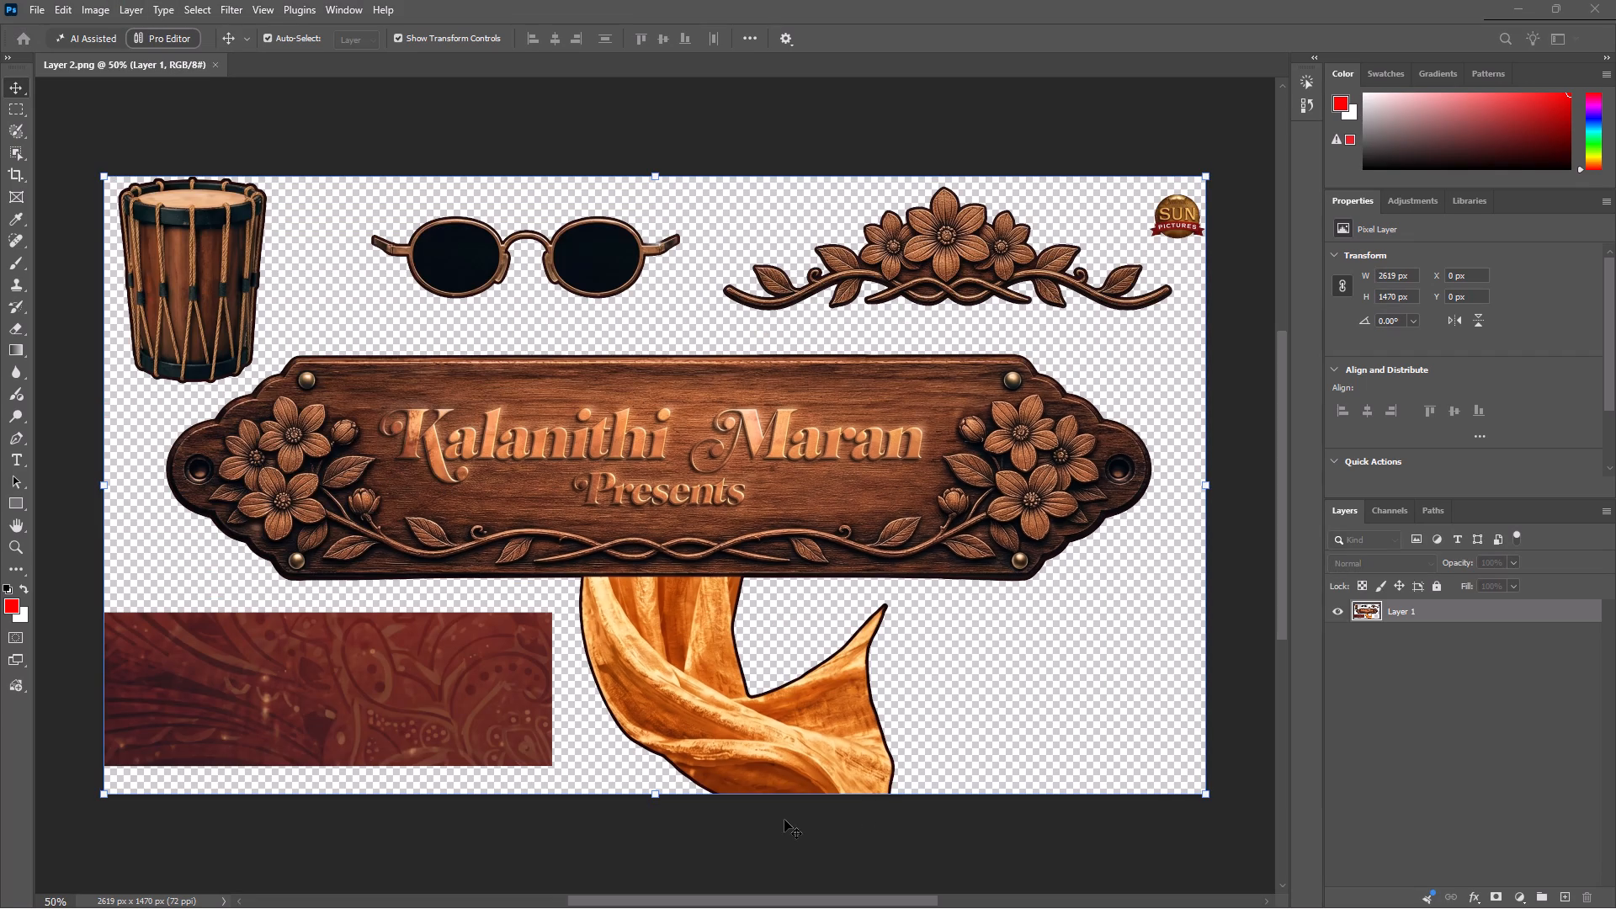
click(21, 134)
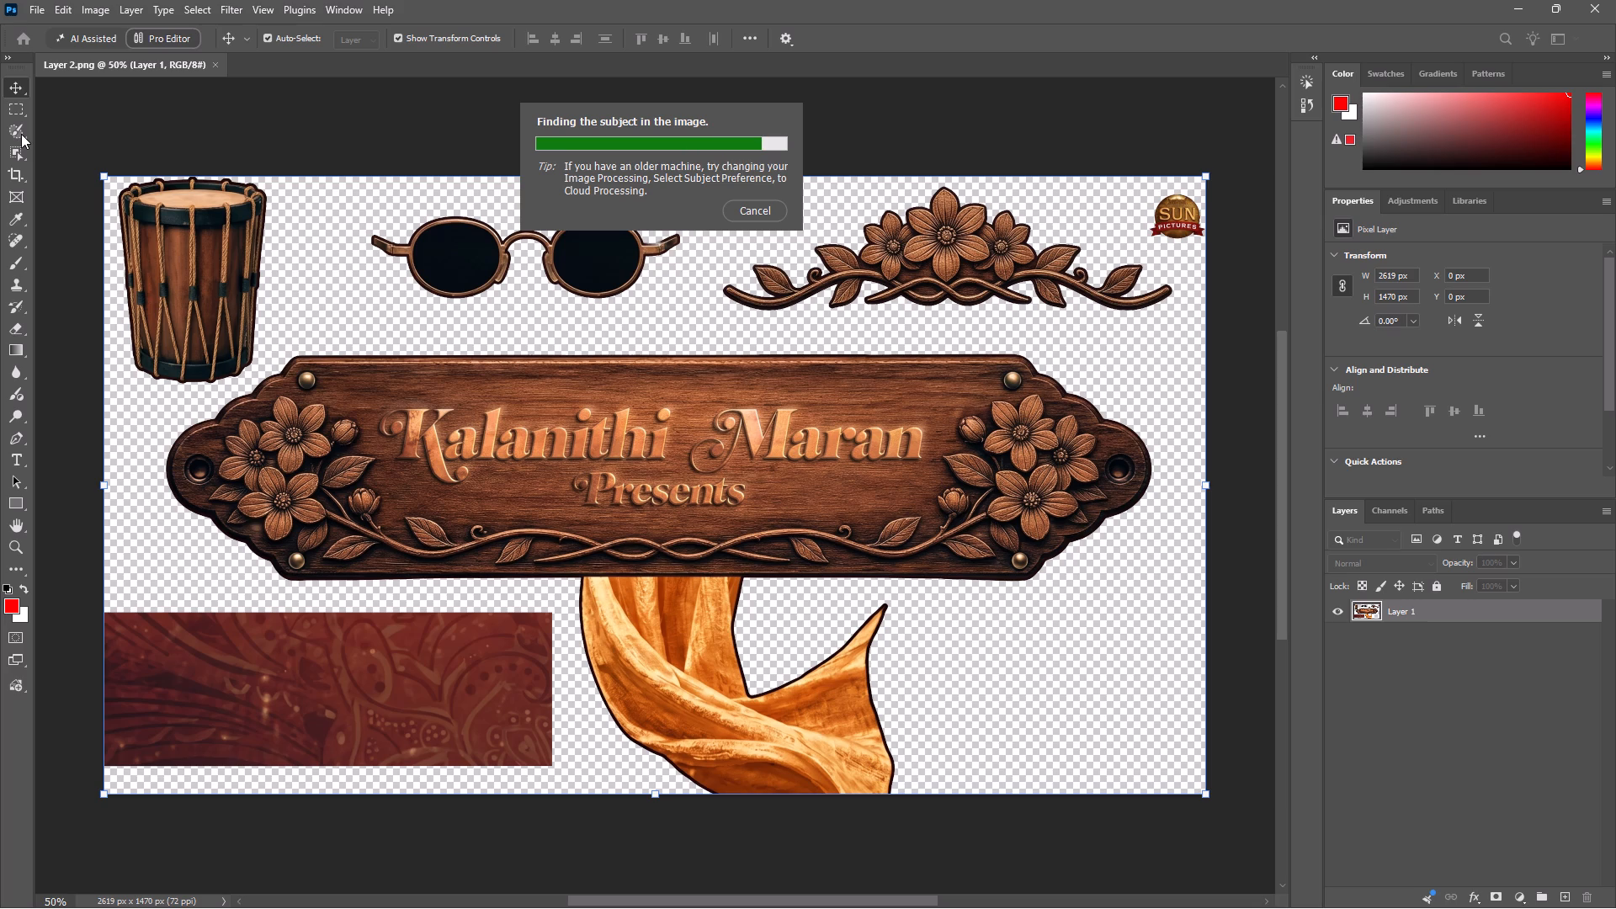
key(l)
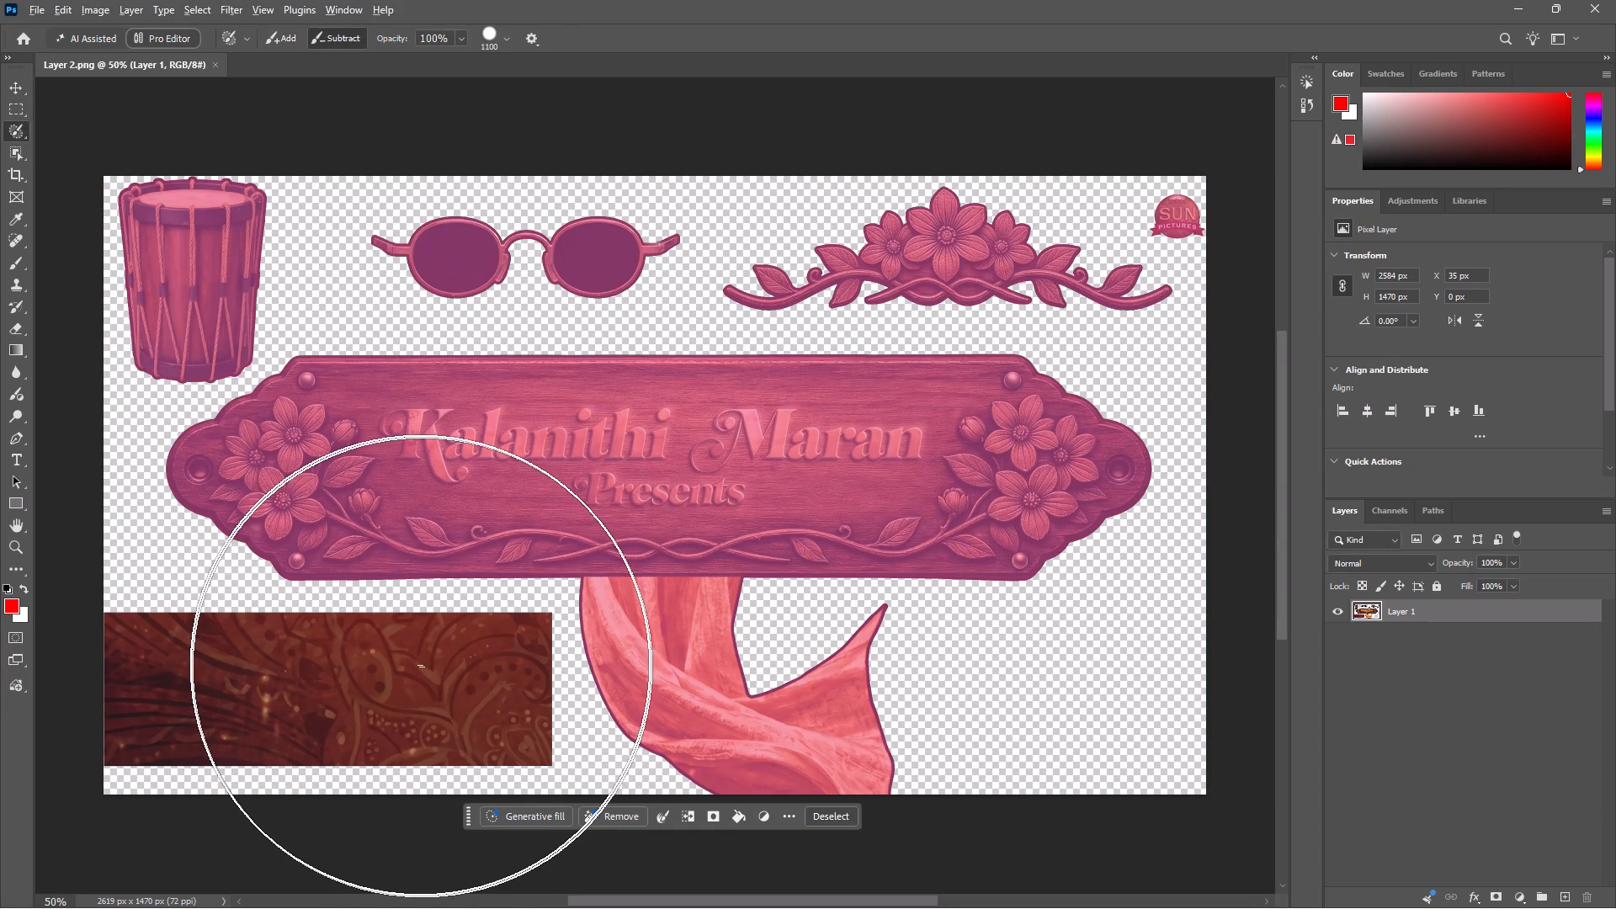
alt+drag(348, 587, 505, 472)
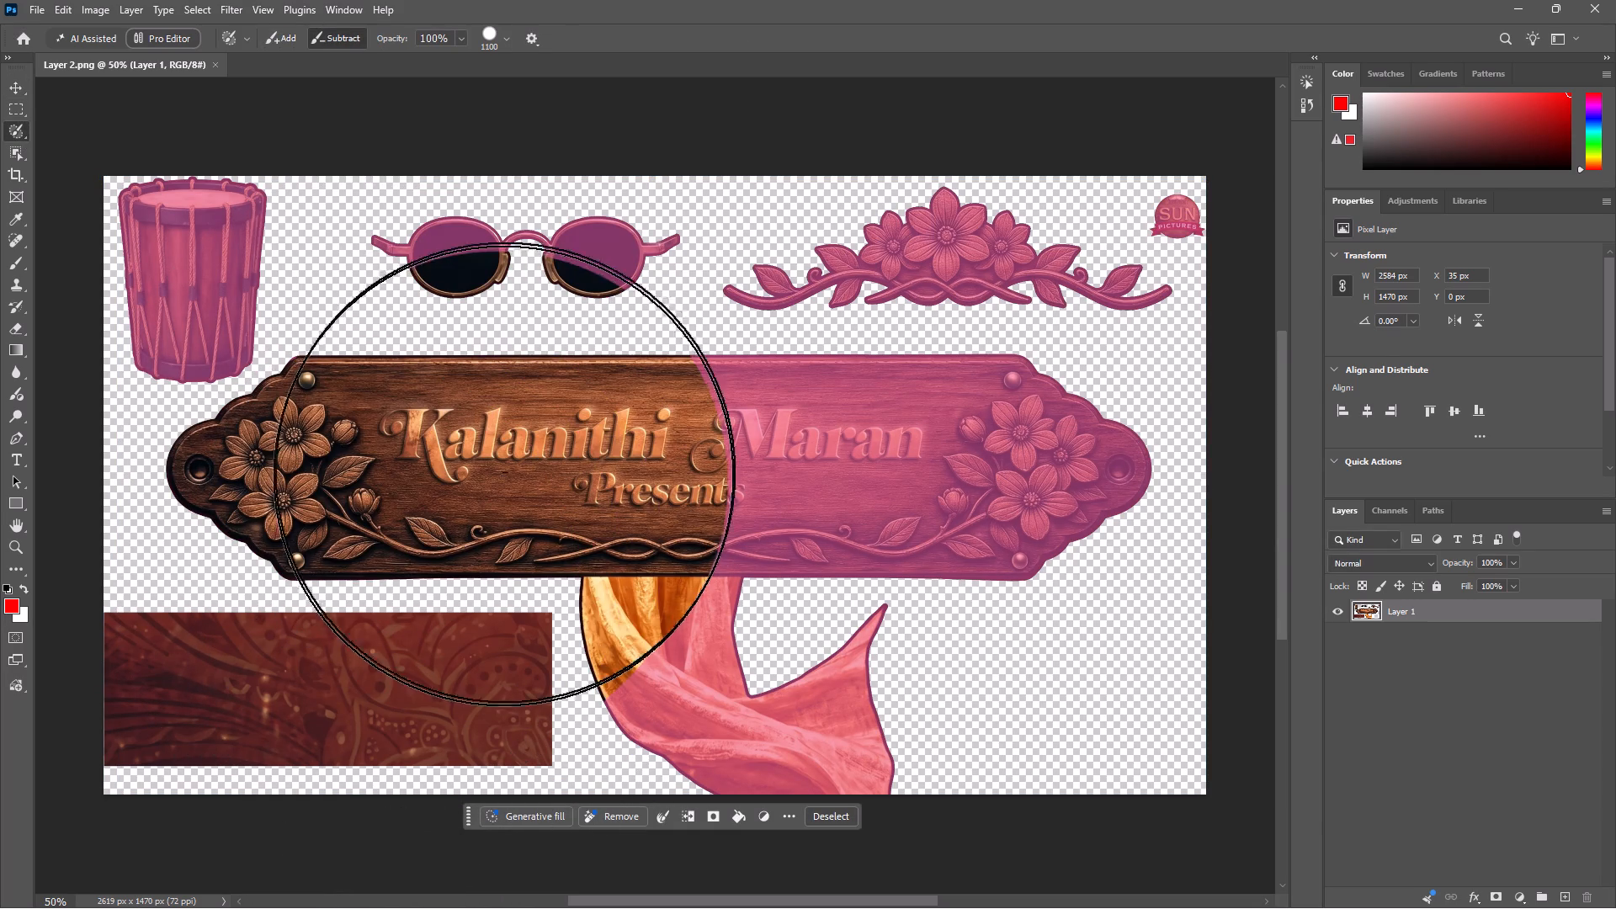
alt+drag(505, 472, 897, 586)
alt+drag(925, 531, 1098, 420)
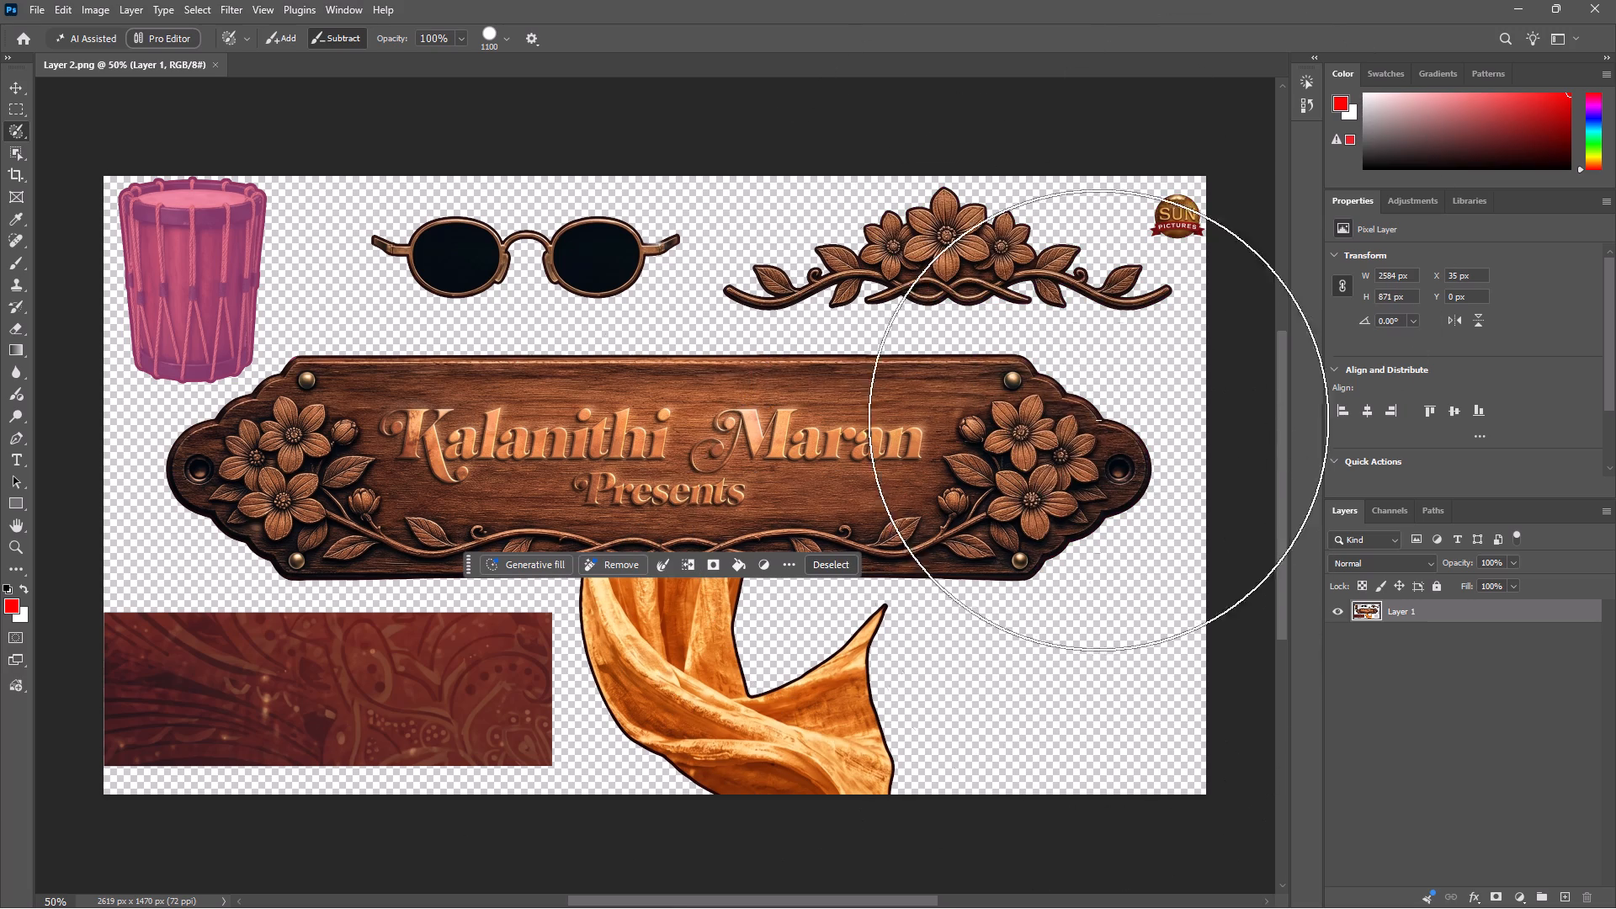
alt+drag(1098, 420, 969, 719)
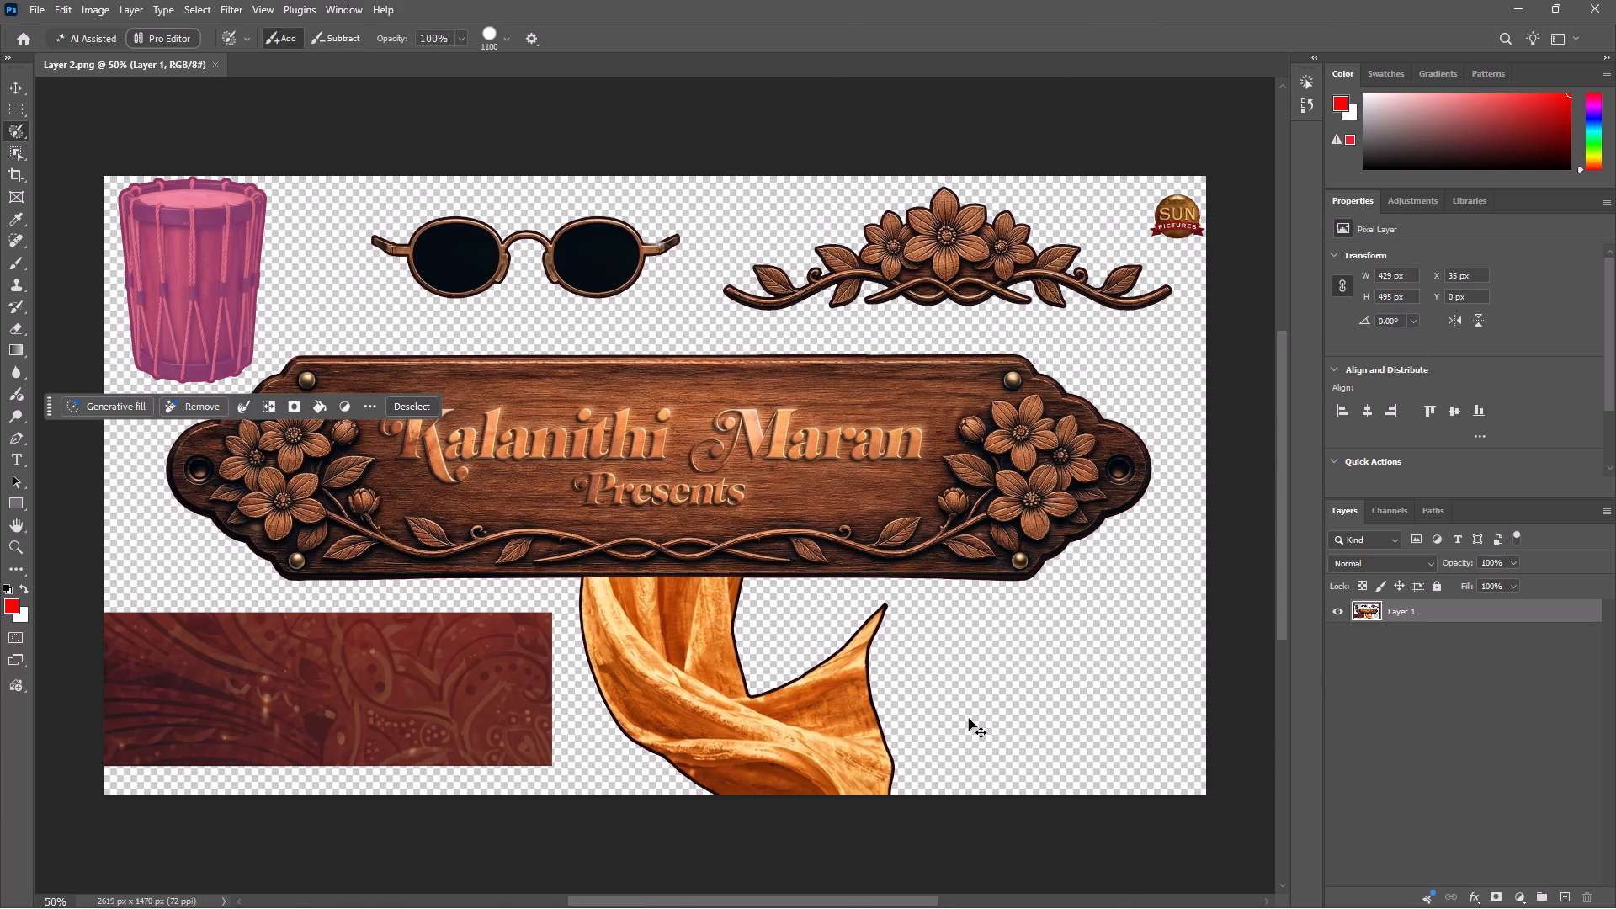
Copy the selected drum to a new layer and delete Layer 1.
key(ctrl+k)
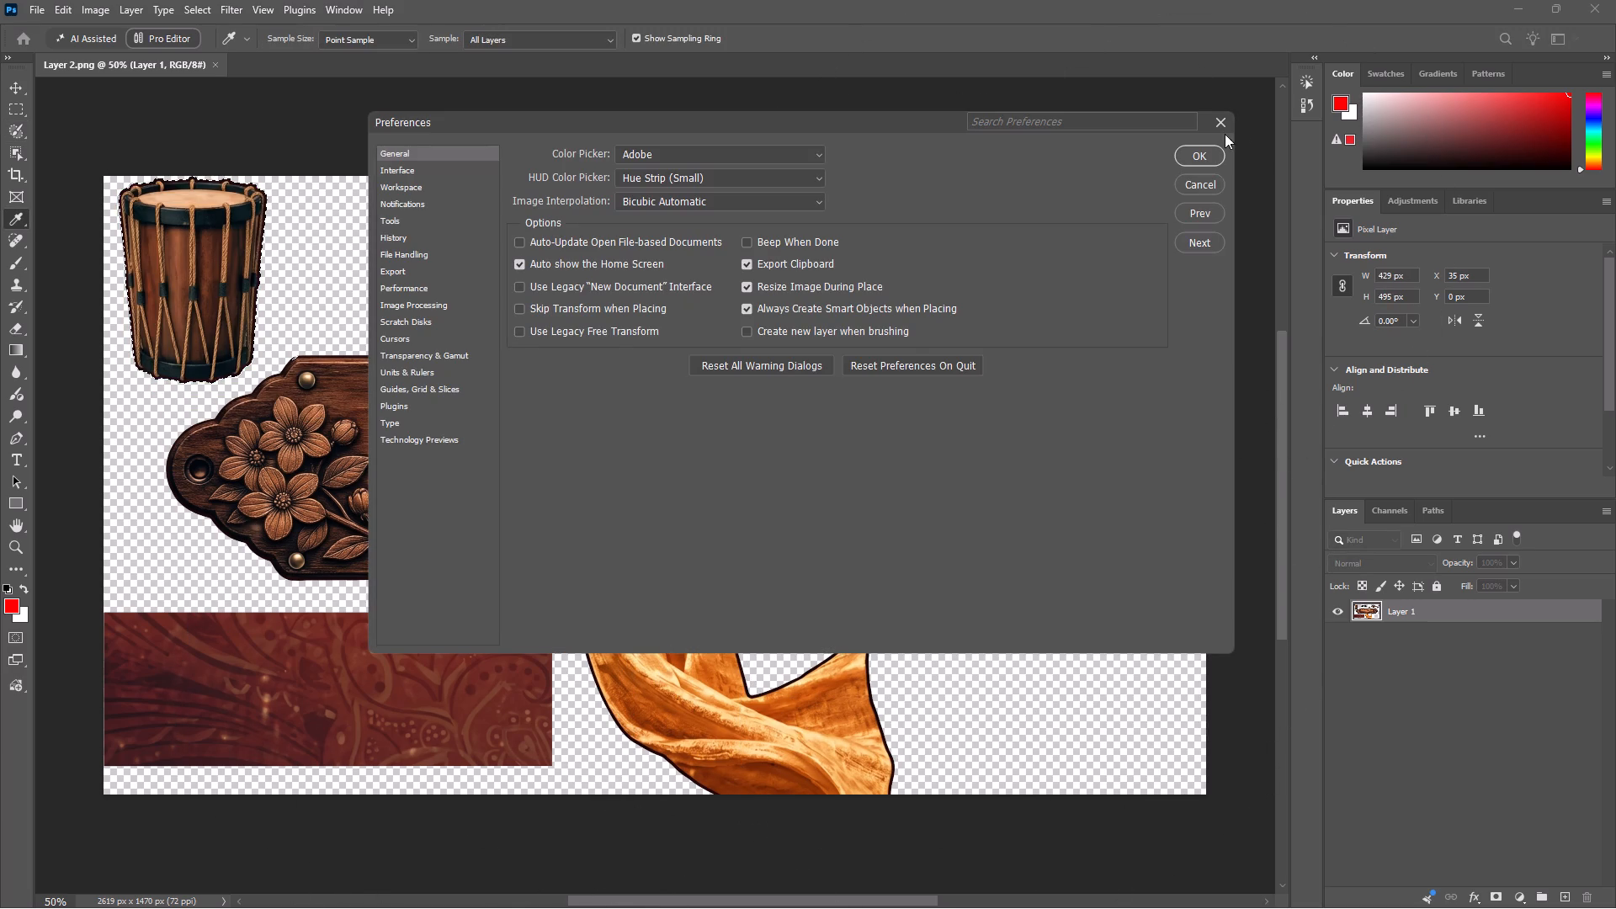
click(1215, 127)
key(ctrl+j)
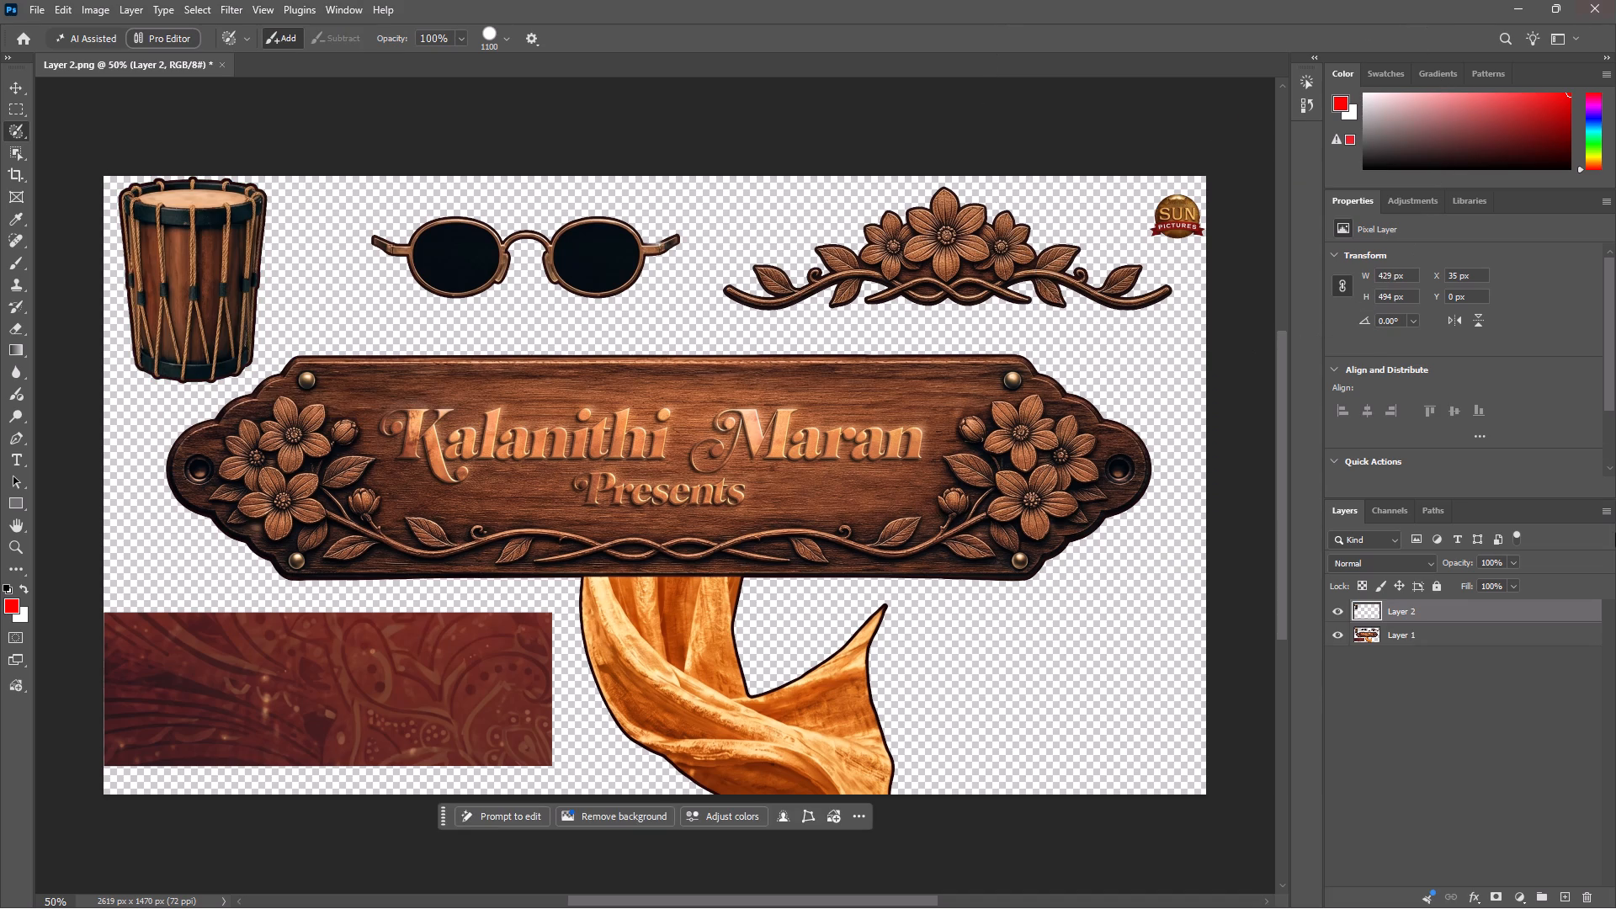
click(1452, 642)
key(BackSpace)
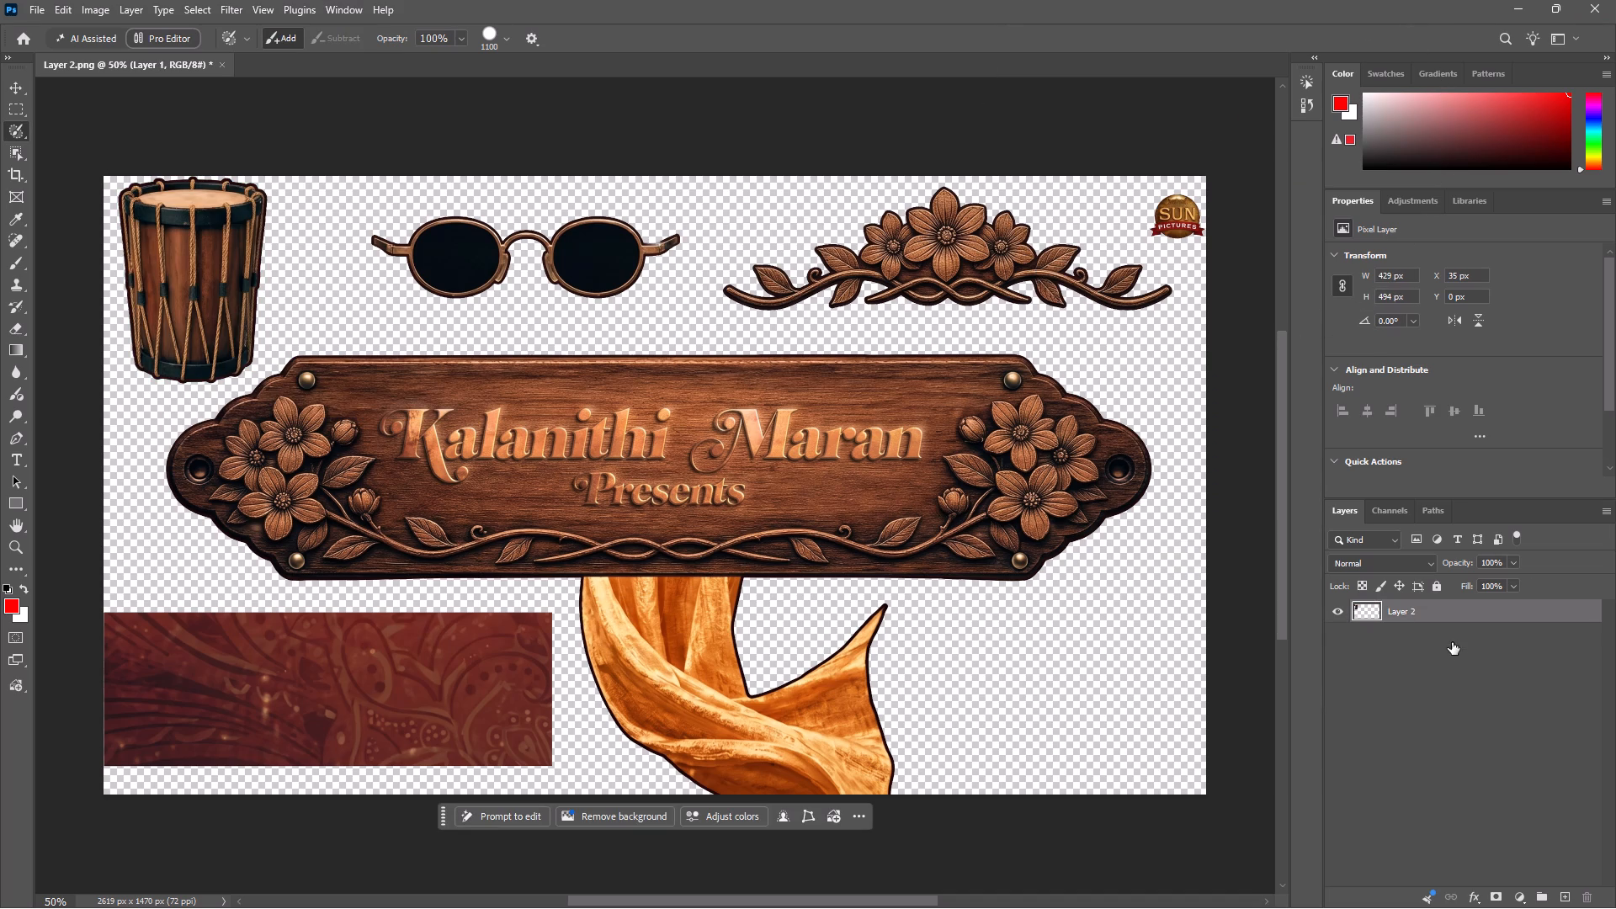
Save the isolated drum as a PNG named aslmmnp in the bg folder, using the large file size option.
key(ctrl+shift+s)
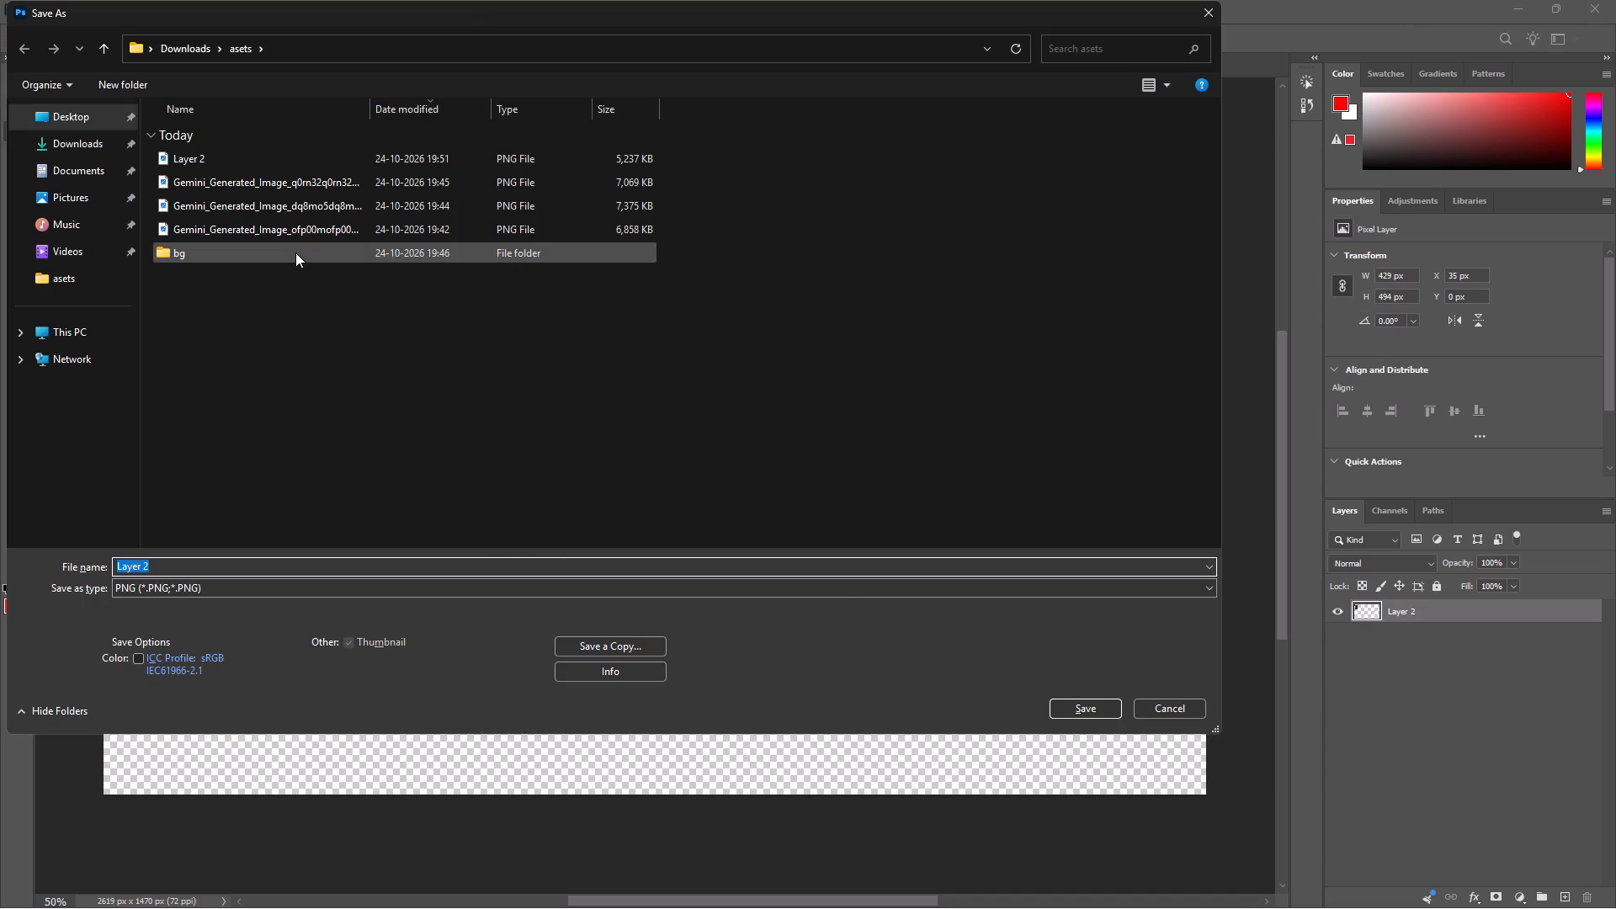
click(295, 252)
key(Return)
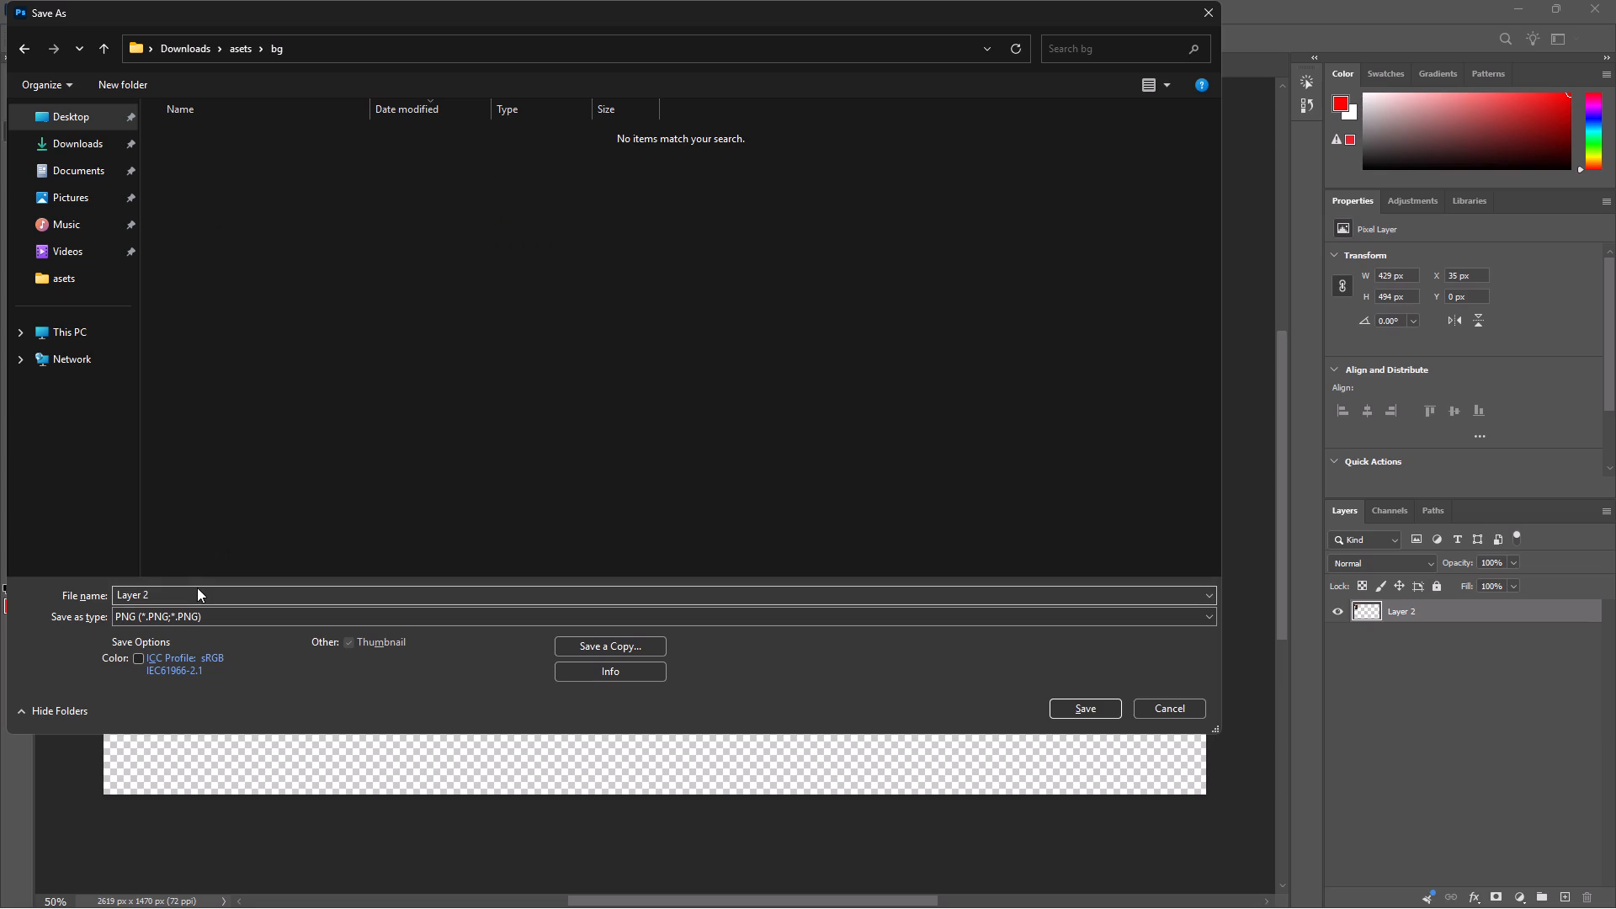
click(197, 587)
text(aslmmnp)
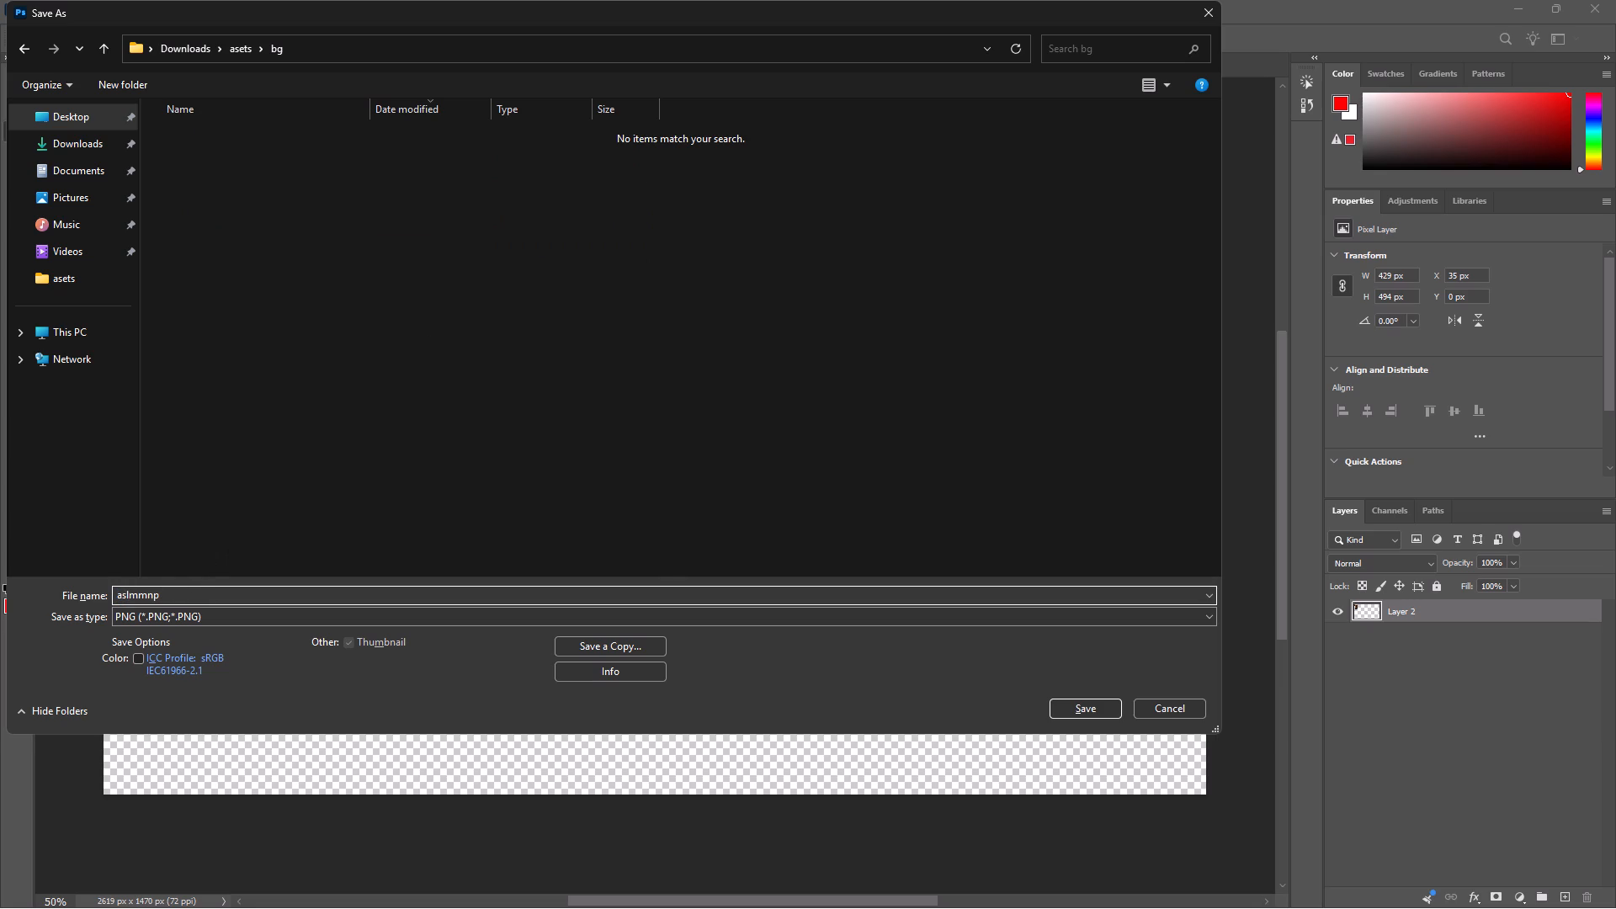
key(Return)
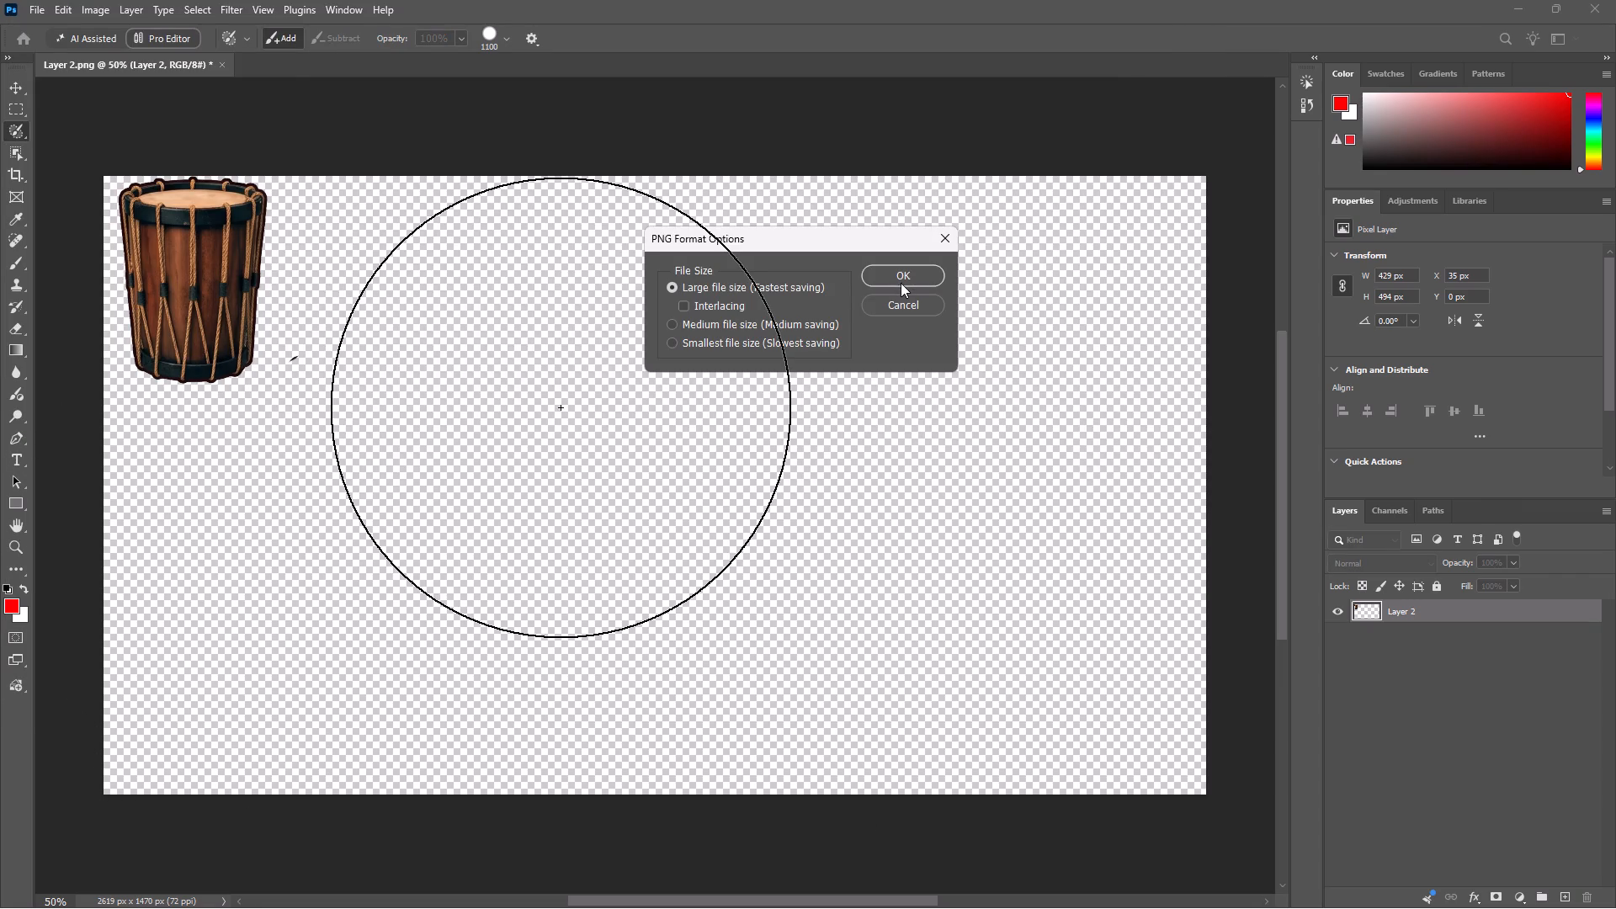
key(Return)
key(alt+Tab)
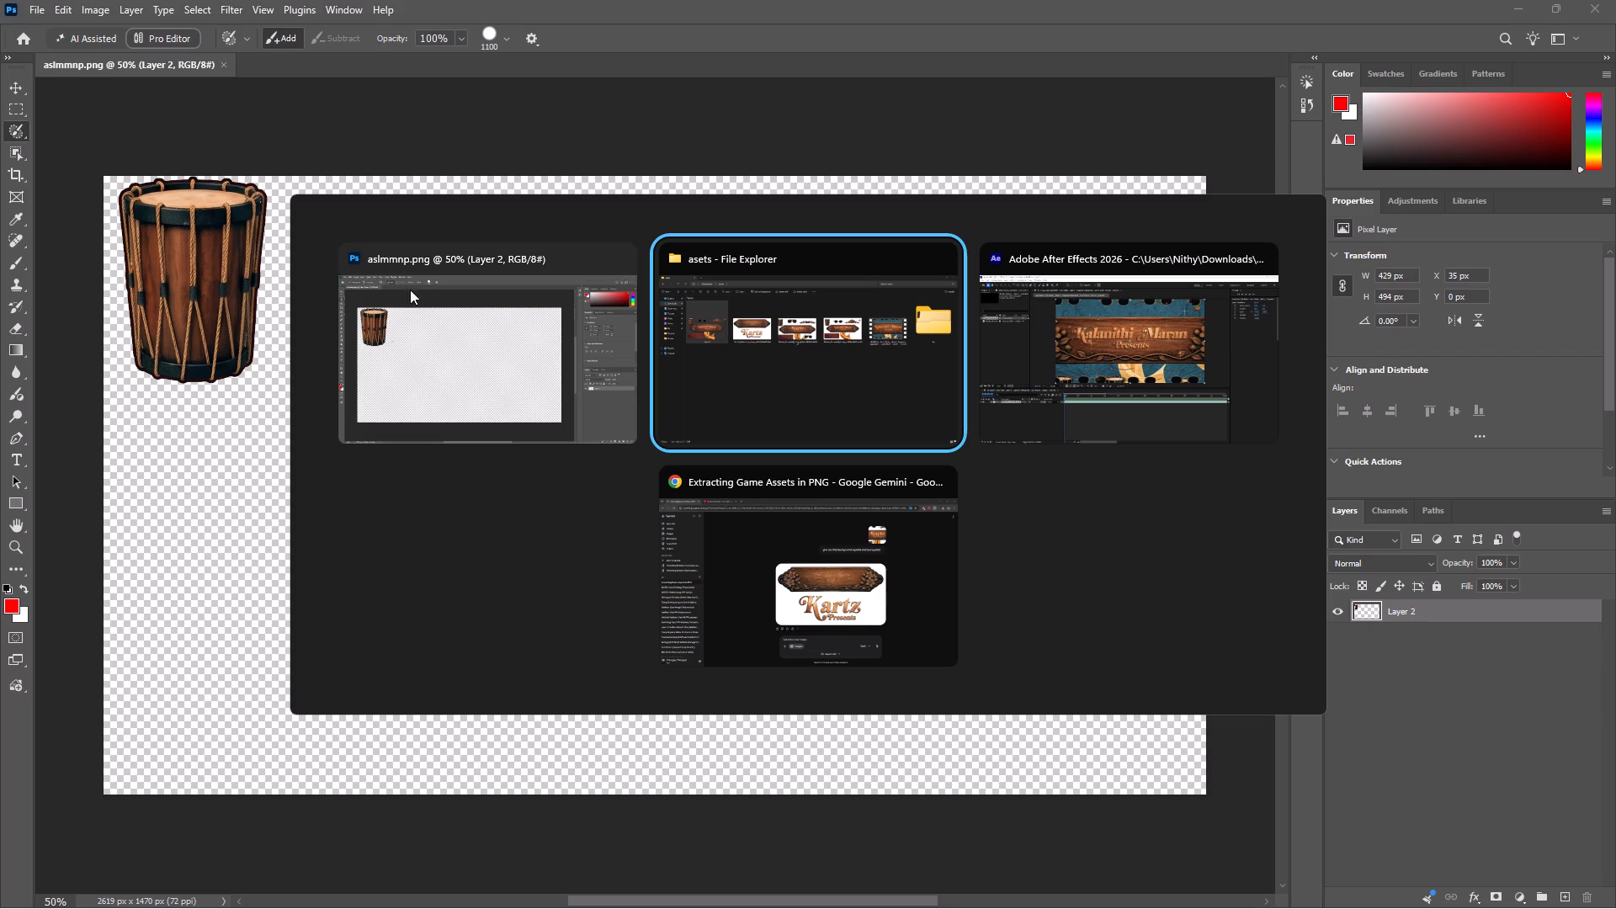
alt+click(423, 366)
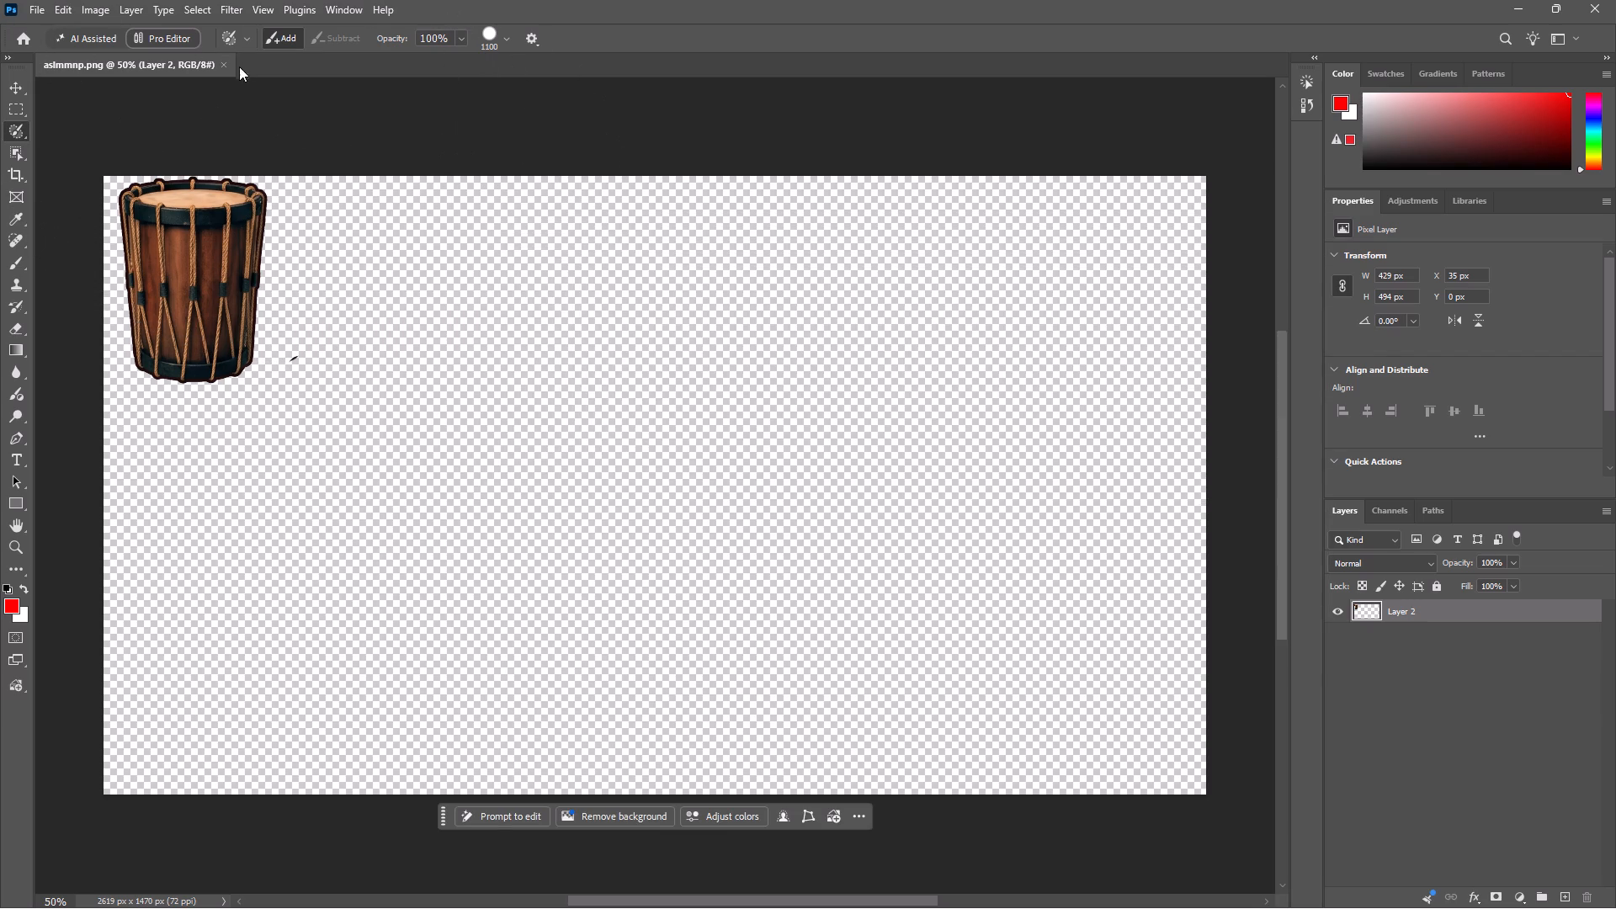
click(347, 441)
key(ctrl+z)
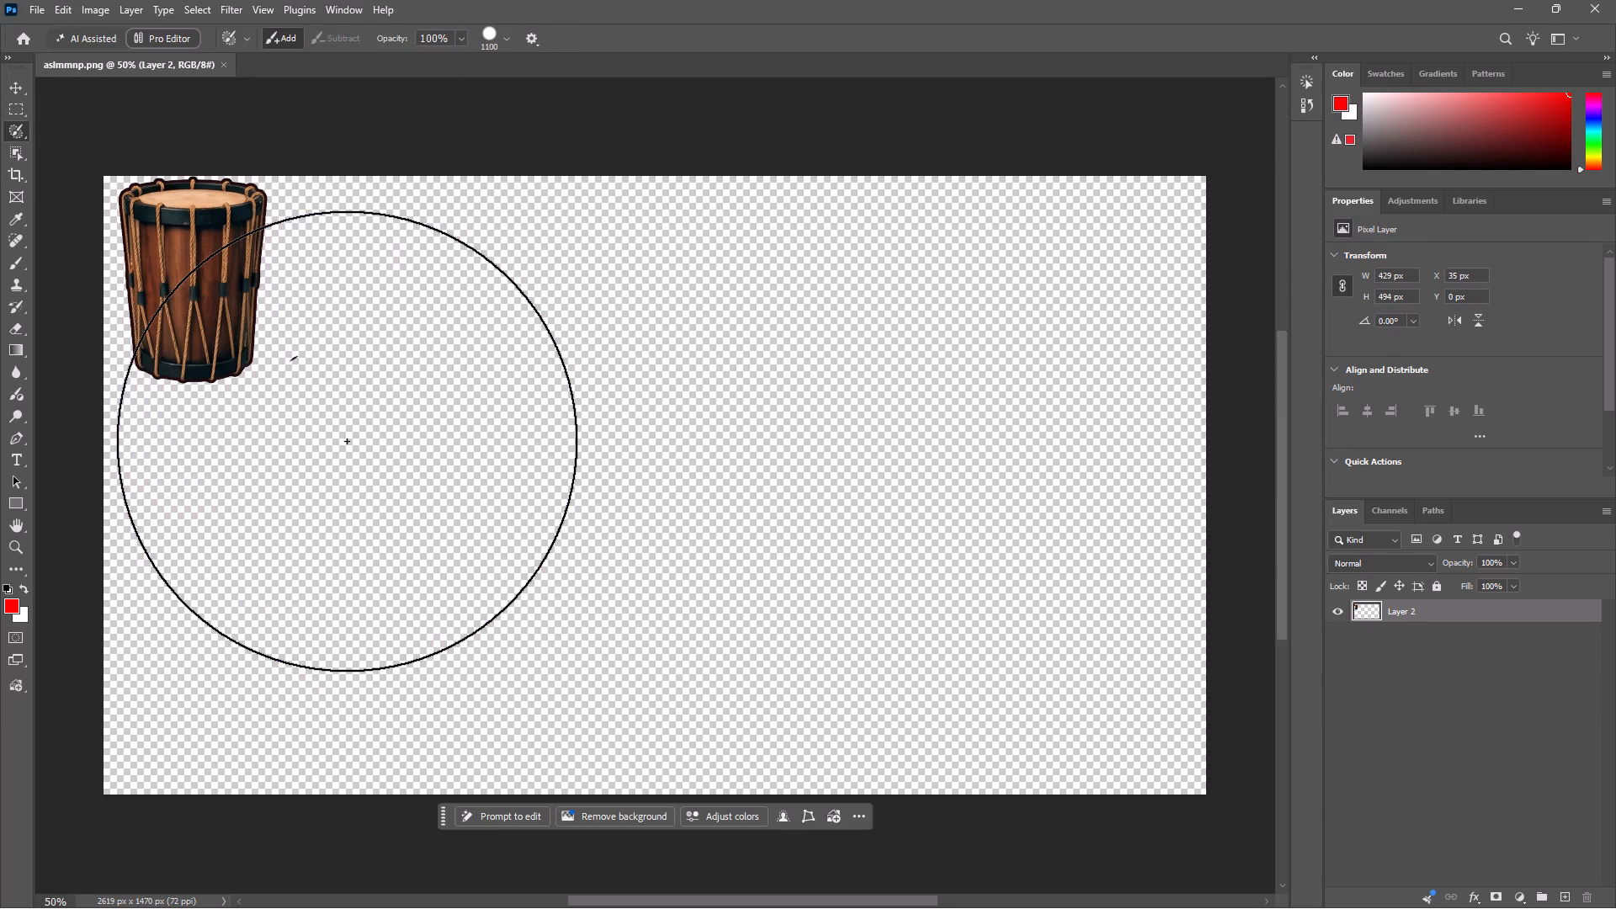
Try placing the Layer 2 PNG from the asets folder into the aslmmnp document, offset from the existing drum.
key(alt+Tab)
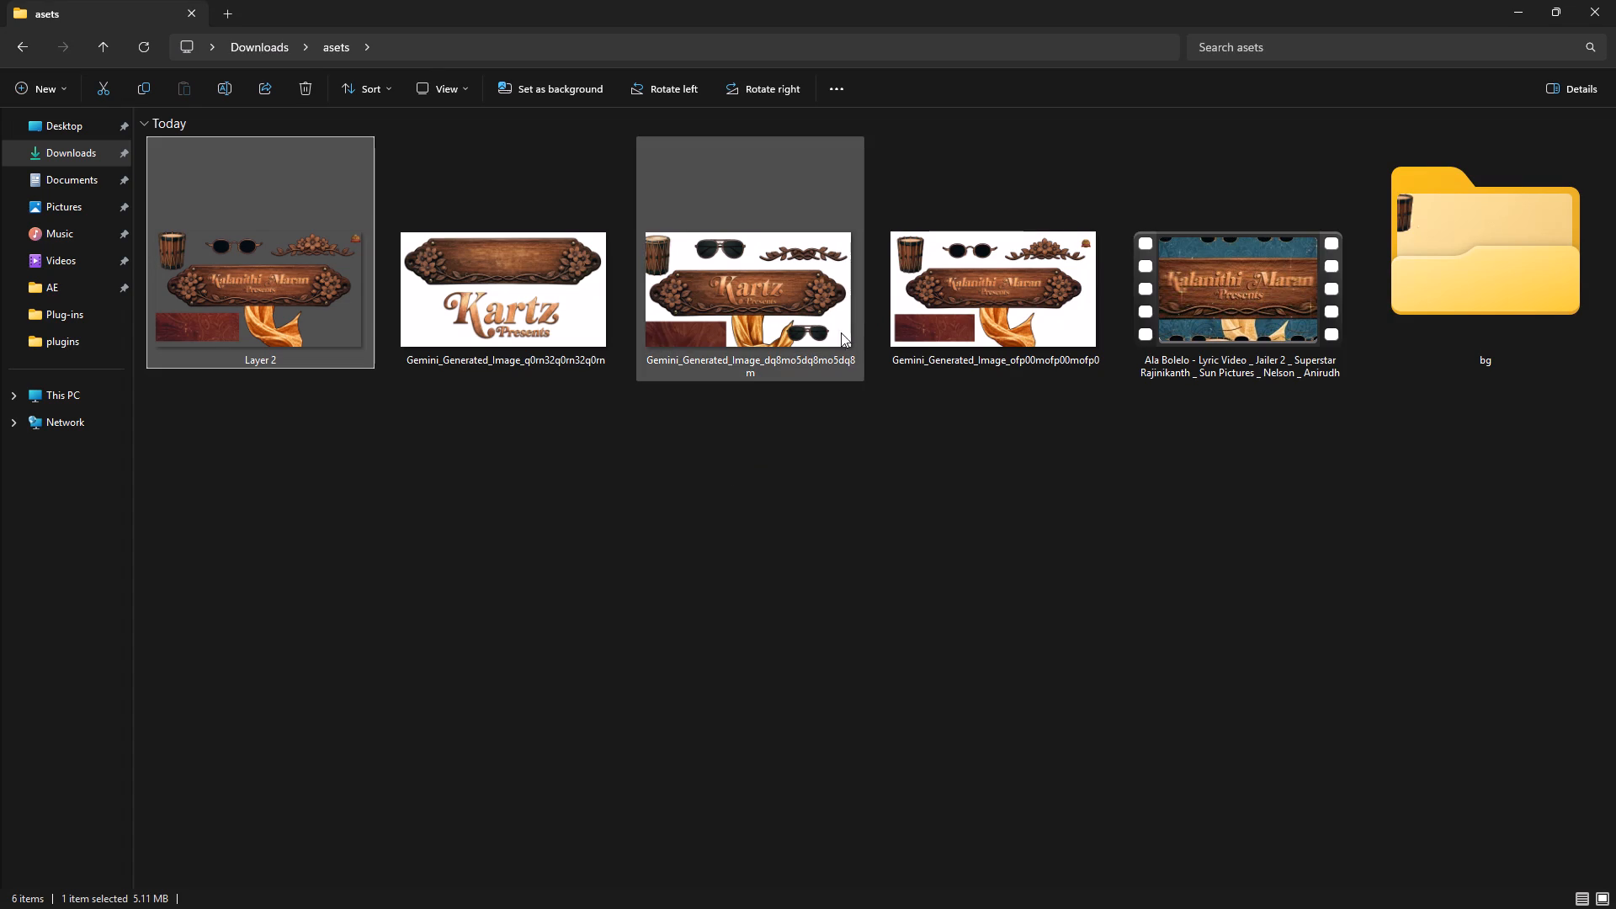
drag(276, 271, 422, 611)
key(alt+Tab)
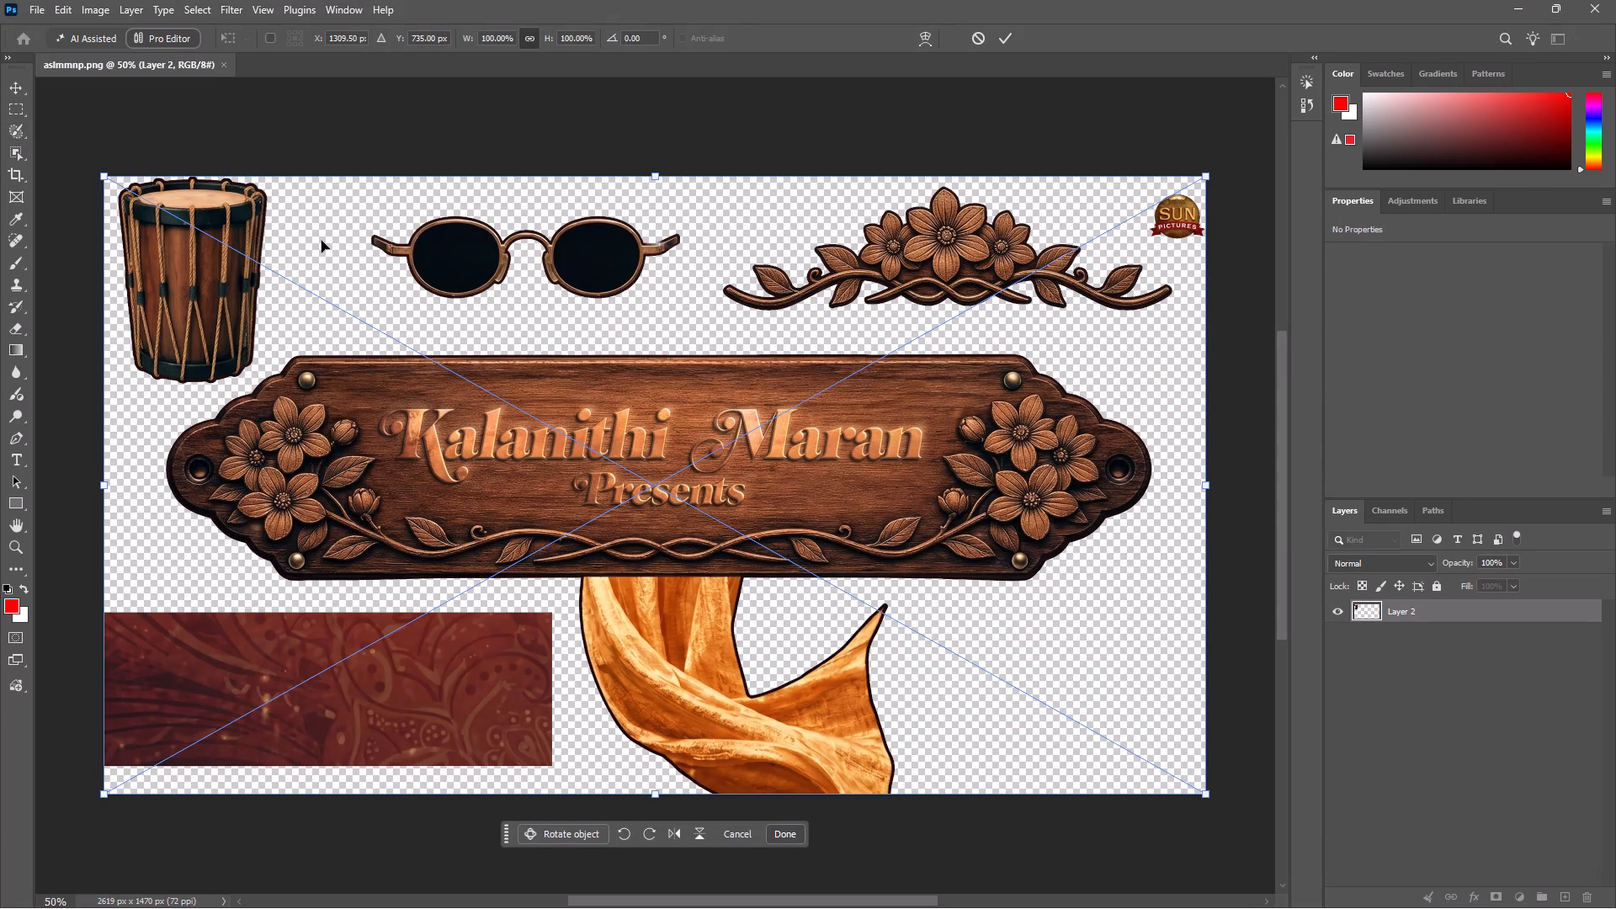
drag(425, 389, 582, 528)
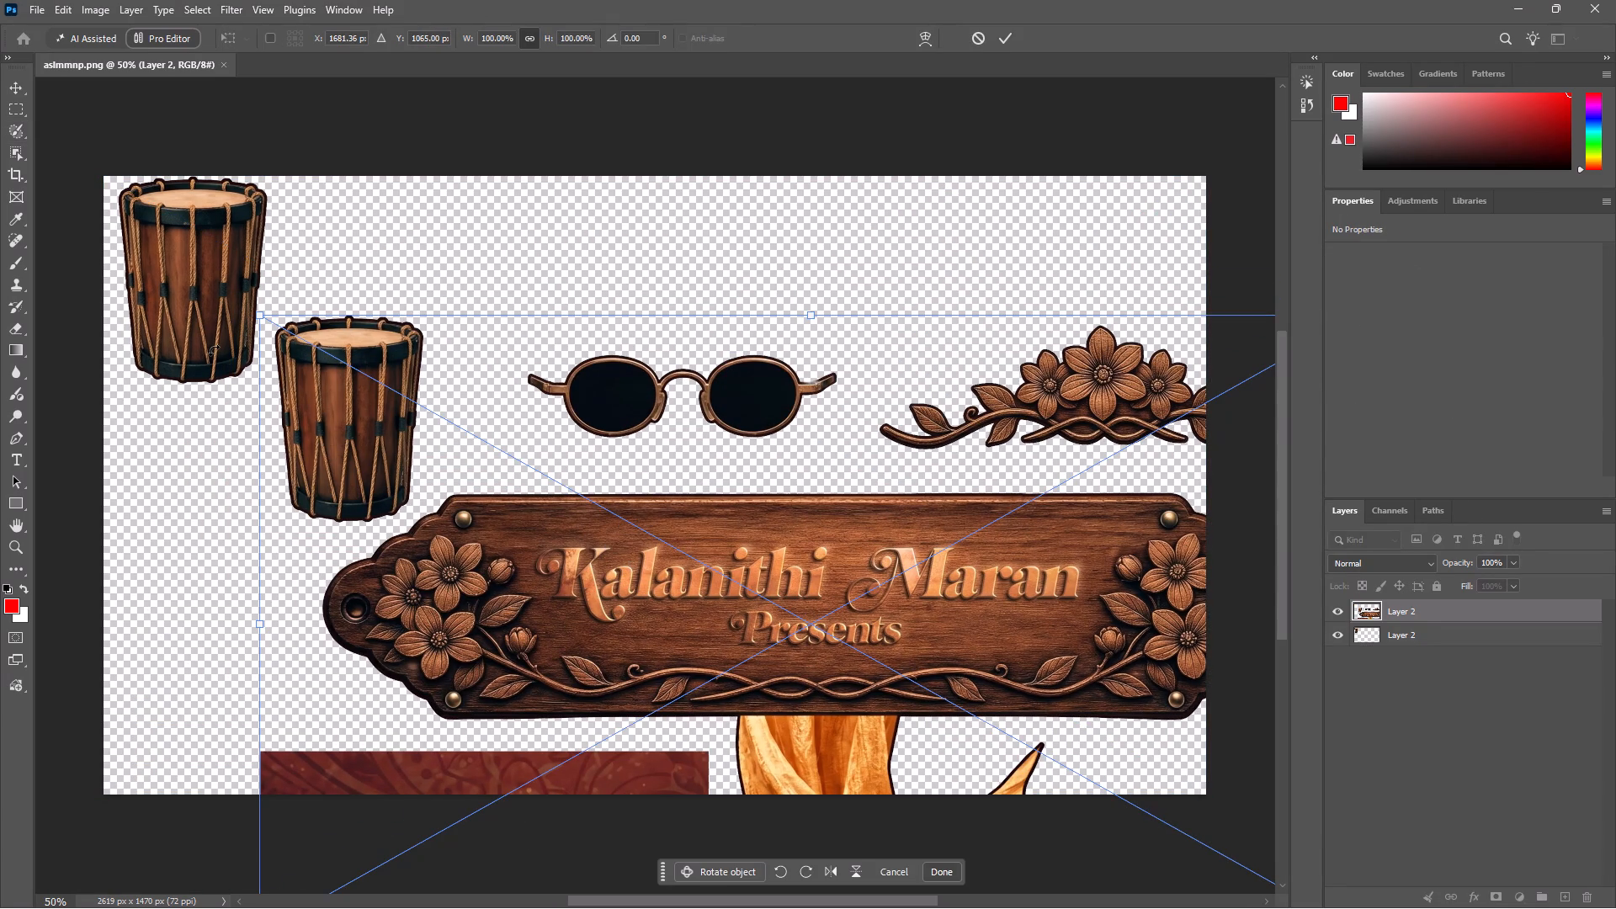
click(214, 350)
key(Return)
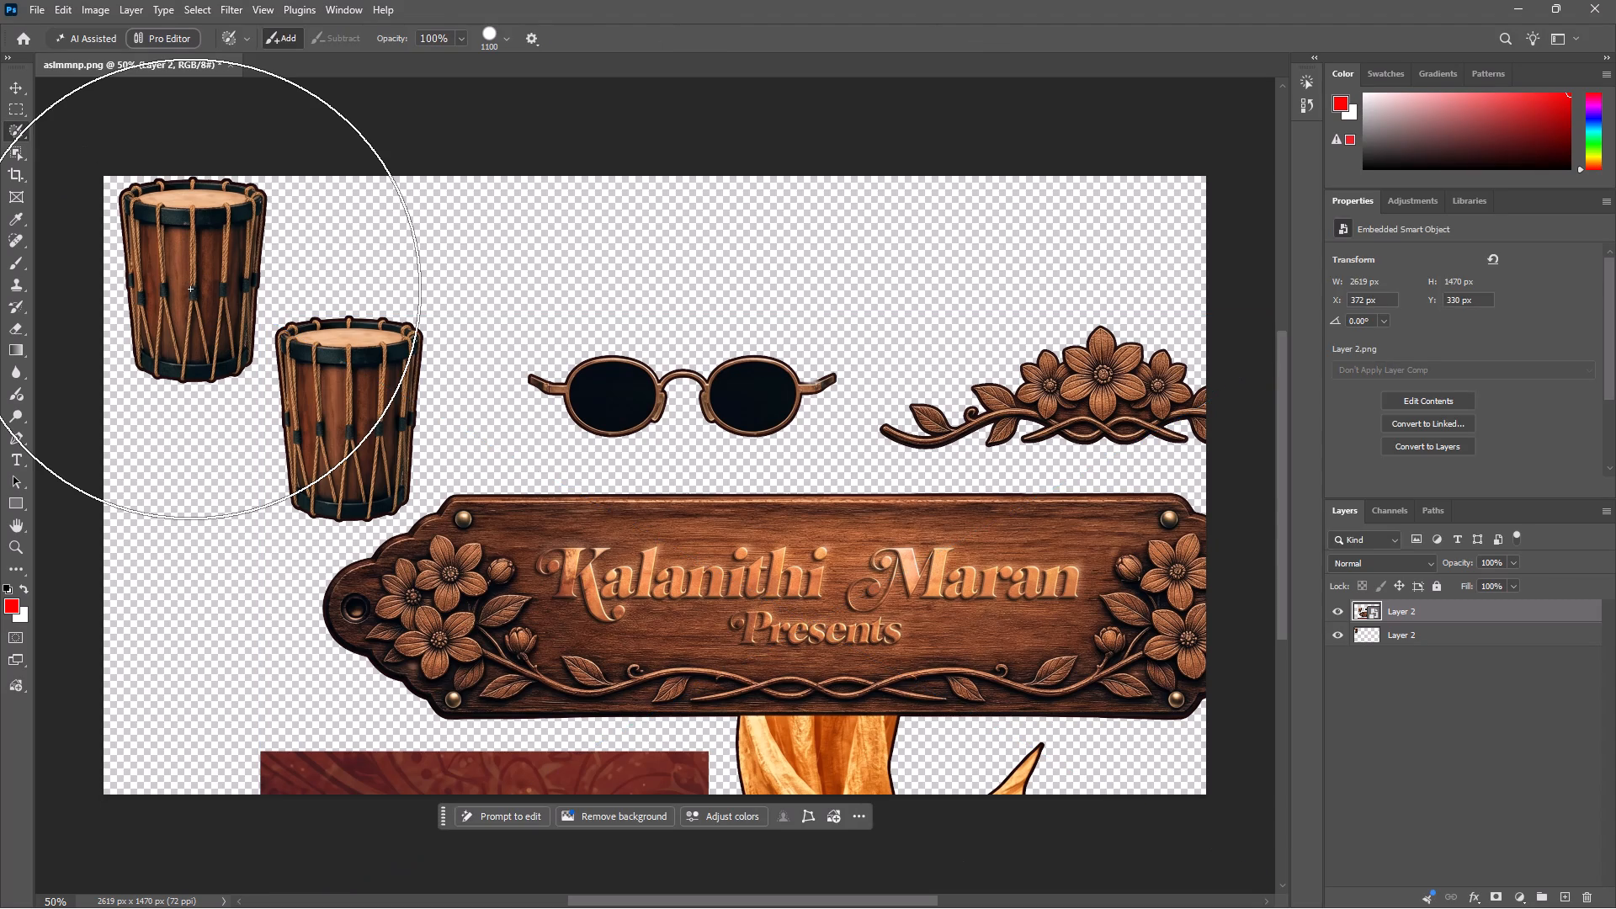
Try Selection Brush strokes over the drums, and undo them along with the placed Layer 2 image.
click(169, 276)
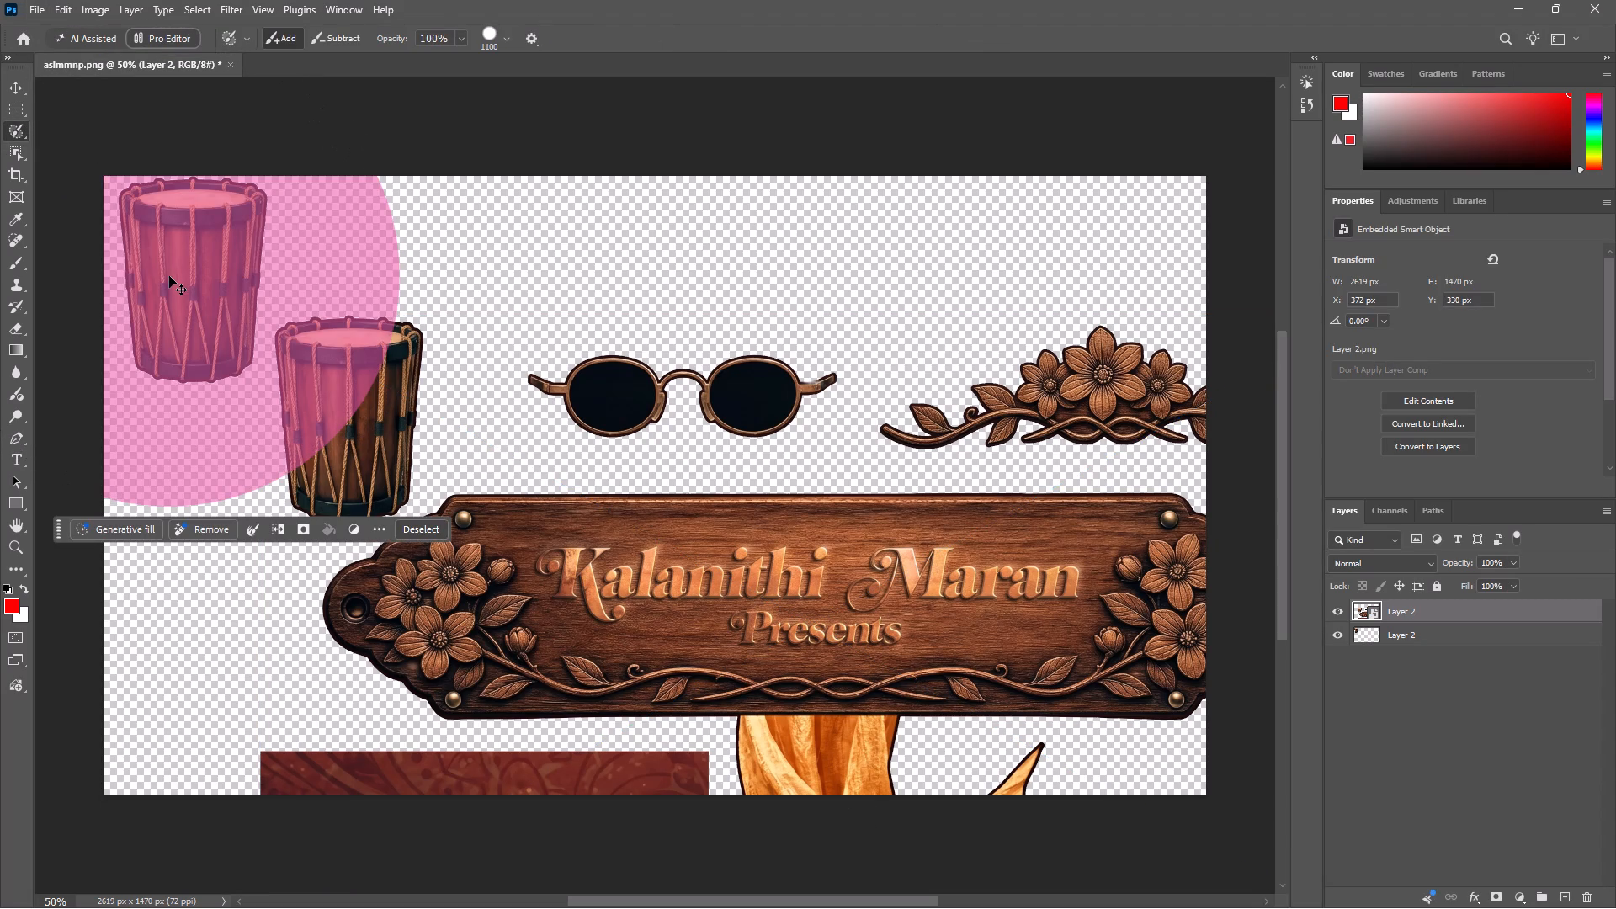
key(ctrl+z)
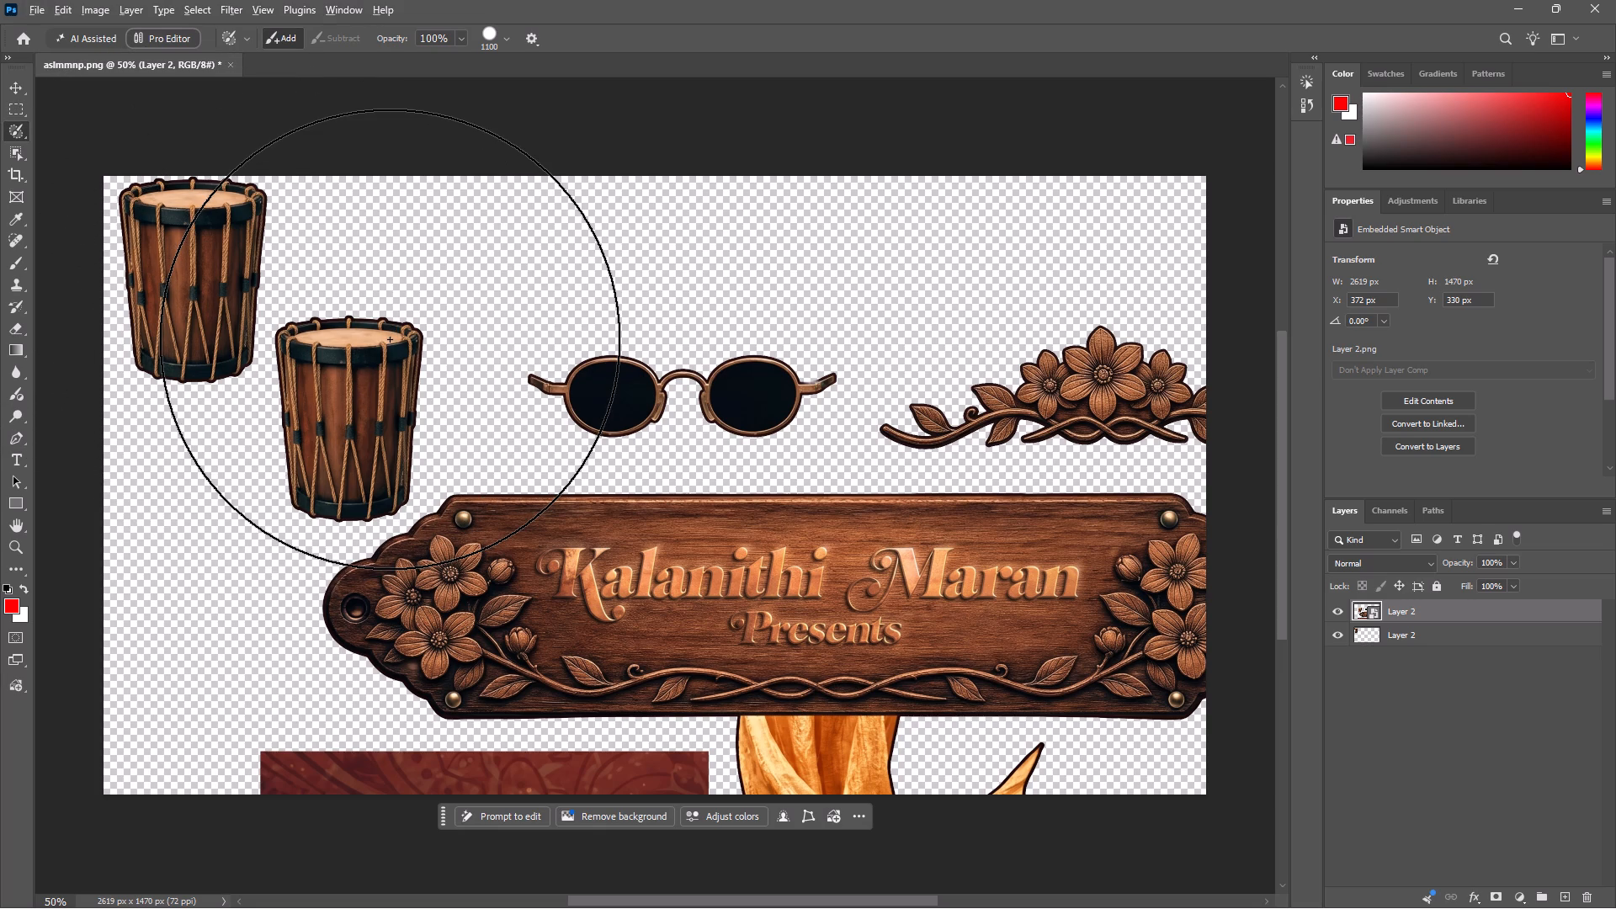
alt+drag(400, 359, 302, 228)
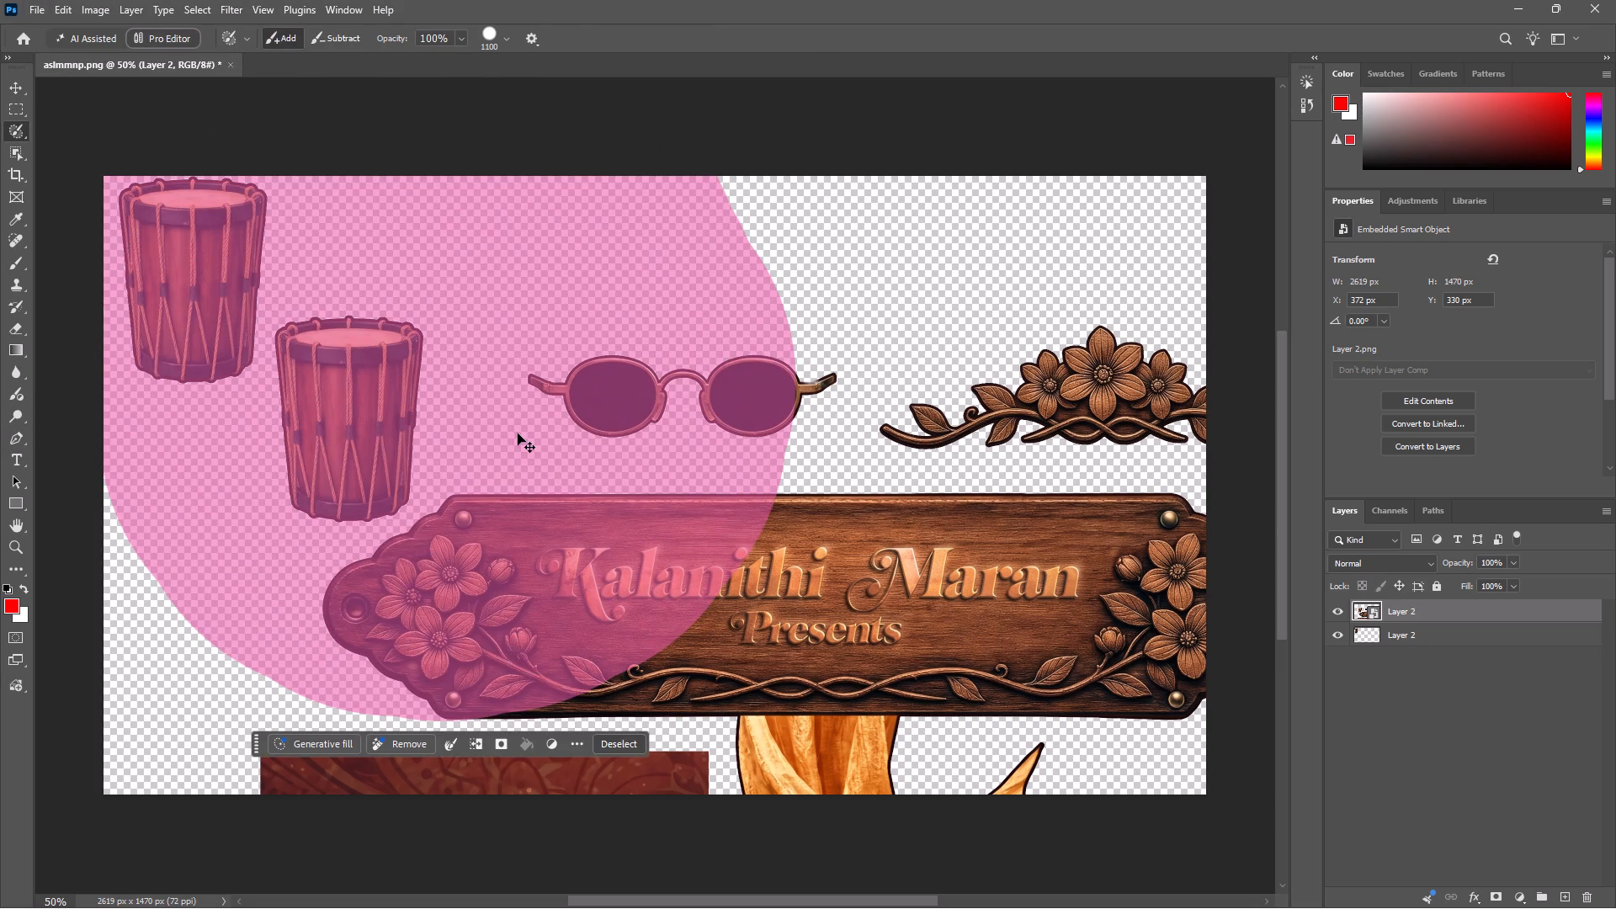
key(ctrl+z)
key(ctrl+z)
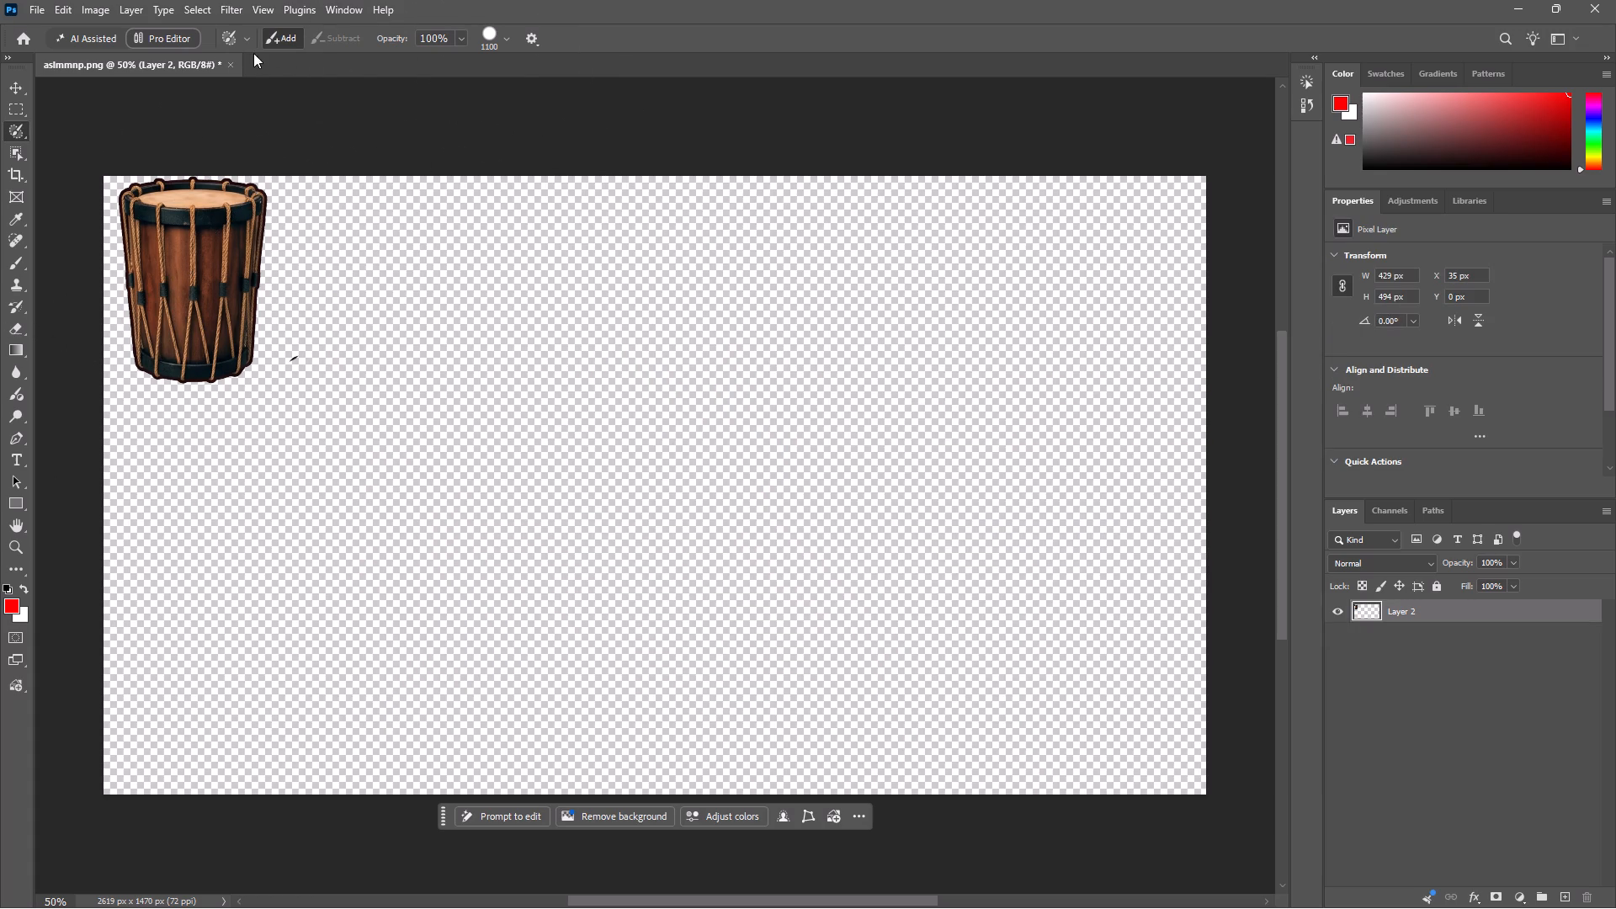
Close the aslmmnp document and reopen the Layer 2 PNG from the recent files.
click(223, 59)
click(232, 65)
click(815, 341)
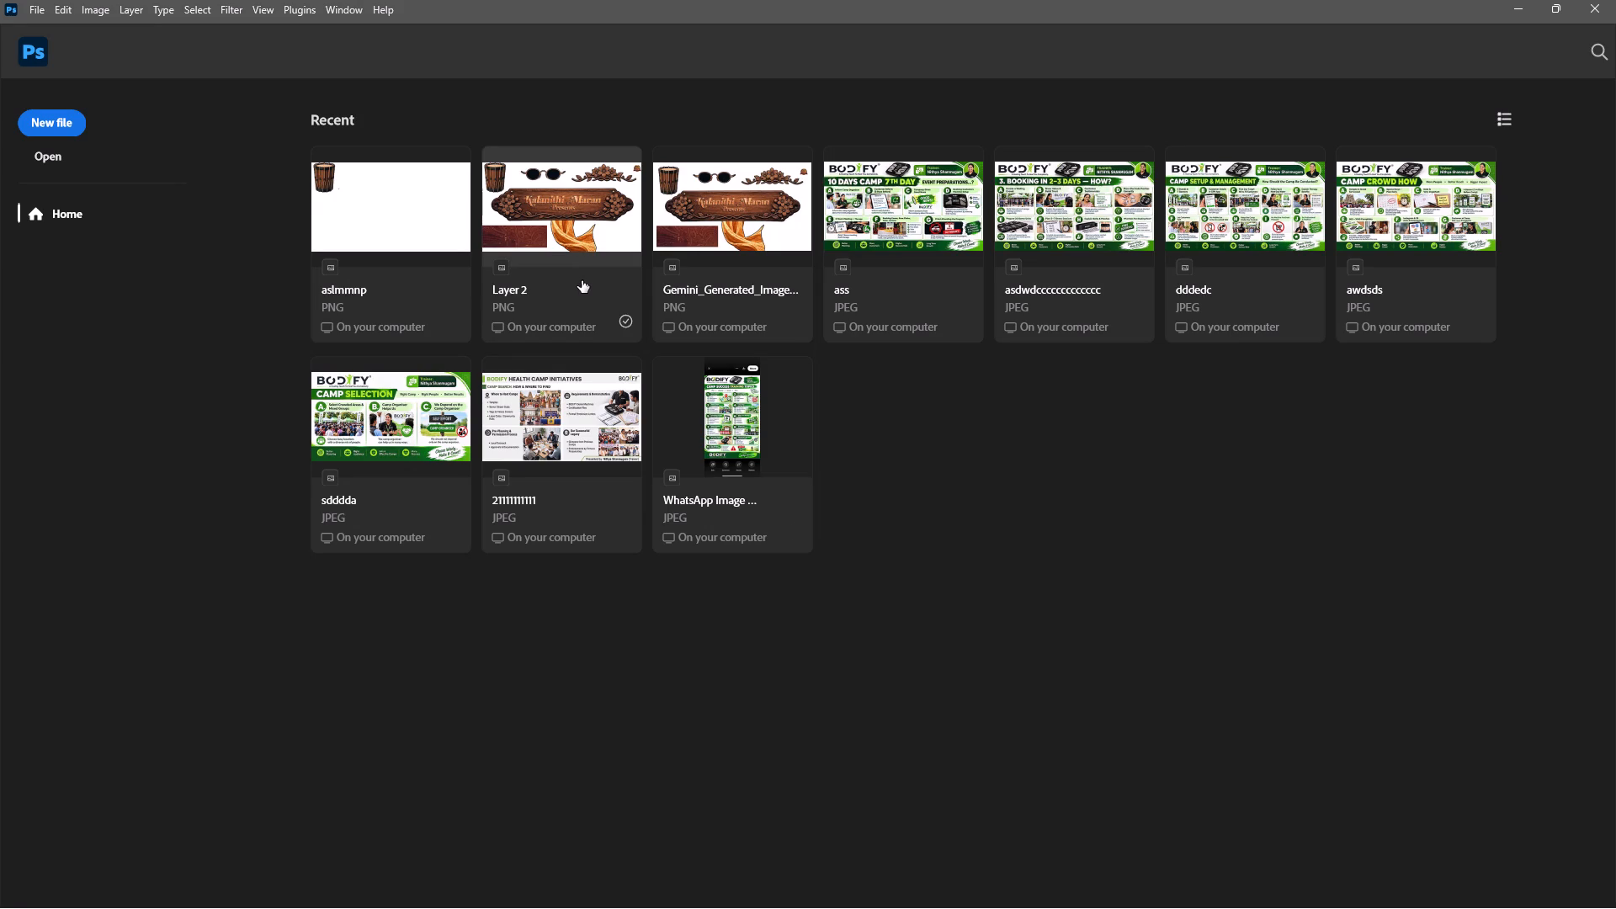
click(582, 280)
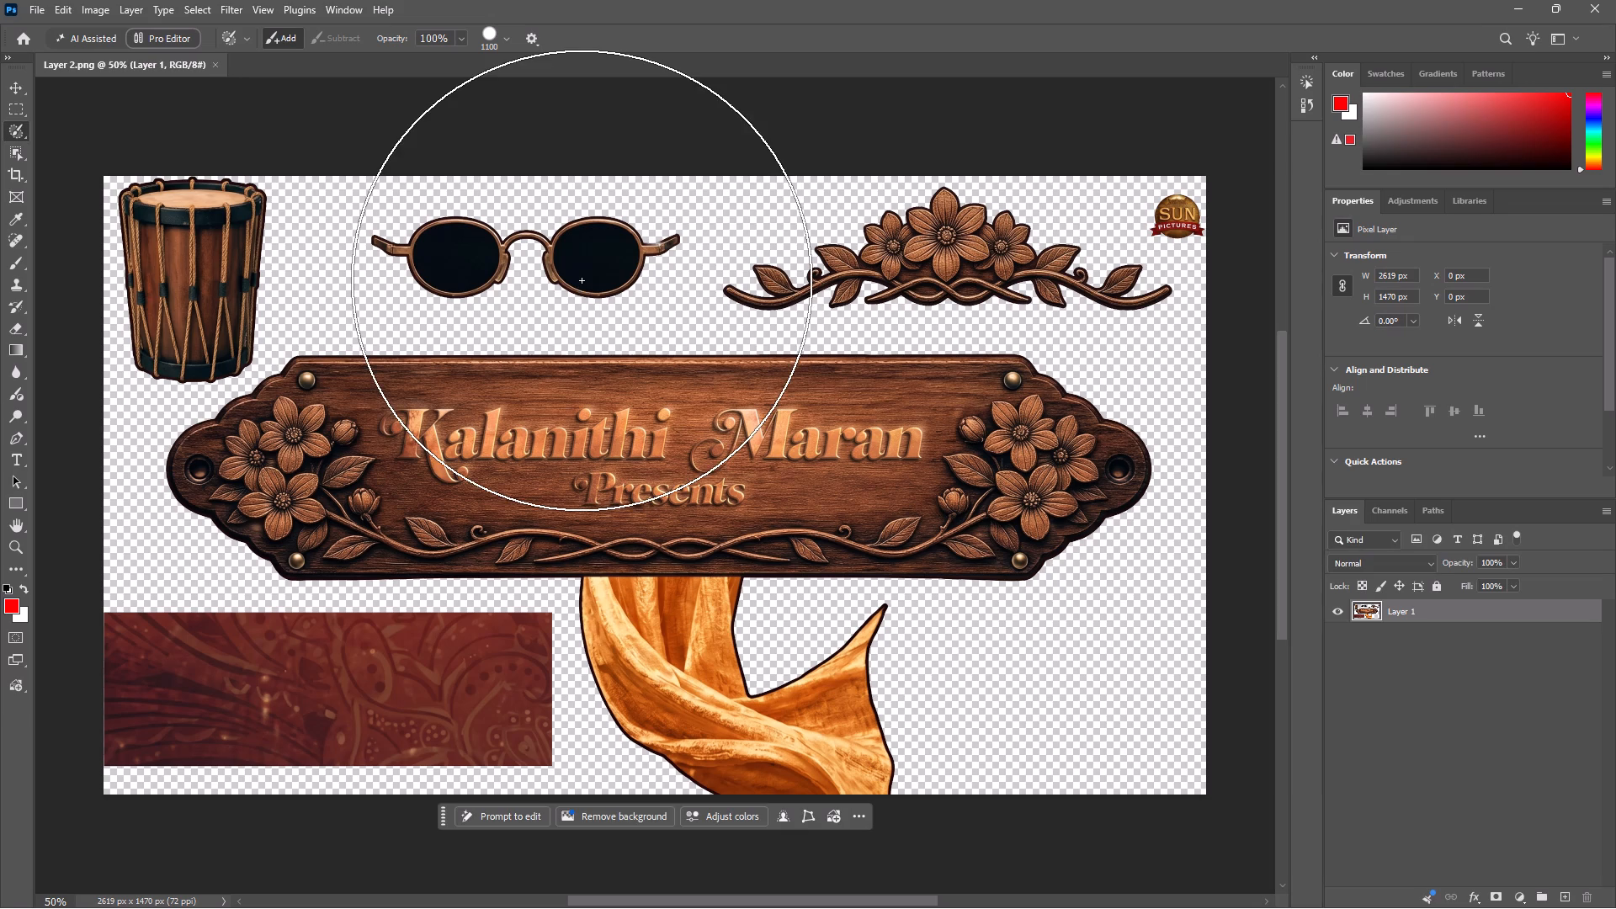
Run an automatic subject selection on the assets and subtract everything except the sunglasses with the Selection Brush.
click(779, 817)
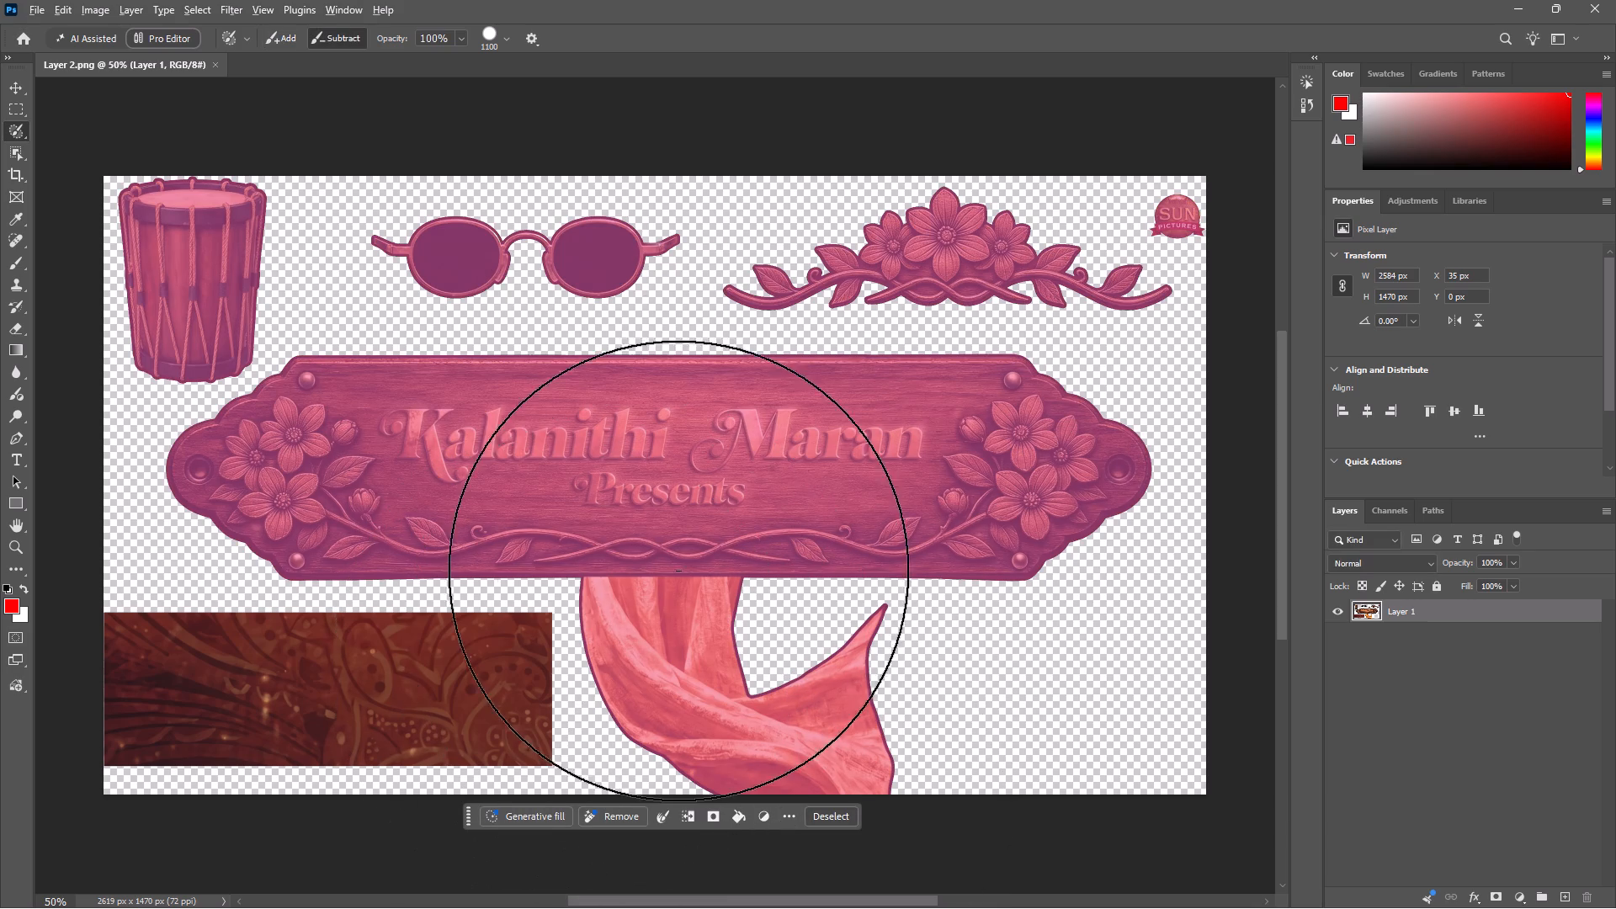
alt+click(211, 434)
alt+click(120, 319)
alt+drag(429, 566, 976, 592)
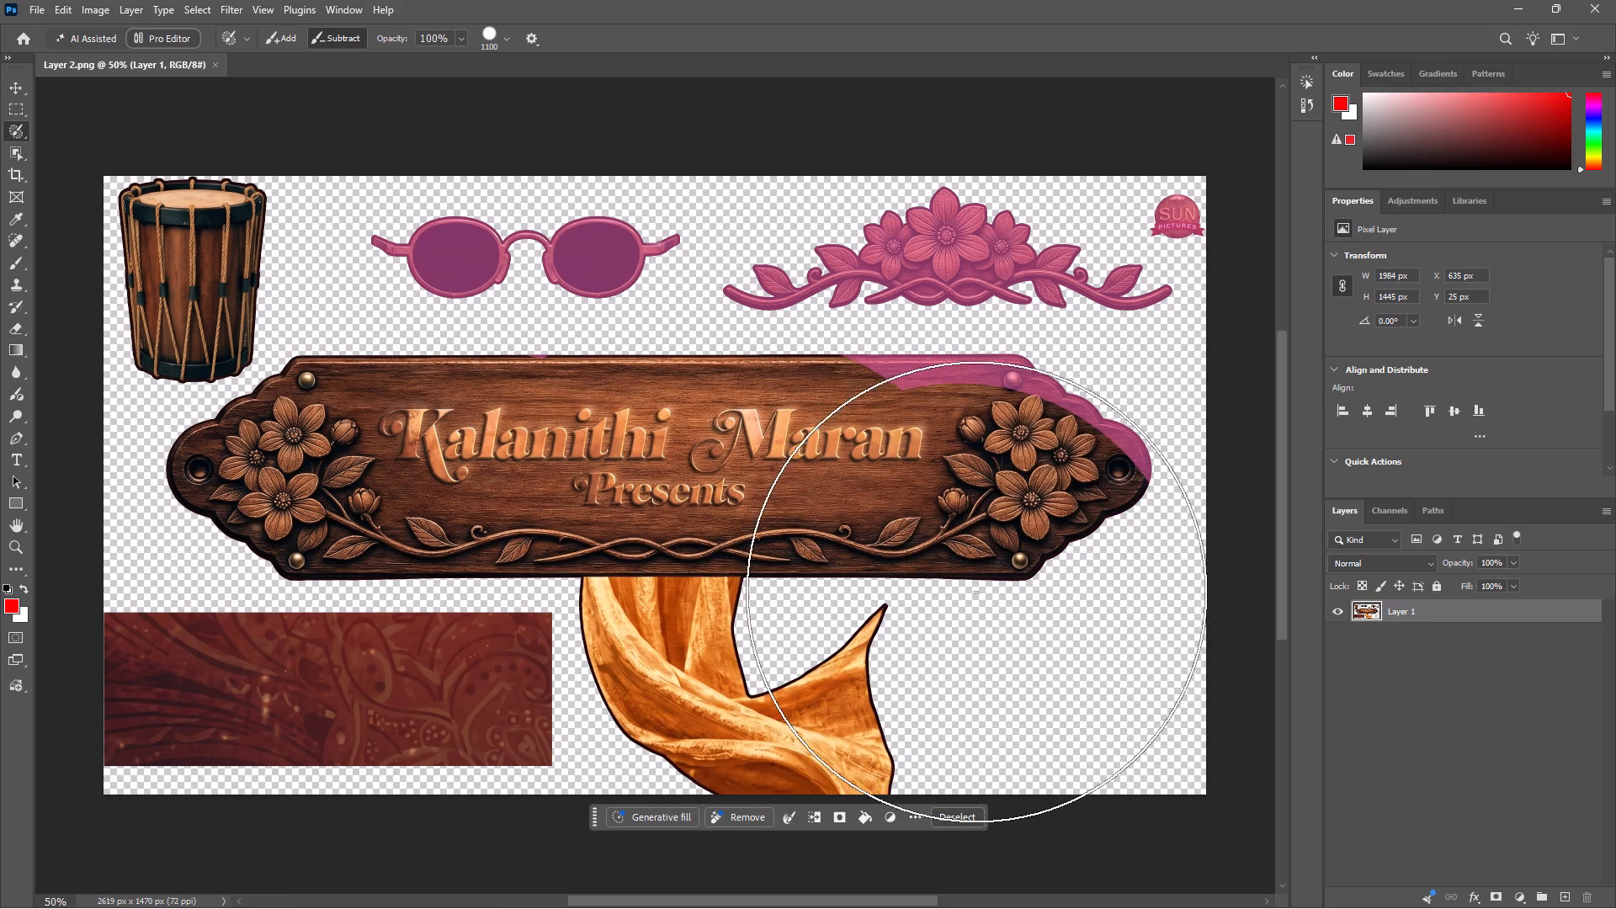
alt+drag(976, 592, 999, 336)
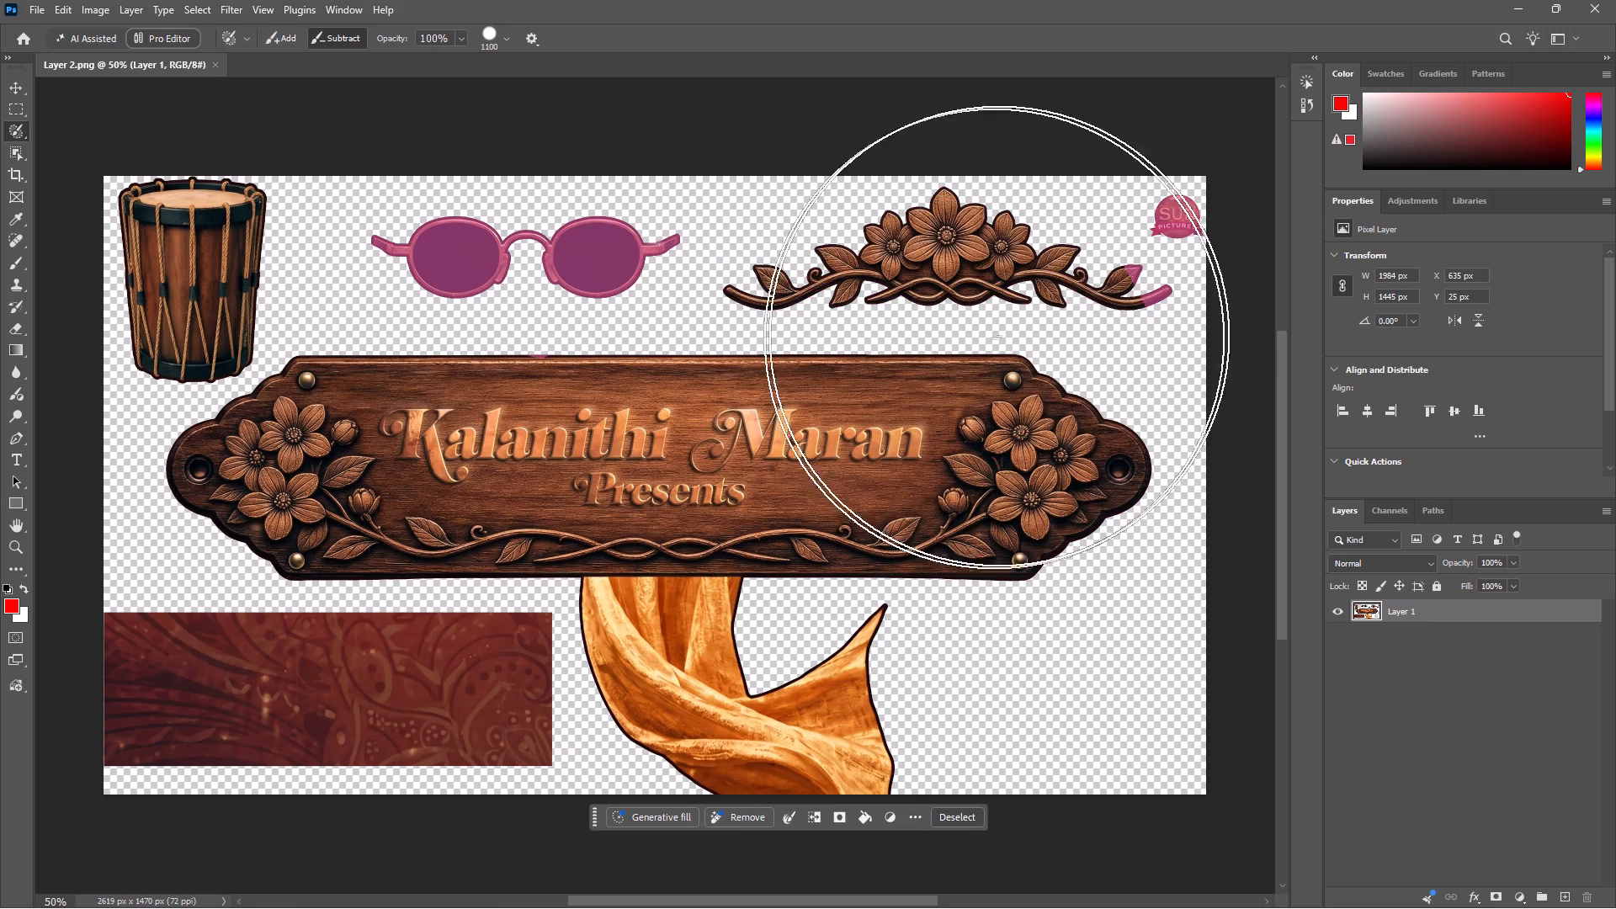
alt+drag(999, 336, 1065, 313)
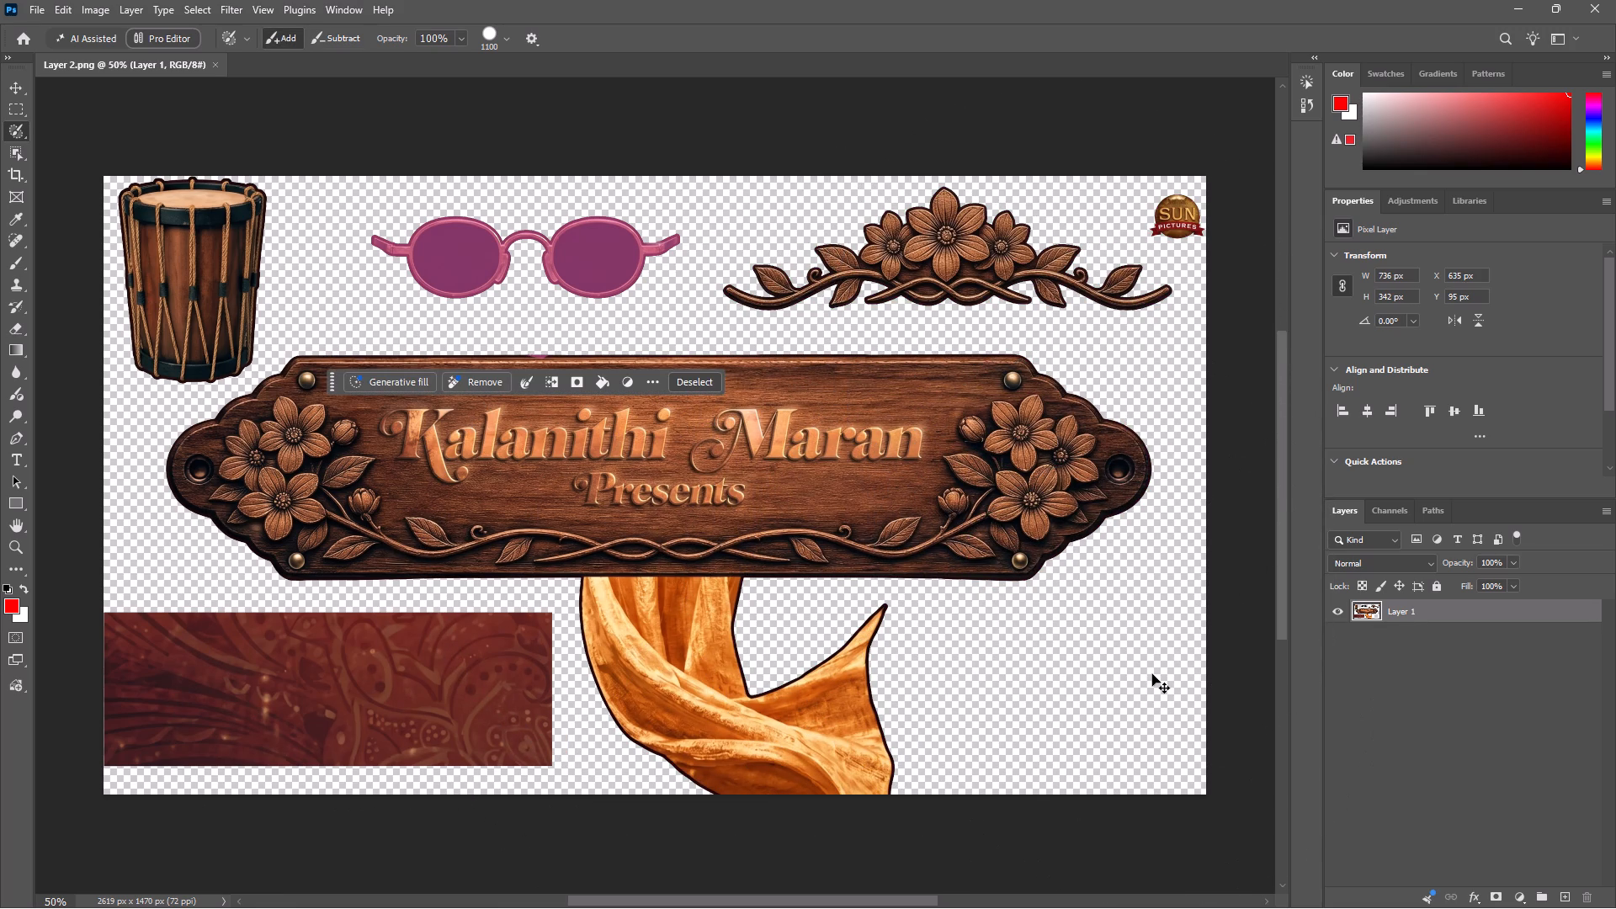
Copy the selected sunglasses to a new layer and delete Layer 1.
key(ctrl+j)
click(1434, 625)
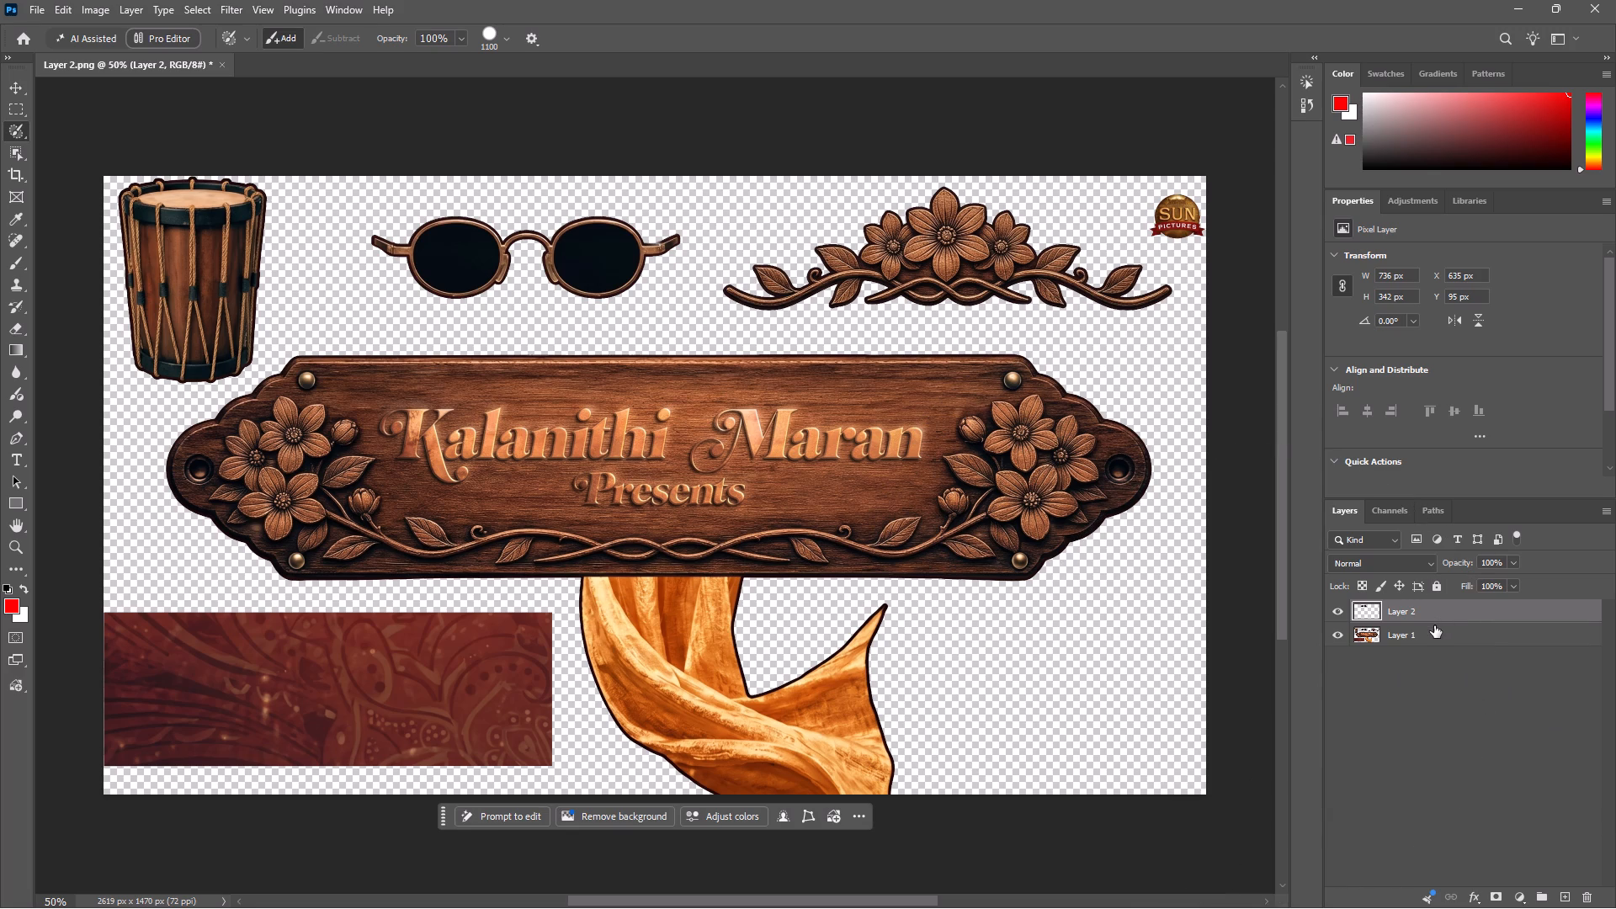
click(1425, 637)
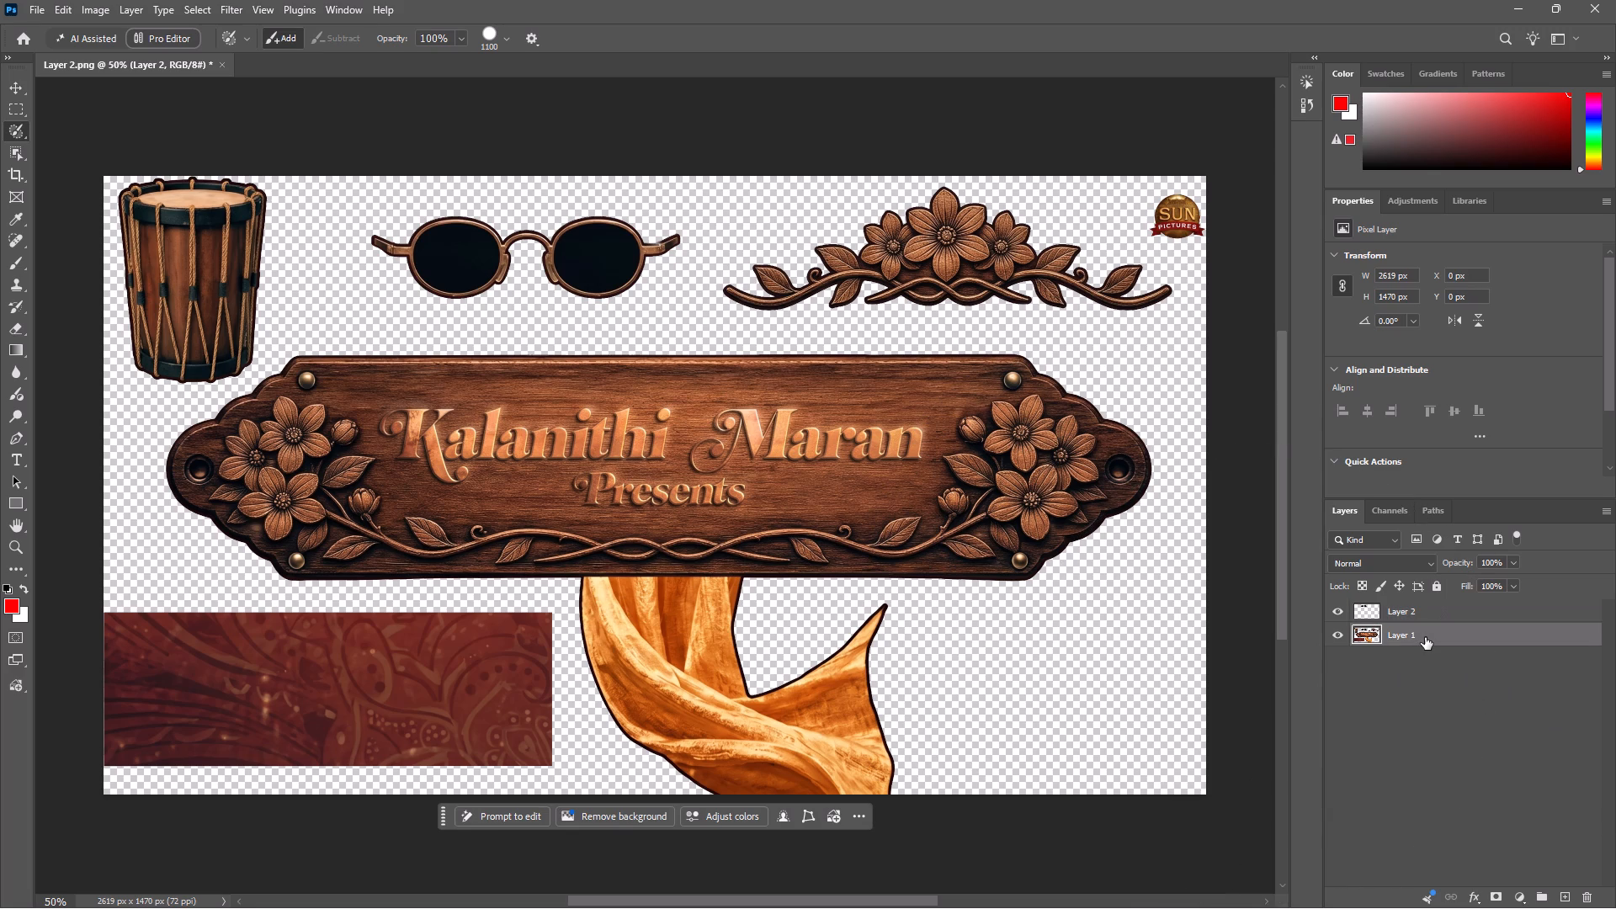
key(BackSpace)
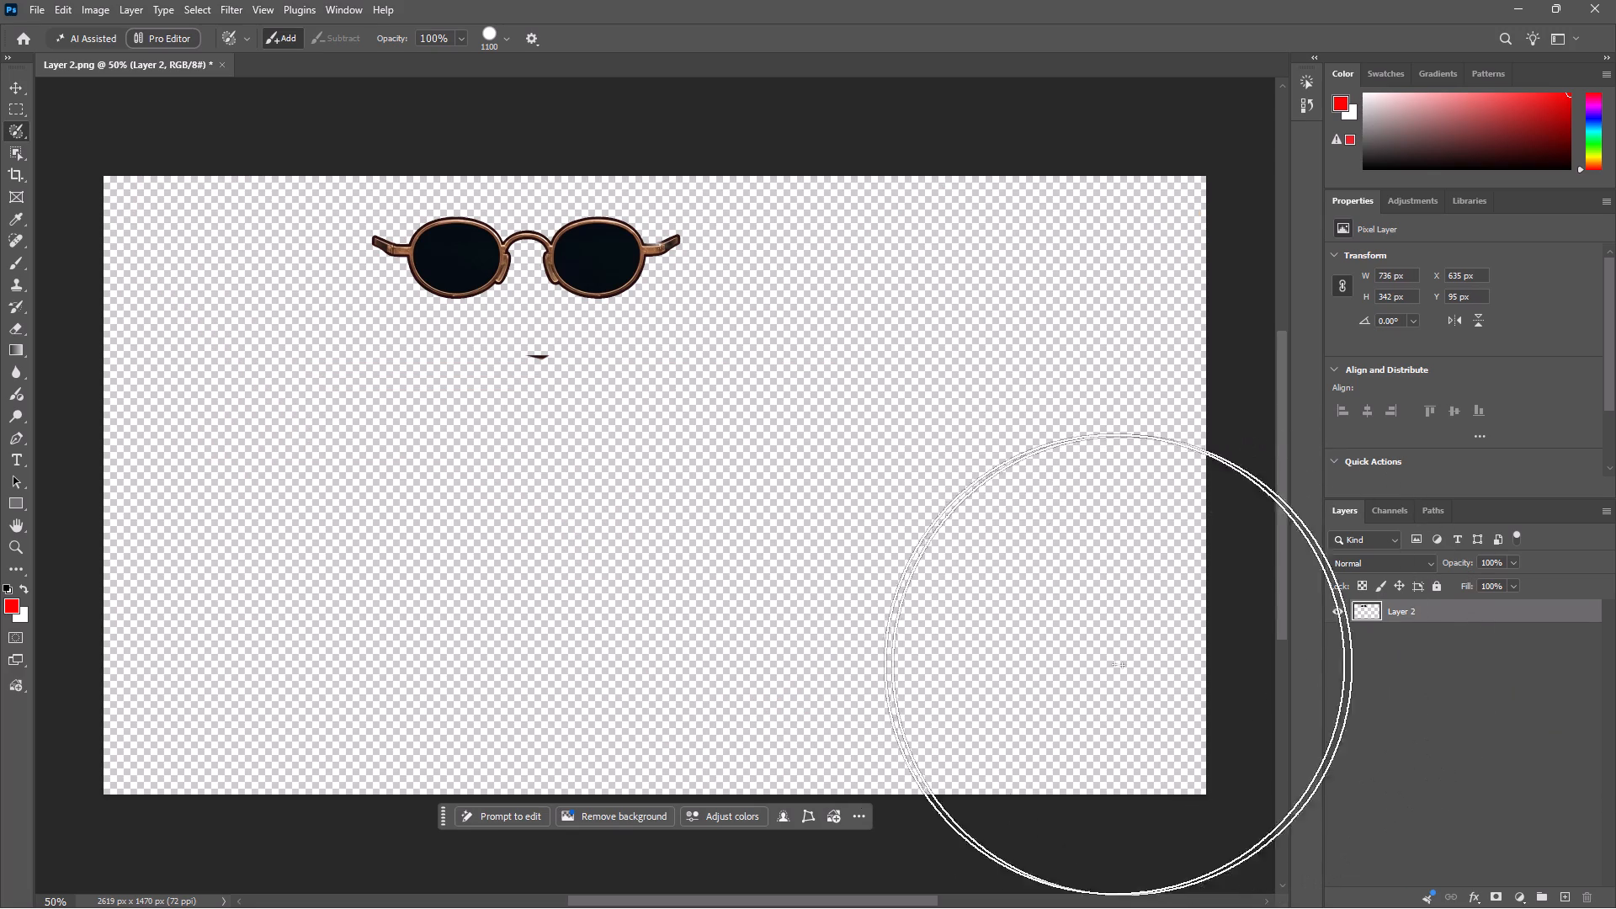
Remove the stray fragment below the sunglasses by brush-selecting only the glasses, copying them to a new layer and deleting Layer 2.
alt+click(550, 529)
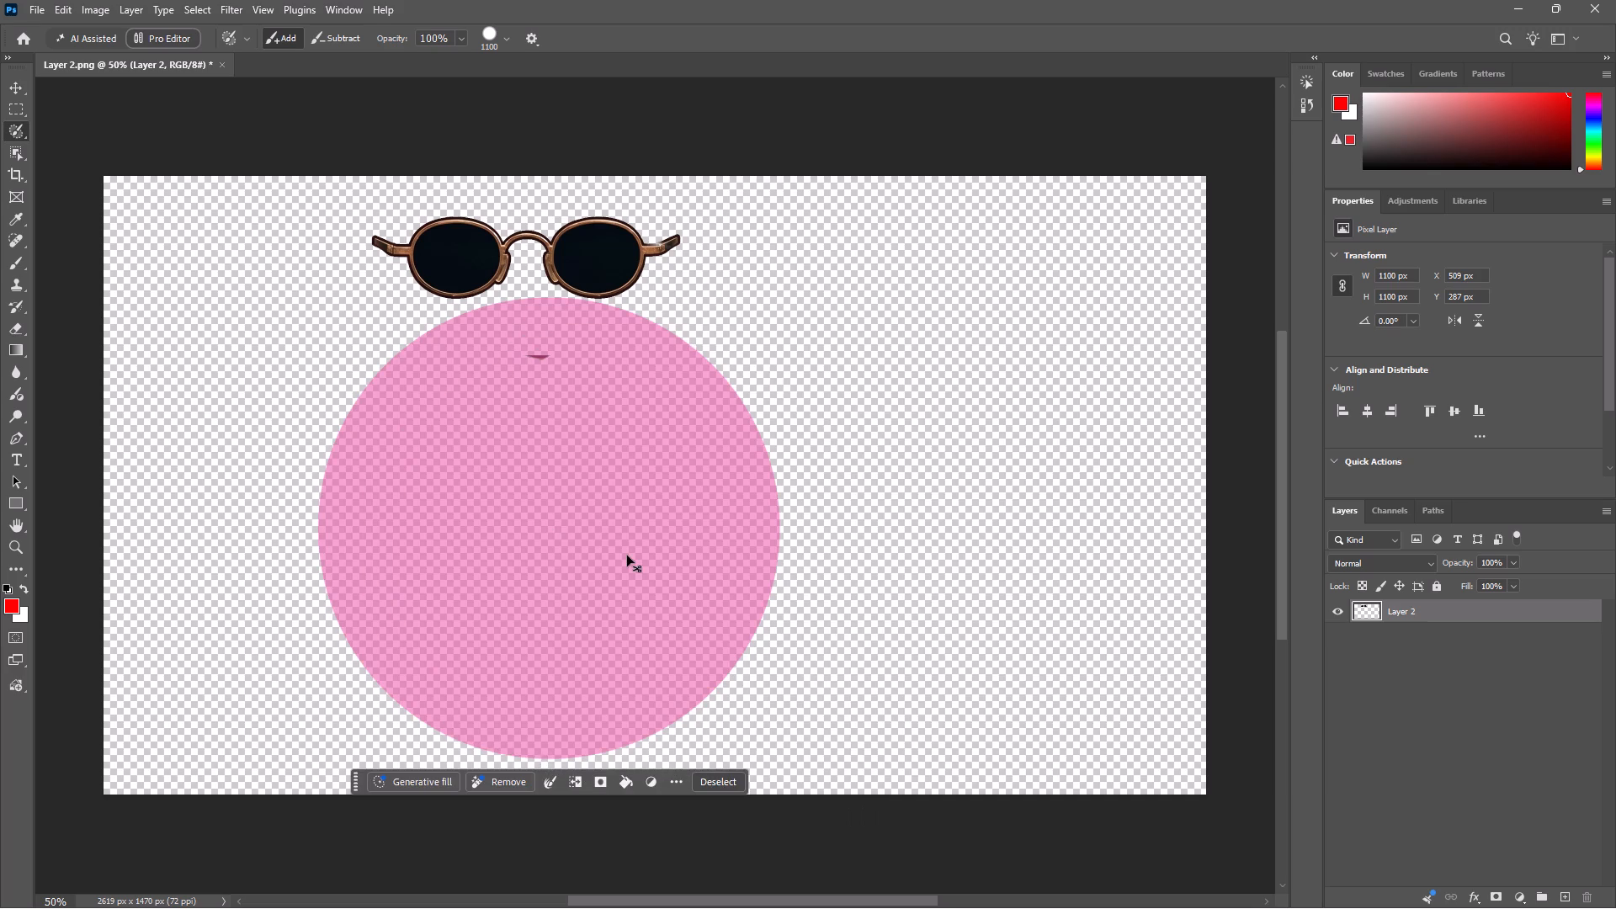
key(ctrl+z)
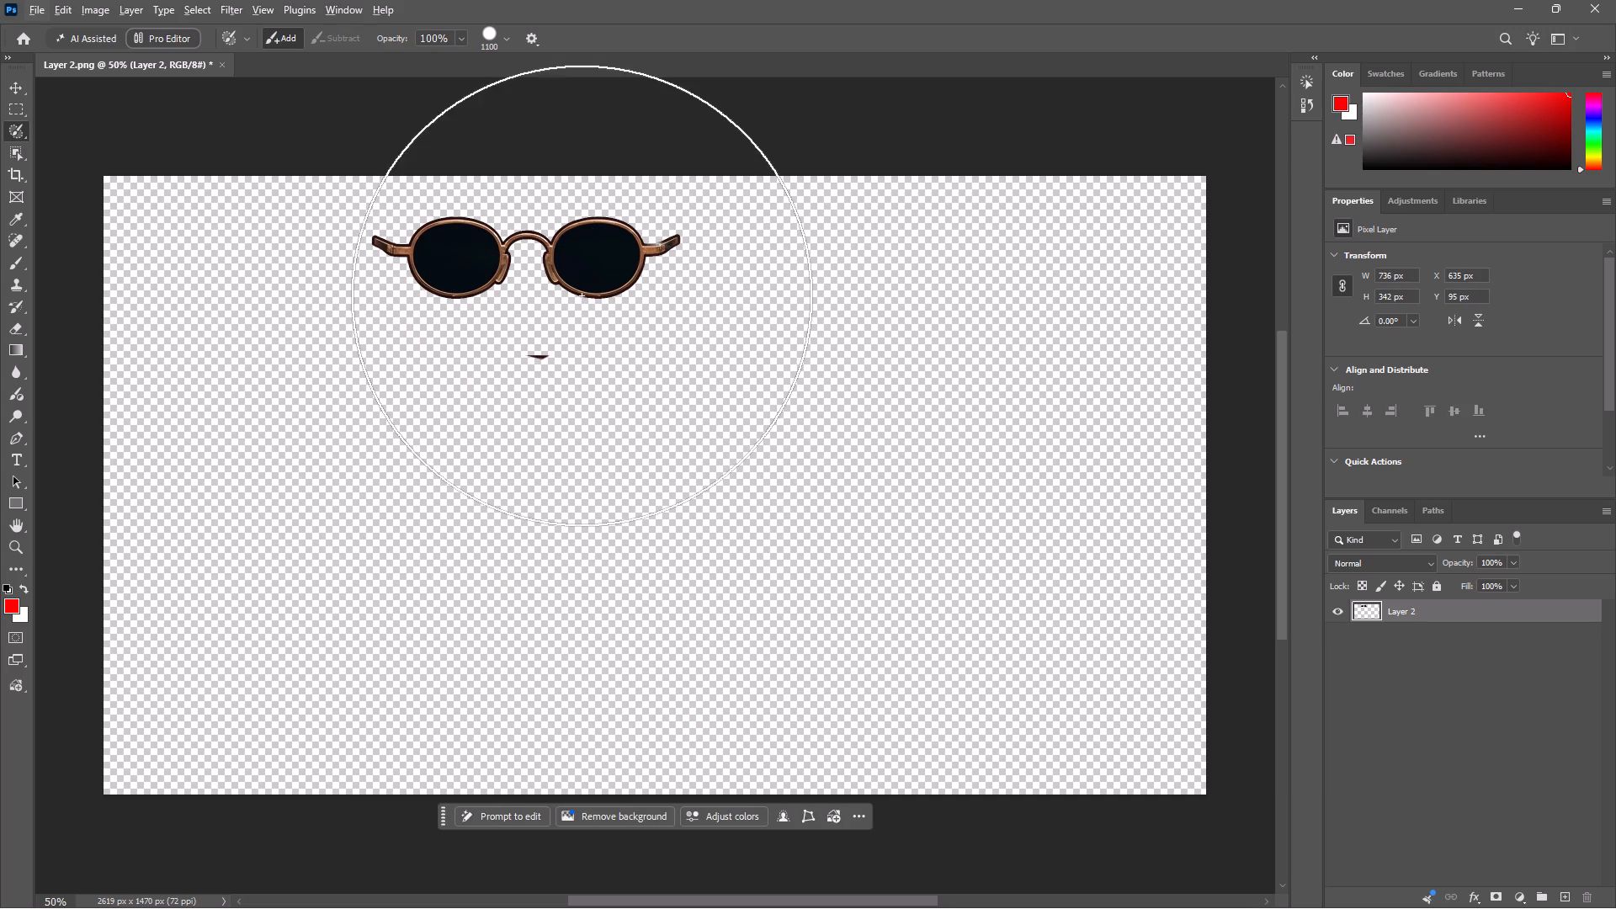
click(513, 104)
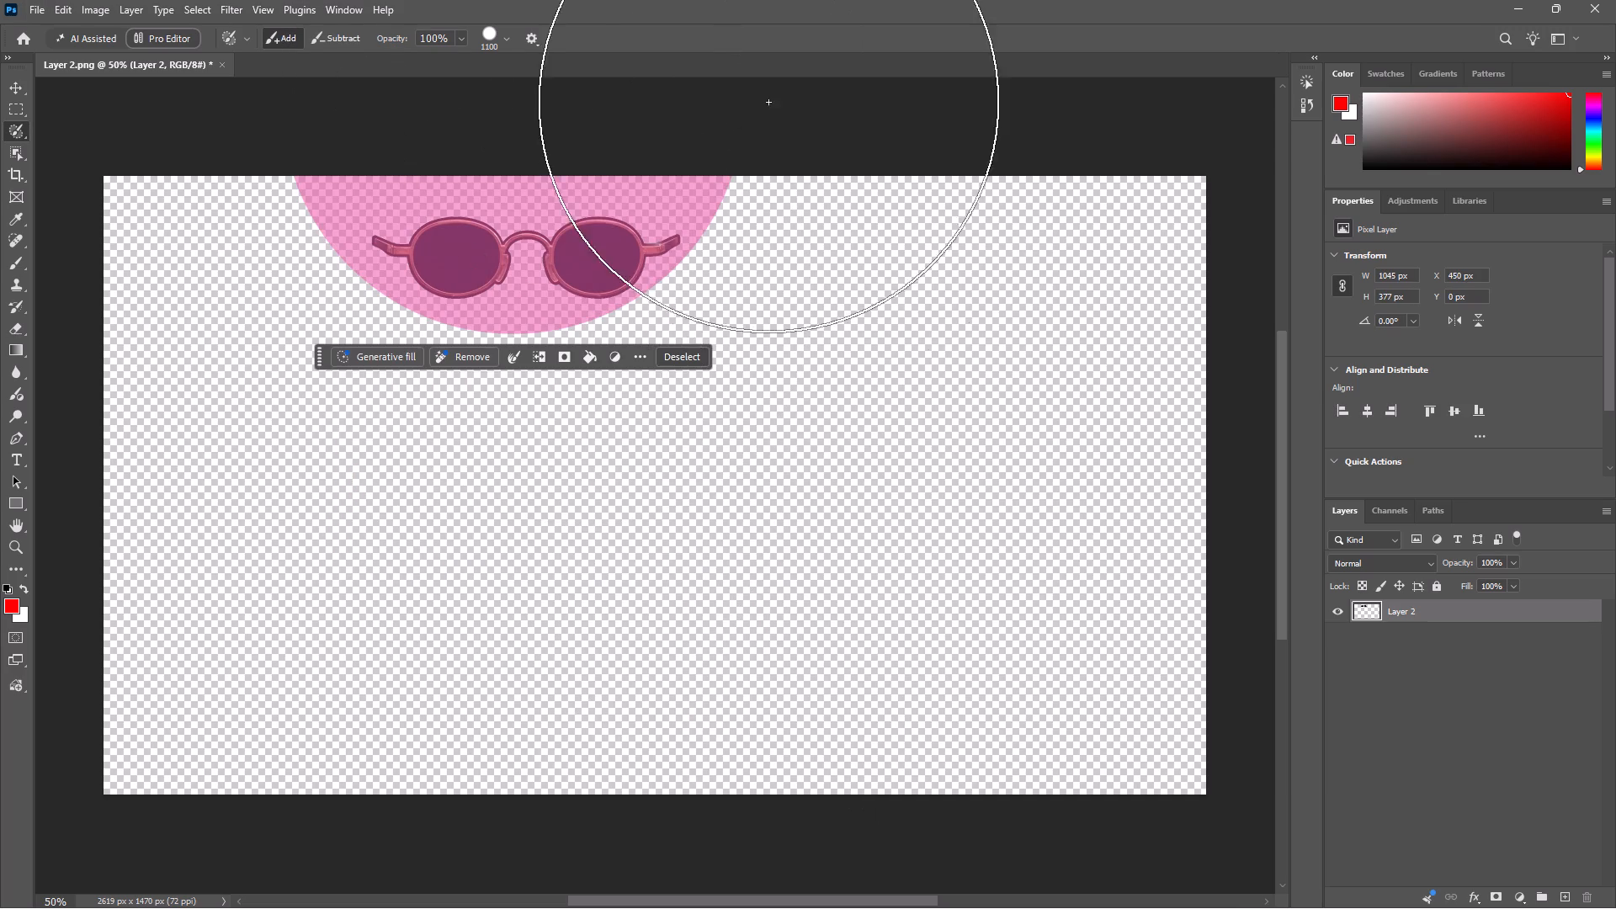
key(ctrl+j)
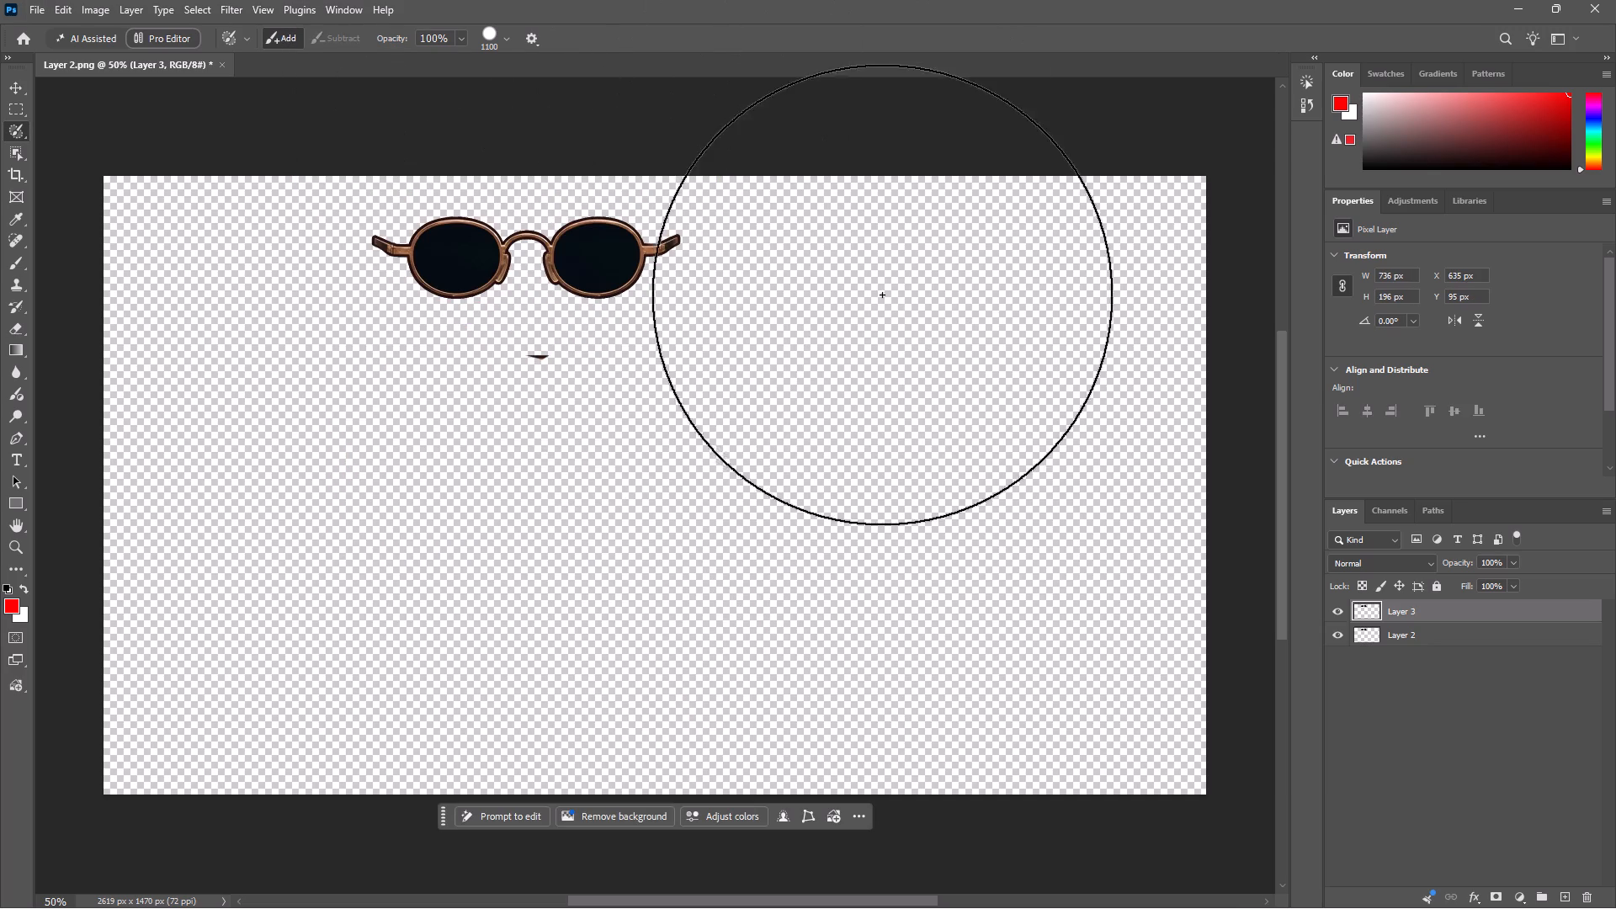
click(1414, 627)
key(BackSpace)
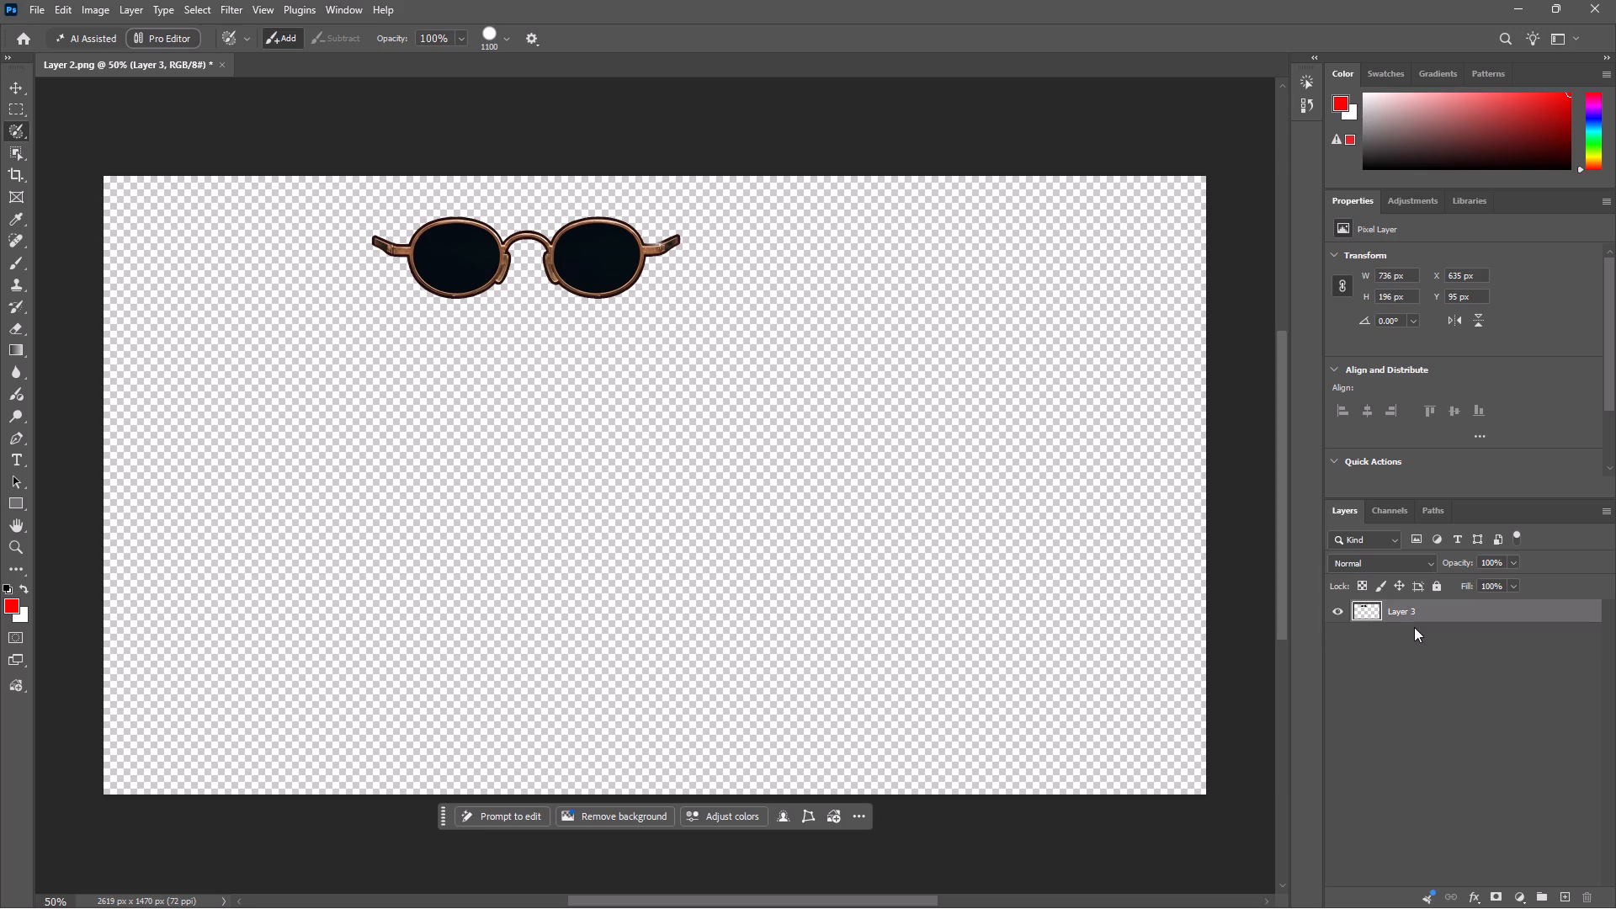
Save the isolated sunglasses as a PNG named ad in the bg folder.
key(ctrl+shift+s)
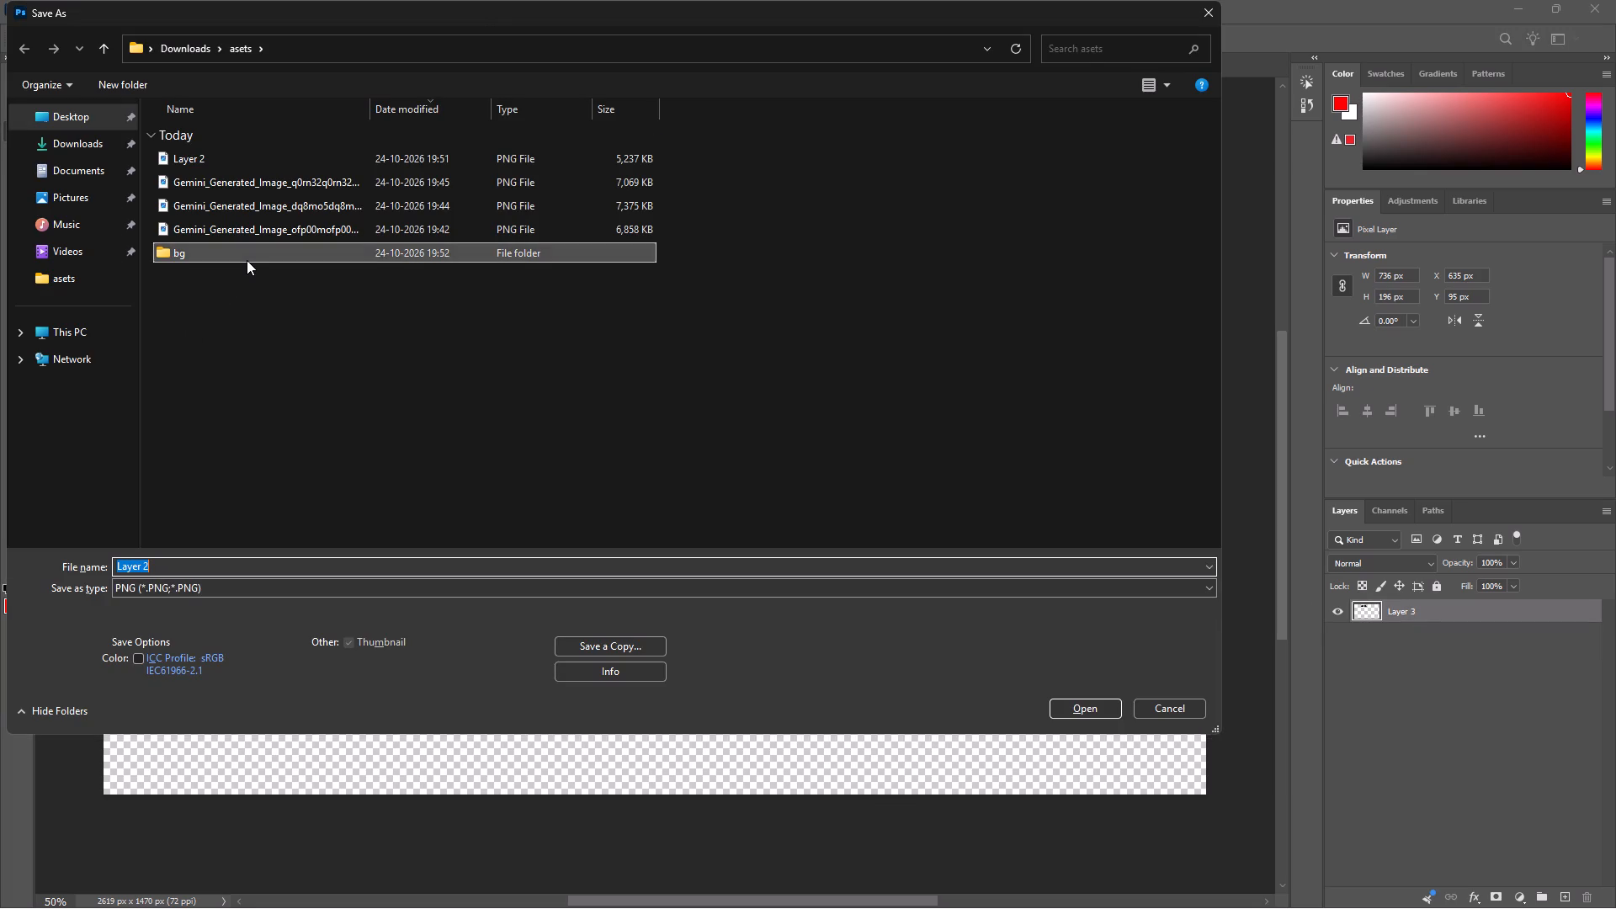
click(247, 260)
key(Return)
click(197, 594)
key(a)
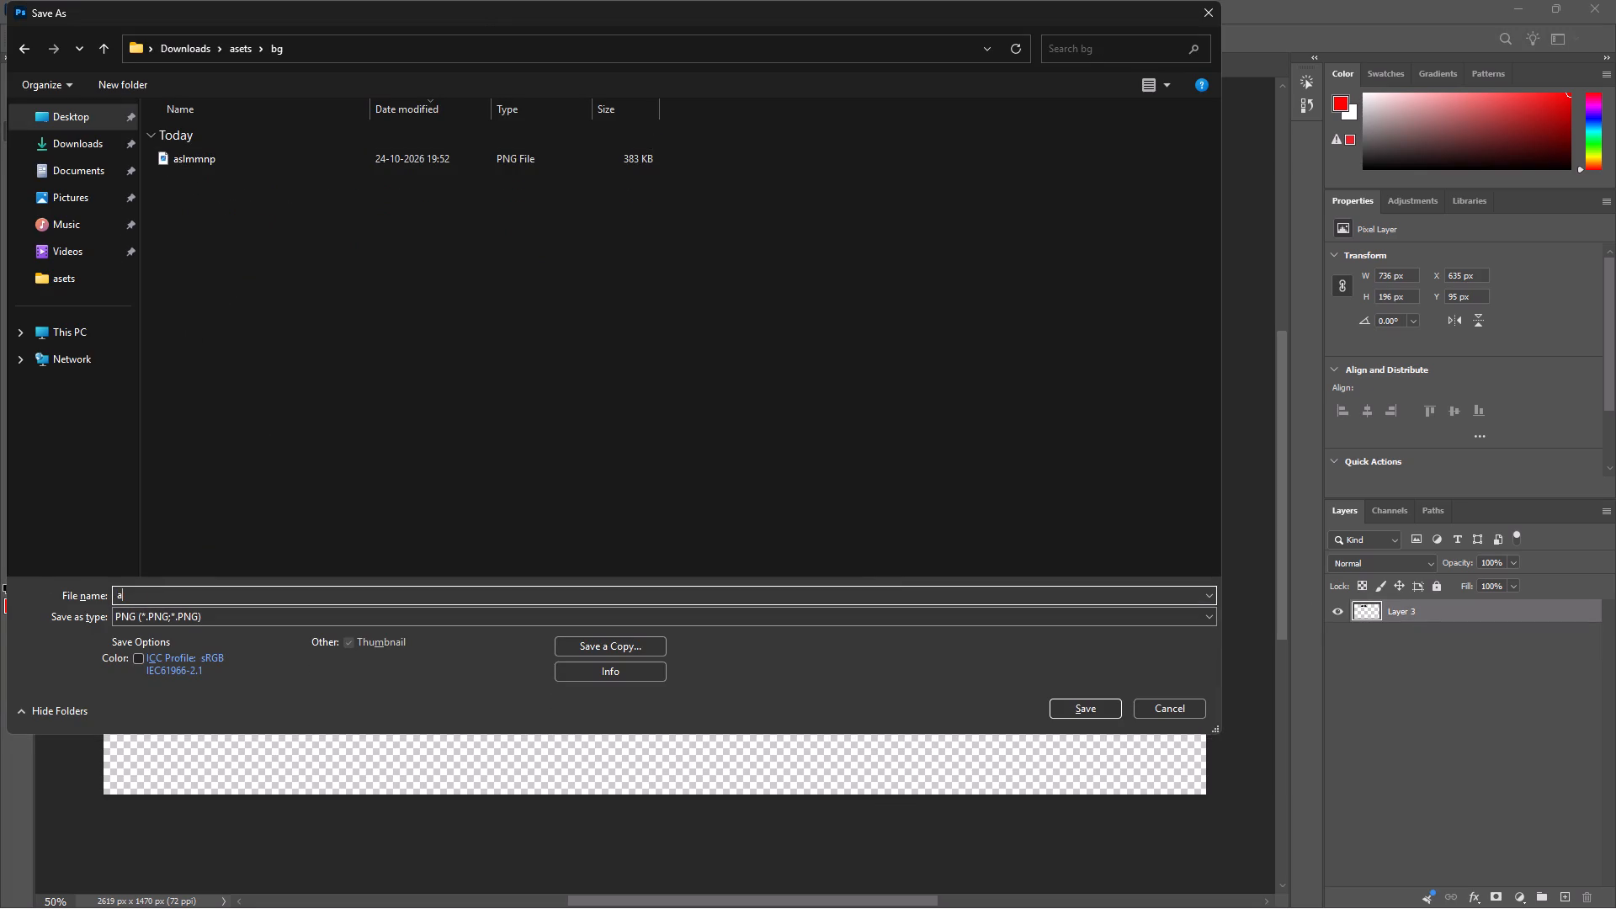
key(d)
key(Return)
key(Return)
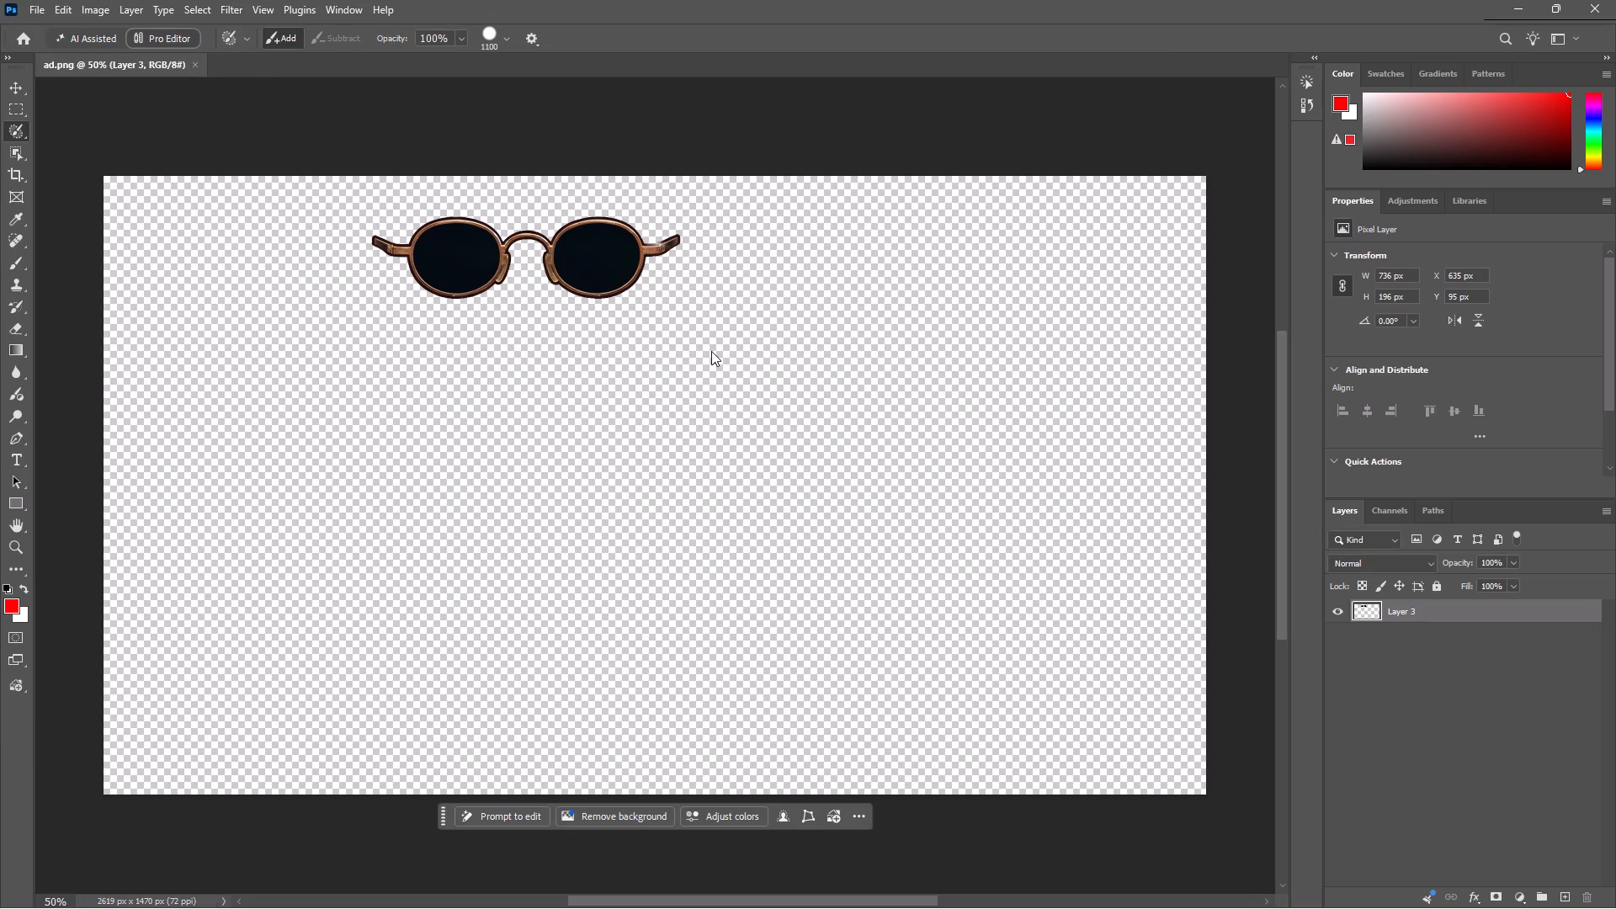
Close the ad document and reopen the Layer 2 PNG from the recent files.
click(194, 61)
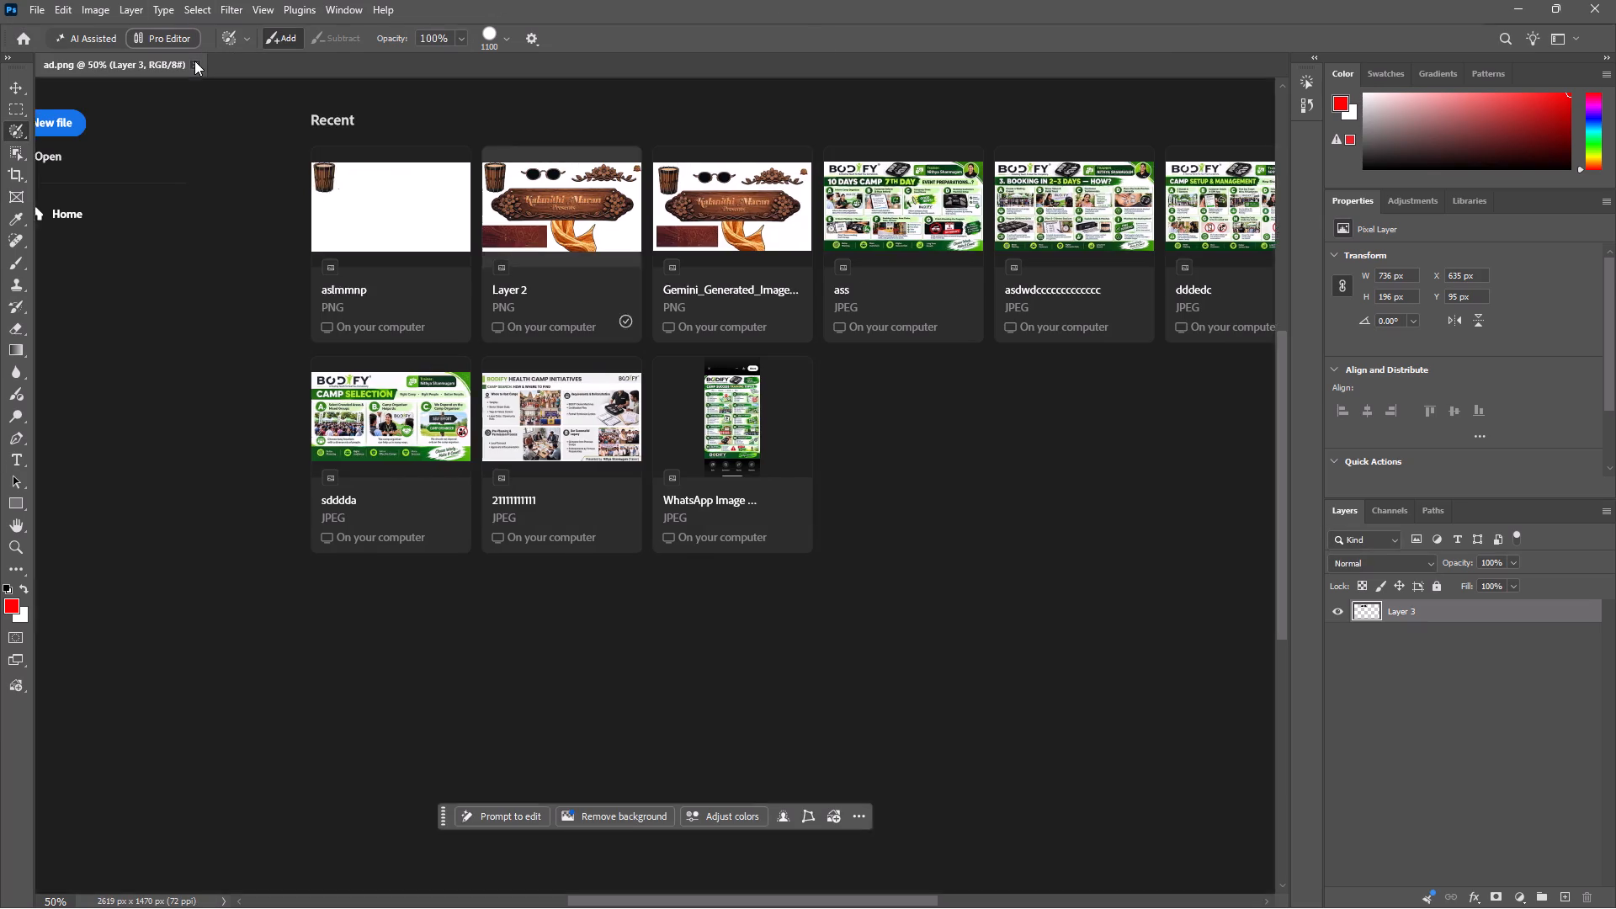
click(540, 219)
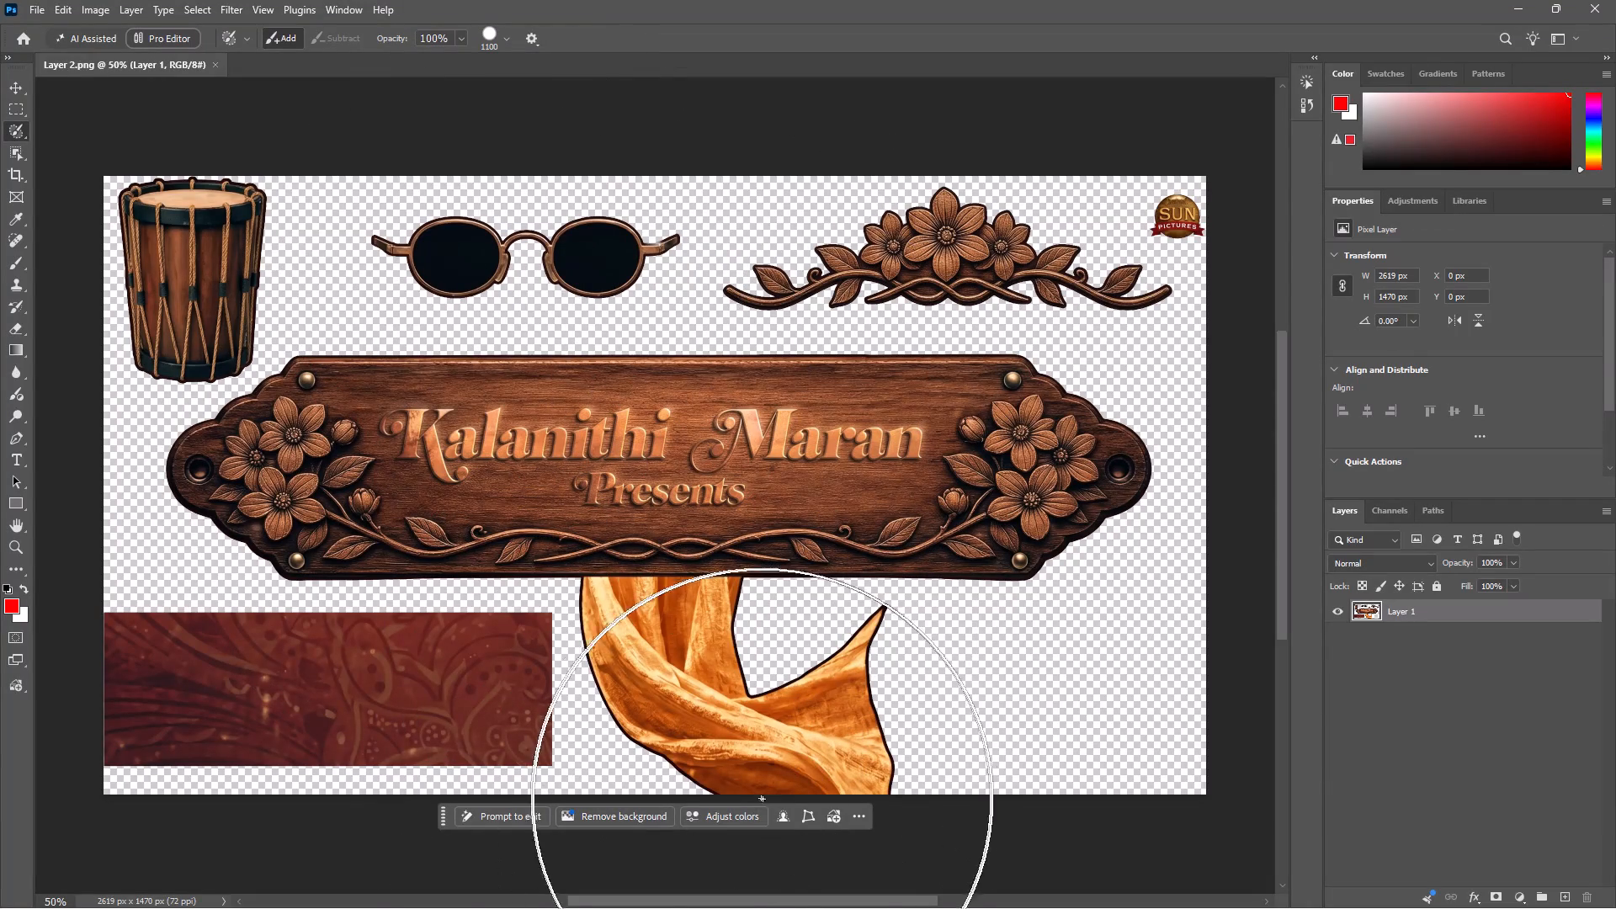
Run an automatic subject selection and subtract everything except the floral ornament, reducing the Selection Brush to 500 for the Sun Pictures logo.
click(791, 822)
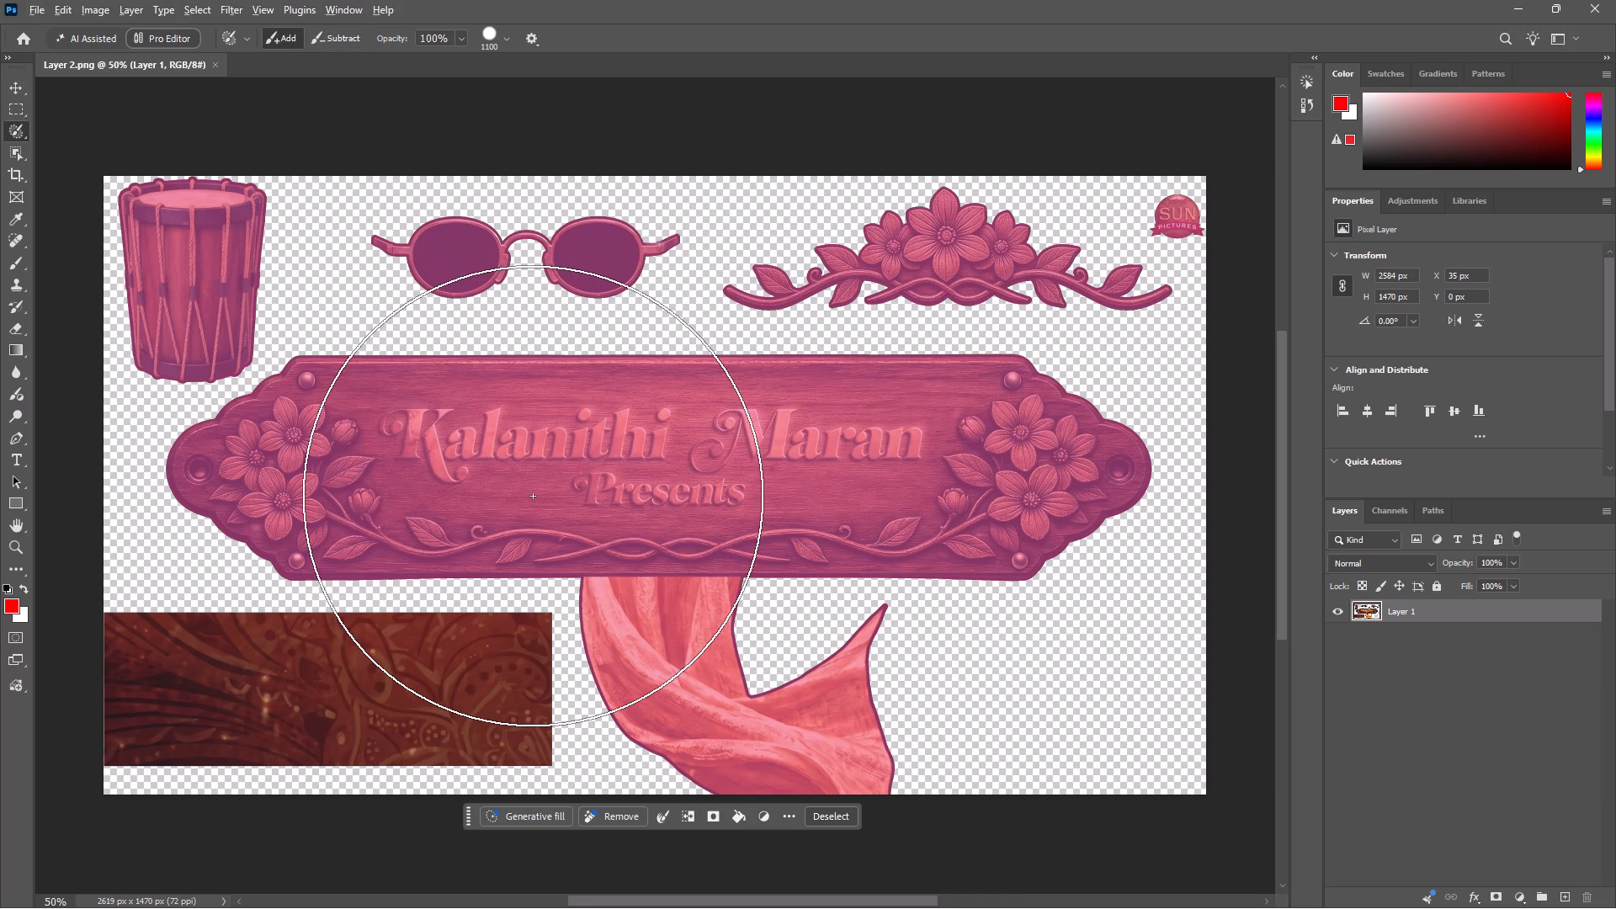
alt+drag(484, 488, 423, 417)
alt+drag(446, 376, 720, 550)
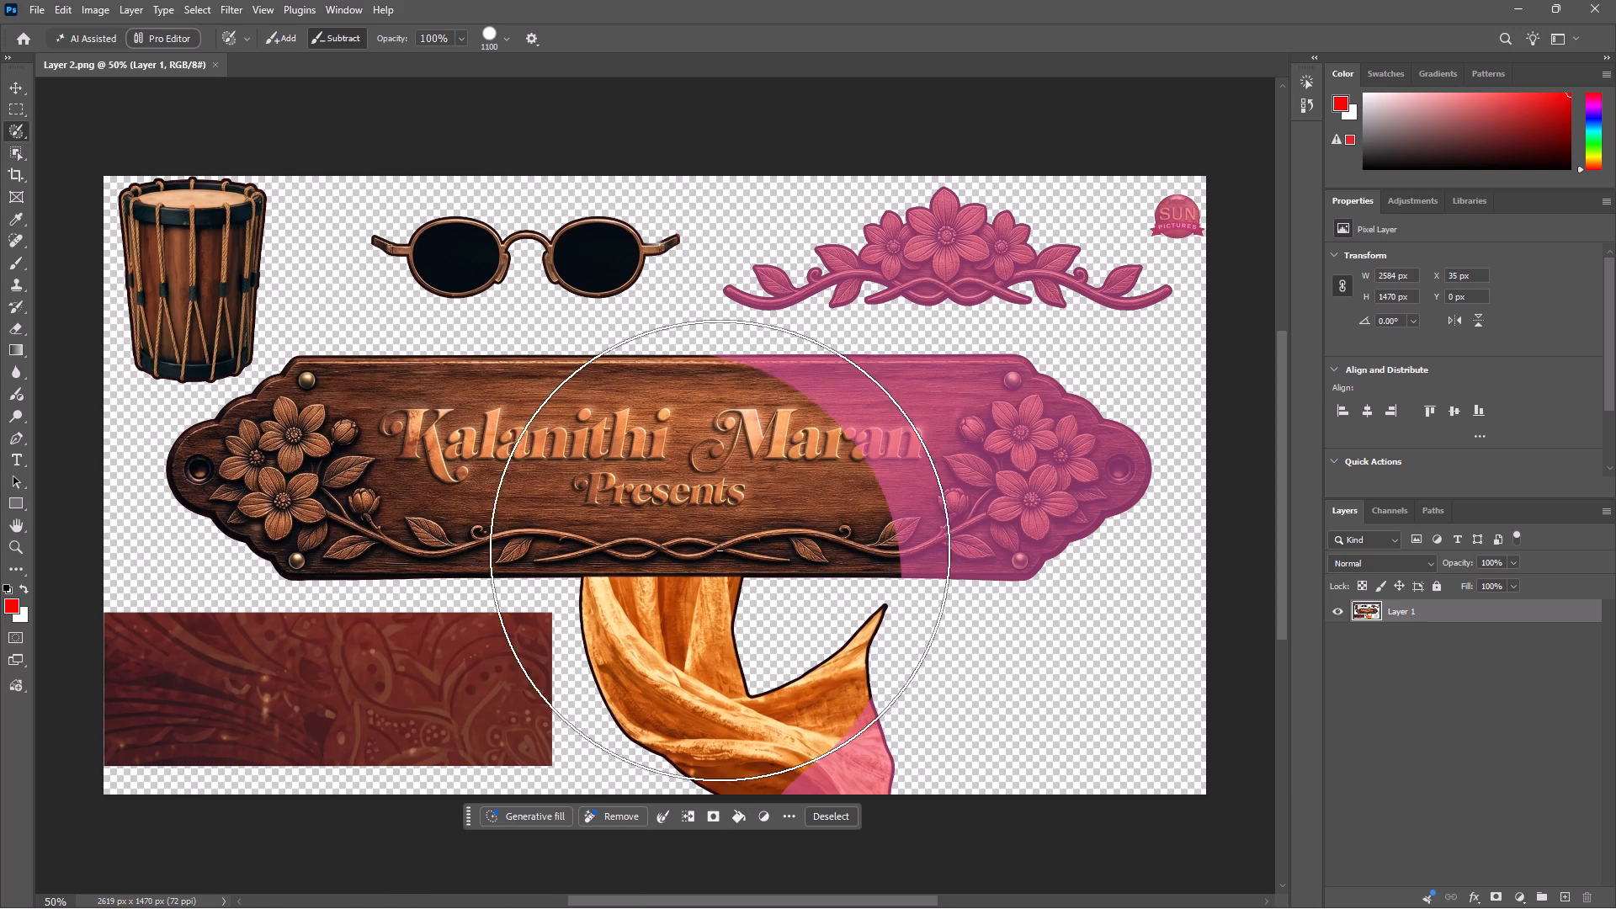
alt+drag(720, 550, 1405, 573)
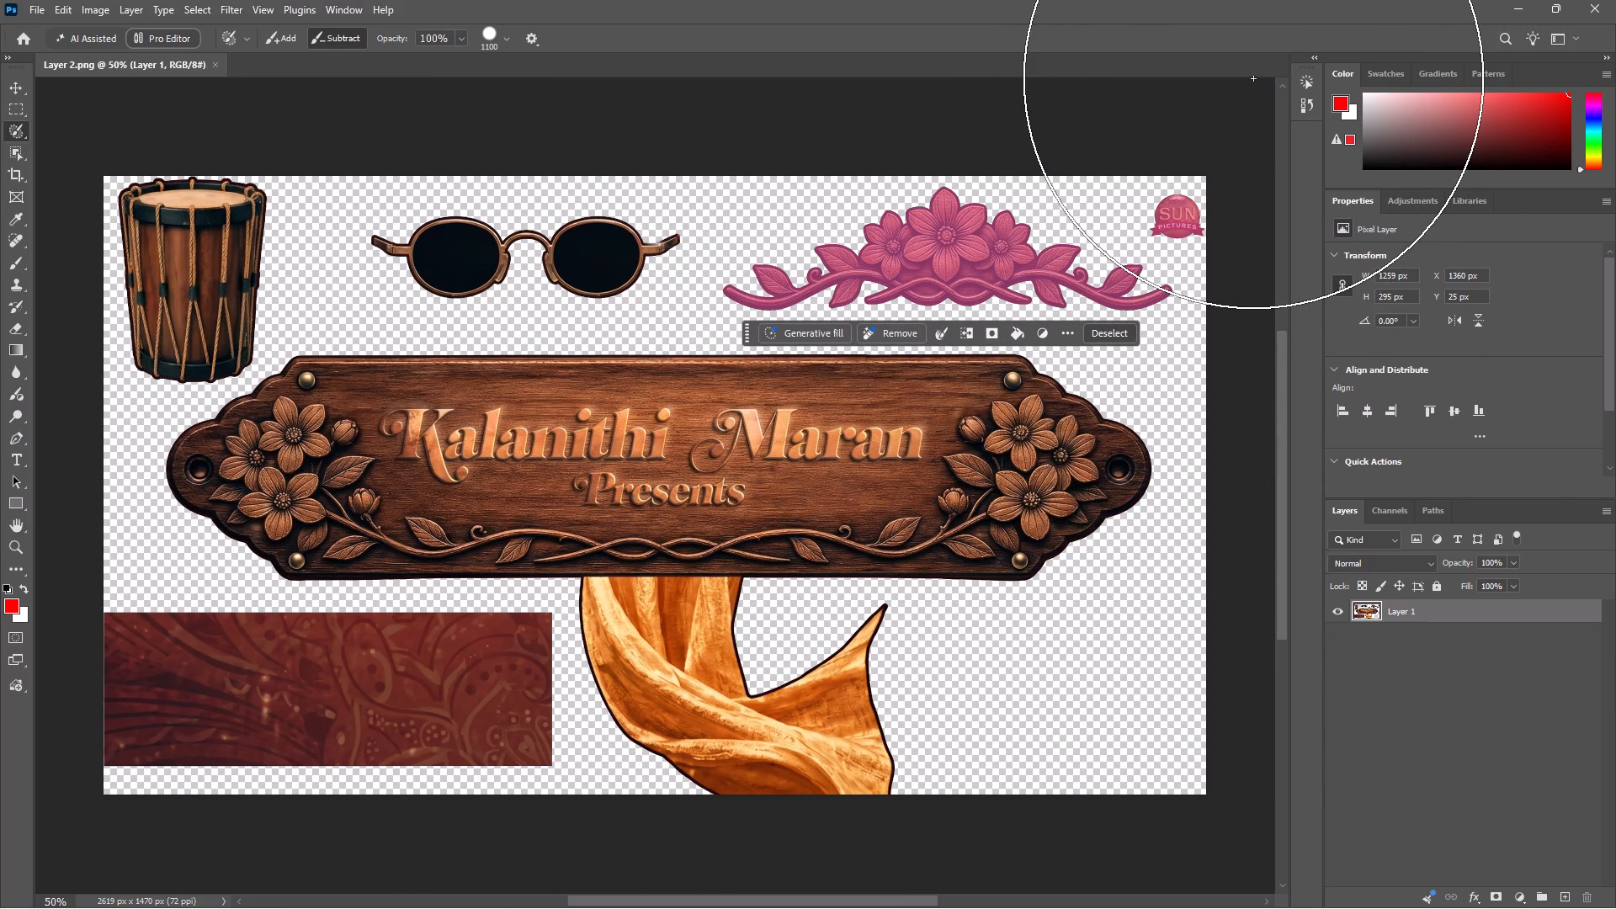
key(bracketleft)
key(bracketleft)
key(bracketleft)
key(bracketleft)
key(bracketleft)
key(bracketleft)
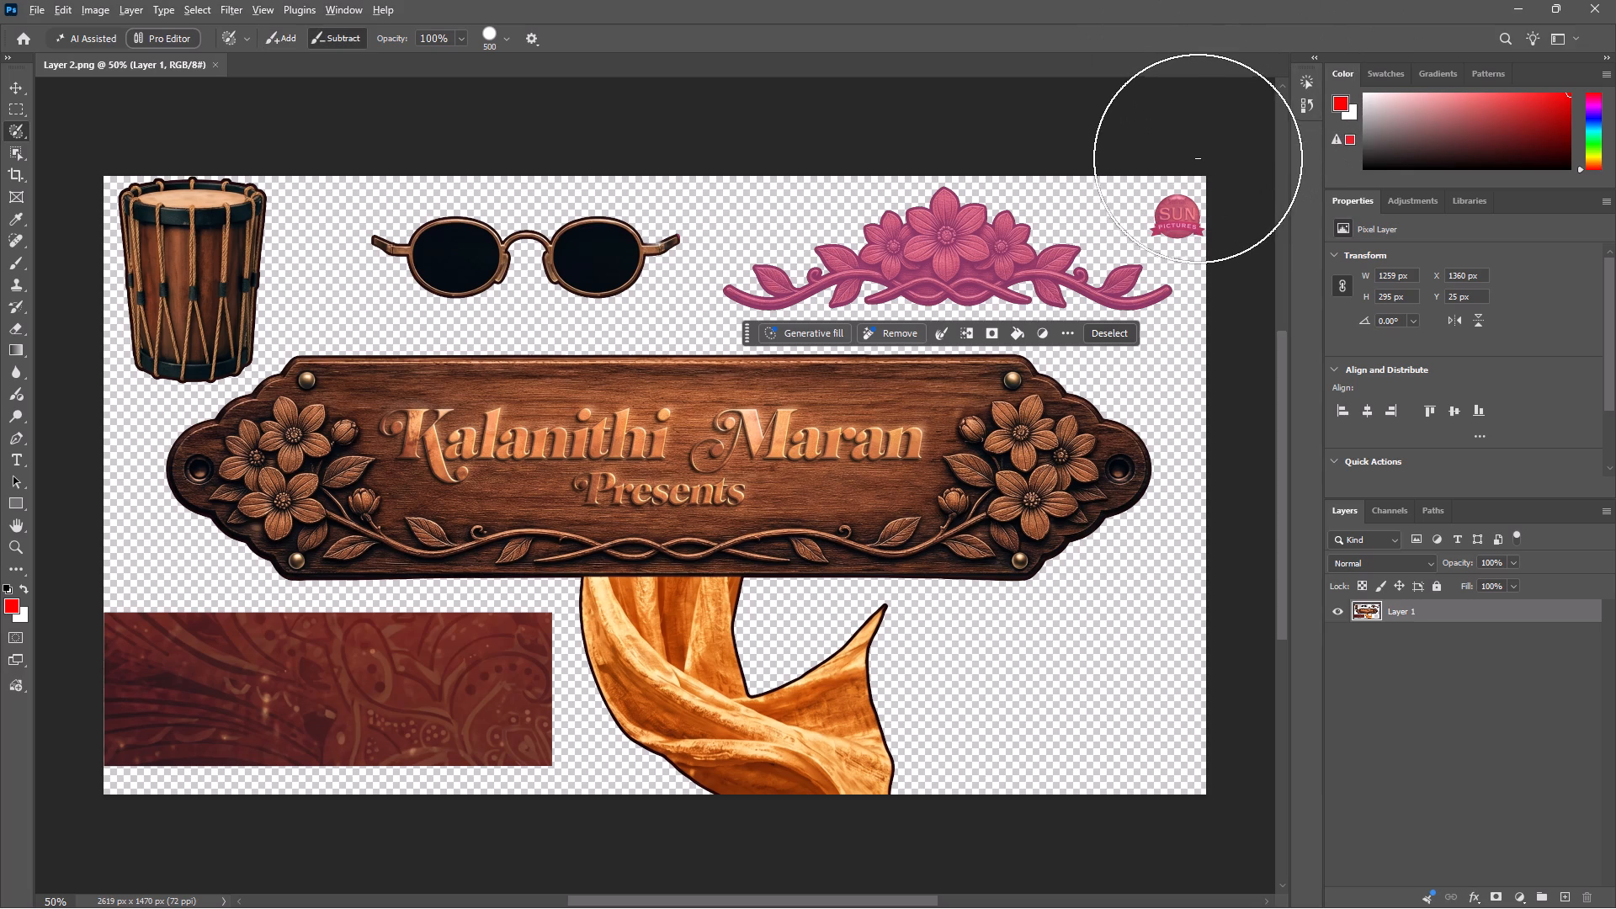
alt+click(1194, 159)
scroll(541, 652, up, 1)
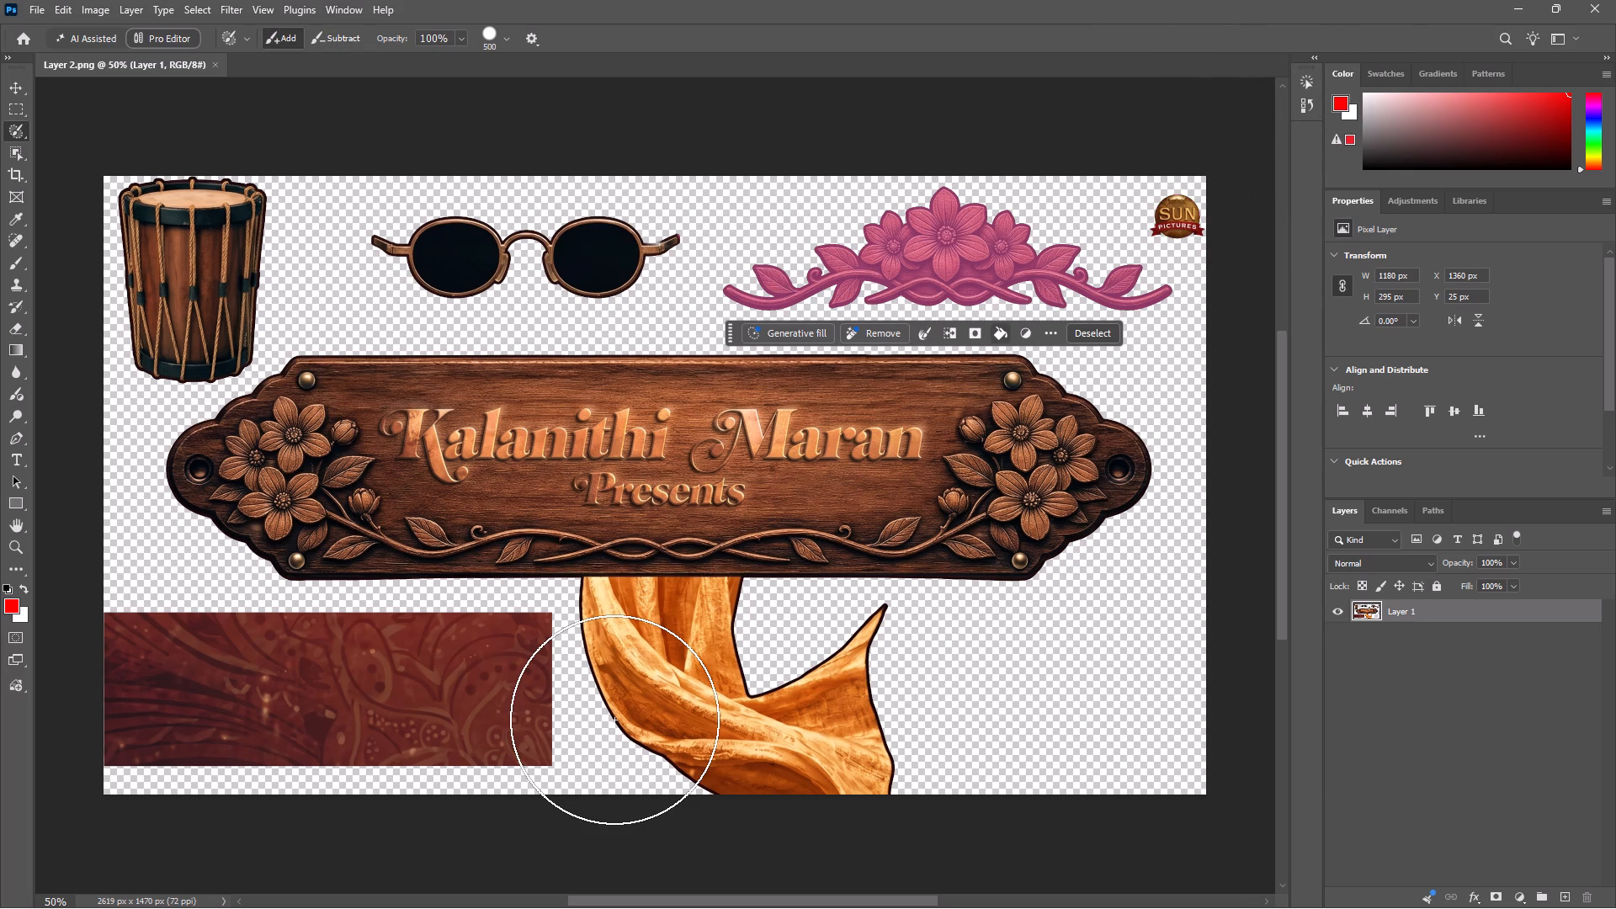
Copy the selected floral ornament to a new layer and delete Layer 1.
key(ctrl+j)
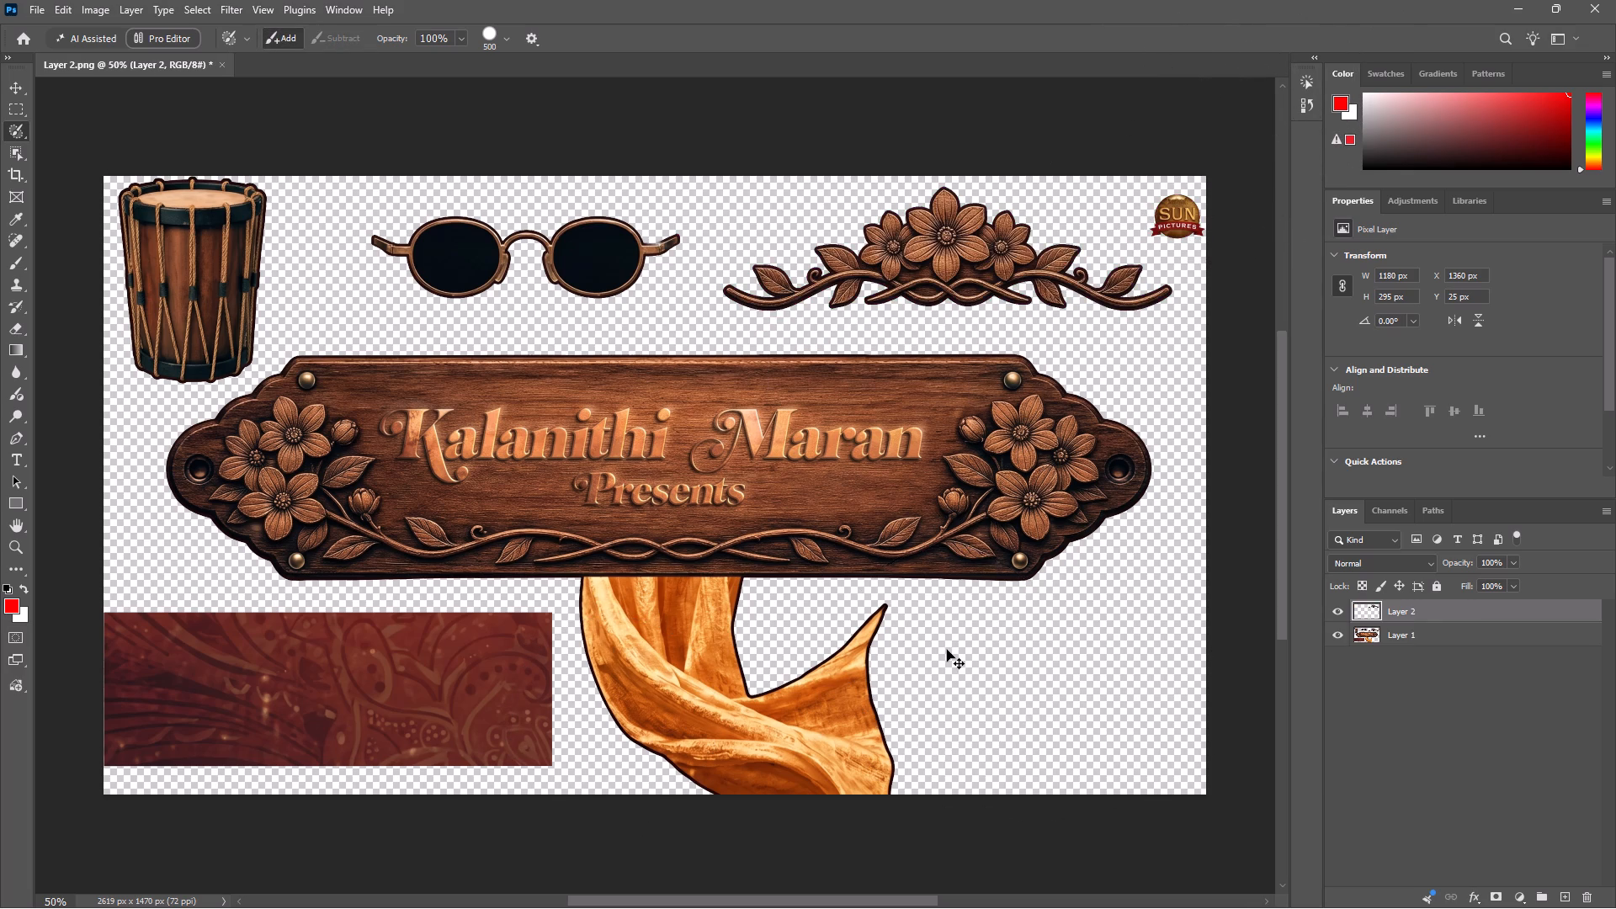
click(1386, 640)
key(BackSpace)
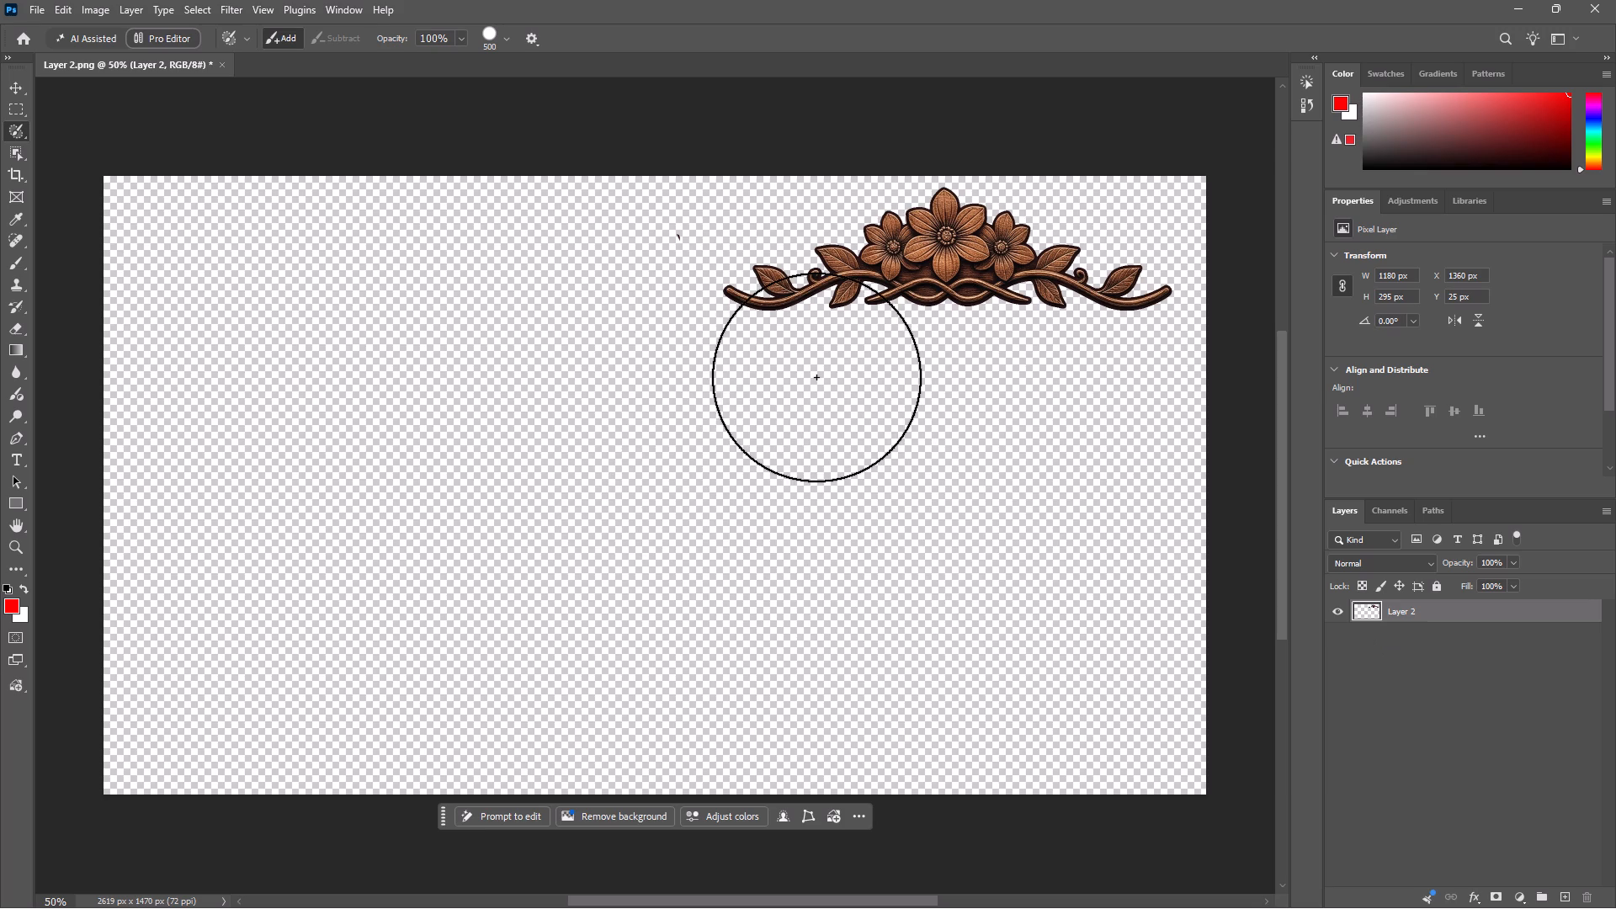
Remove the stray speck beside the floral ornament by brush-selecting only the ornament, copying it to a new layer and deleting Layer 2.
drag(796, 314, 1099, 300)
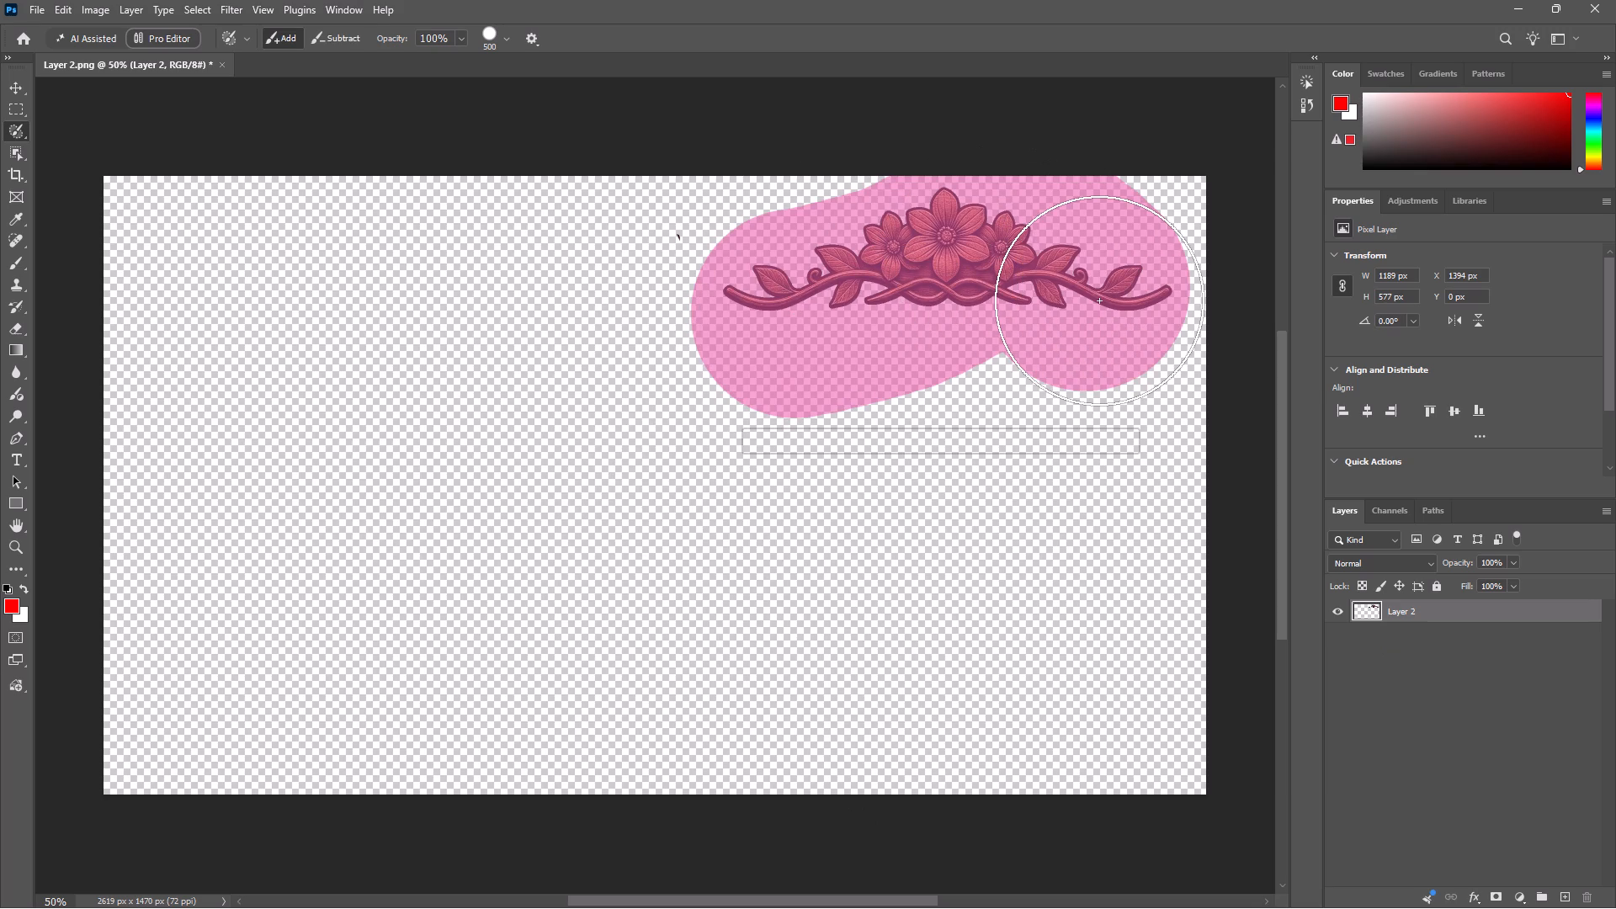
key(ctrl+j)
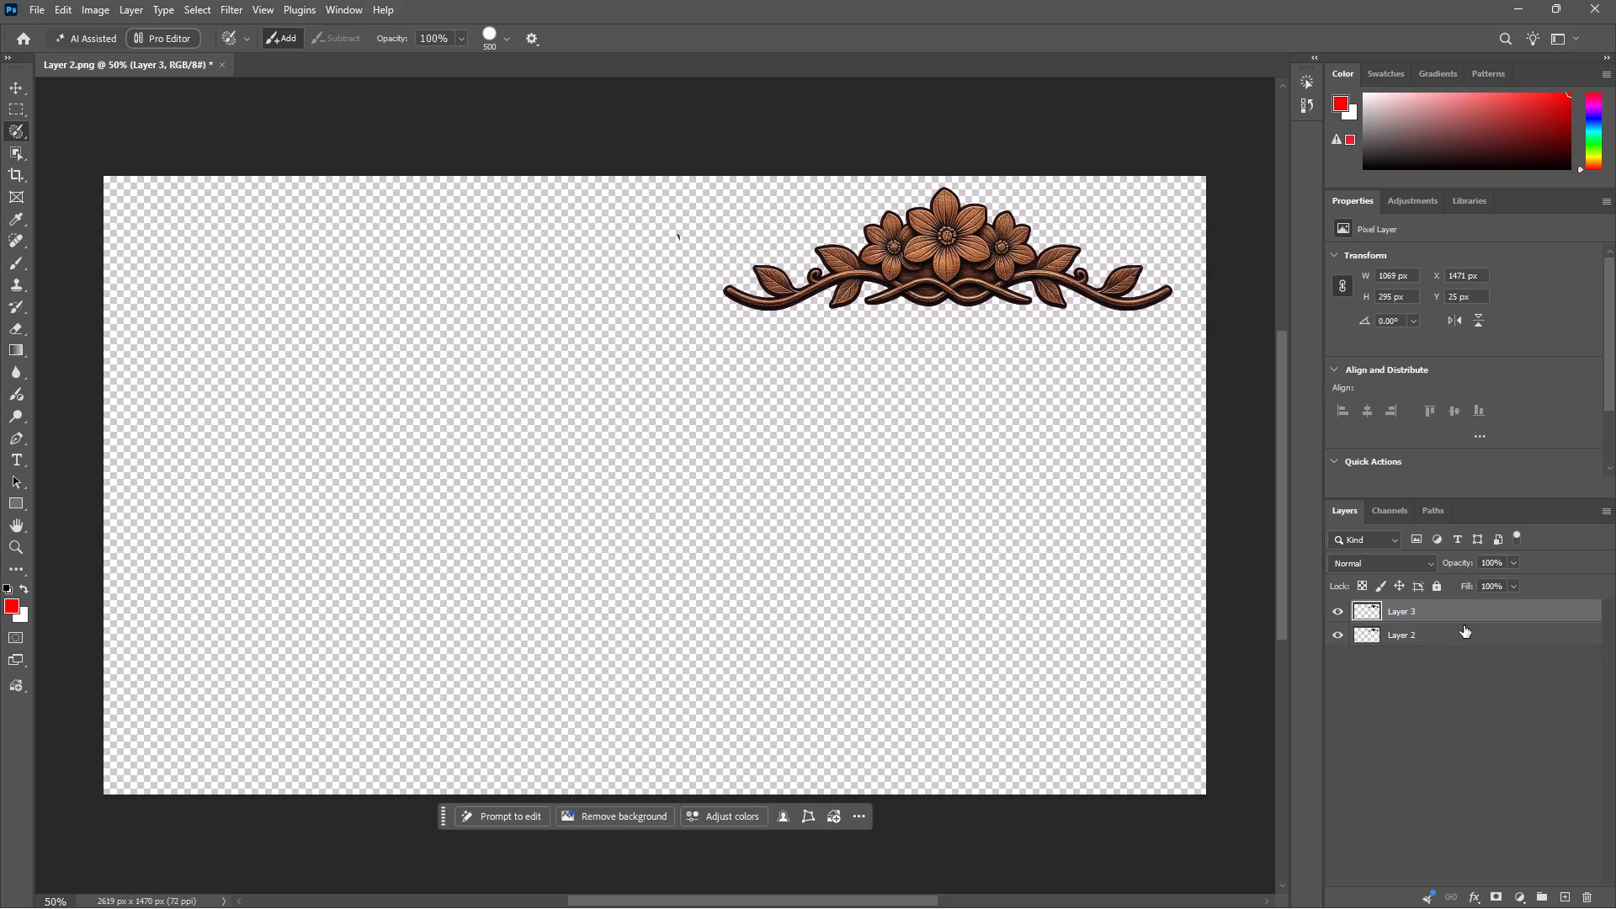
click(1464, 625)
click(1459, 641)
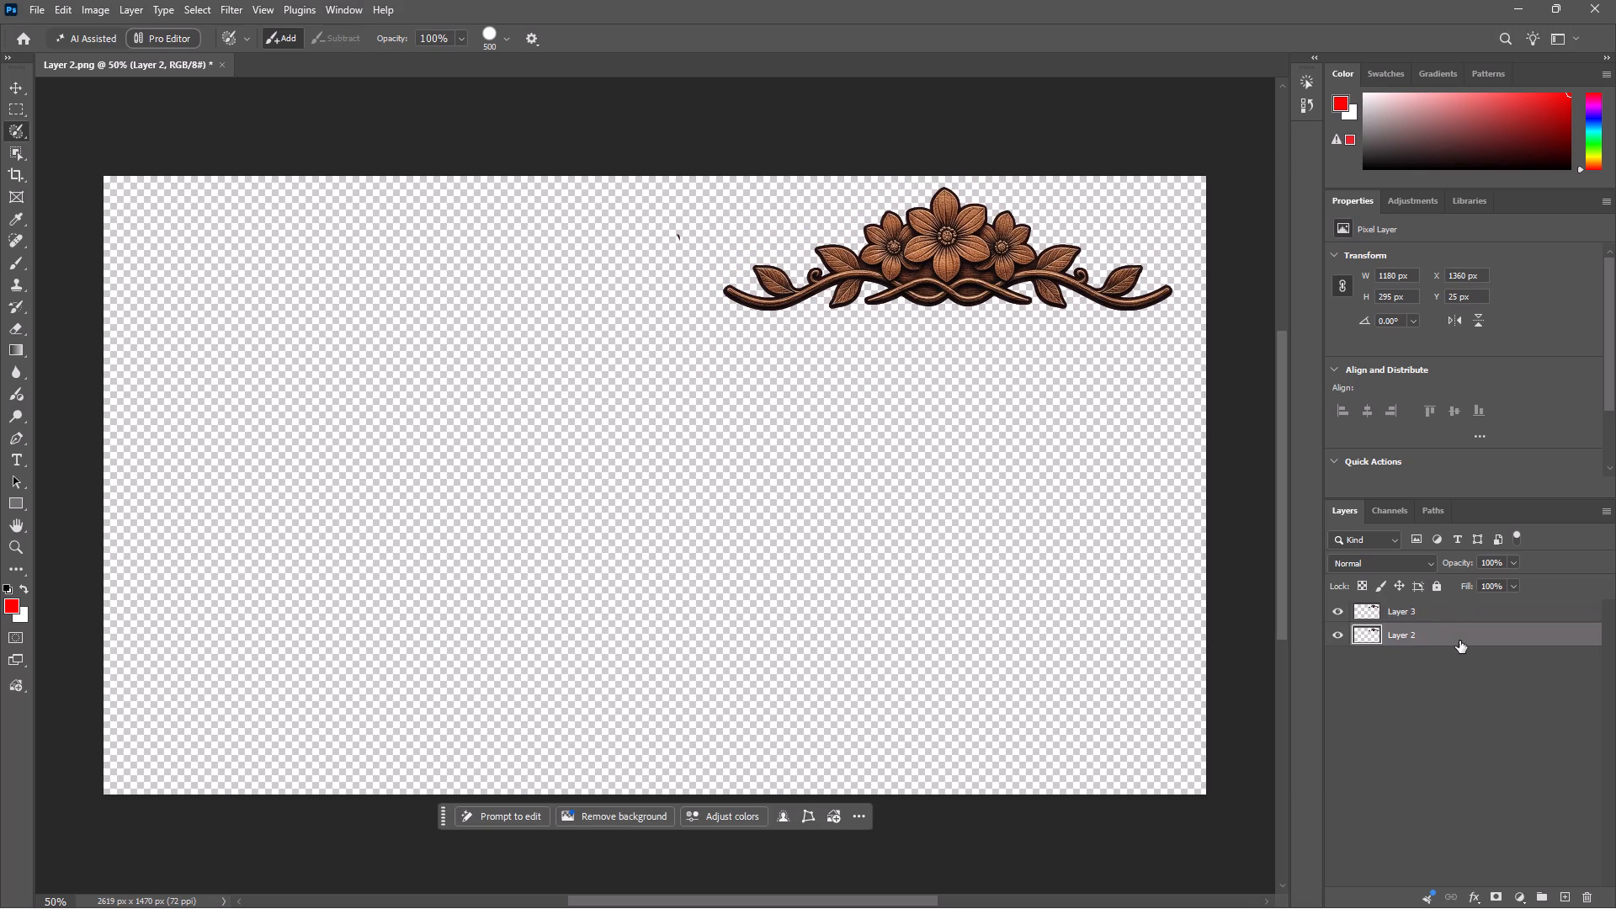
key(BackSpace)
Save the isolated ornament as a PNG named Layer 2 in the bg folder and close the document.
key(ctrl+shift+s)
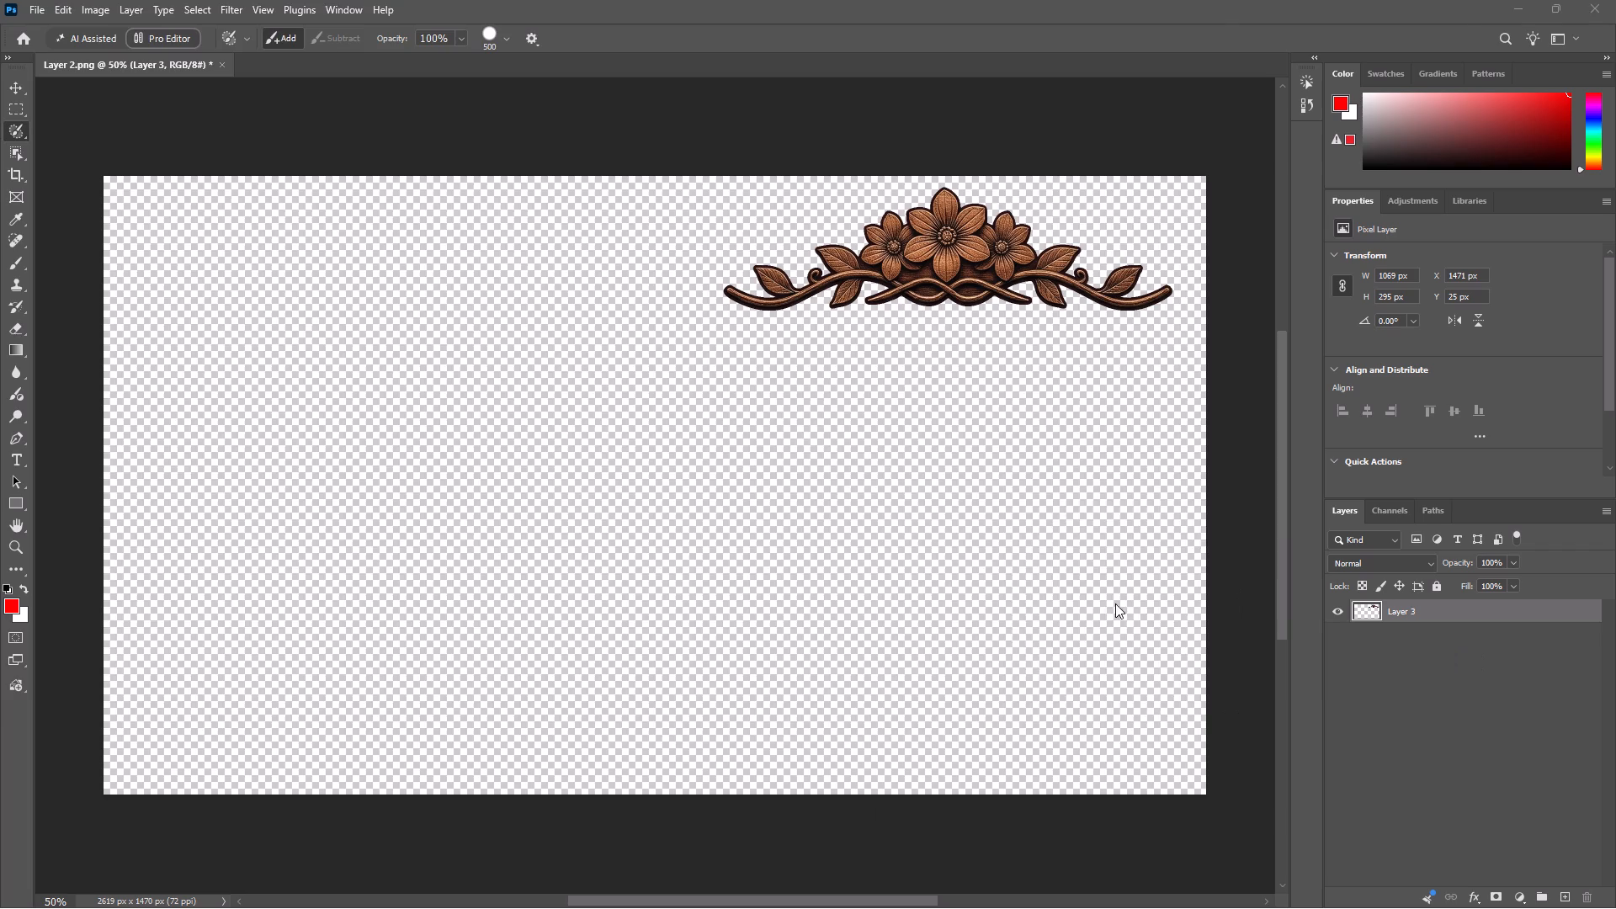
click(290, 248)
key(Return)
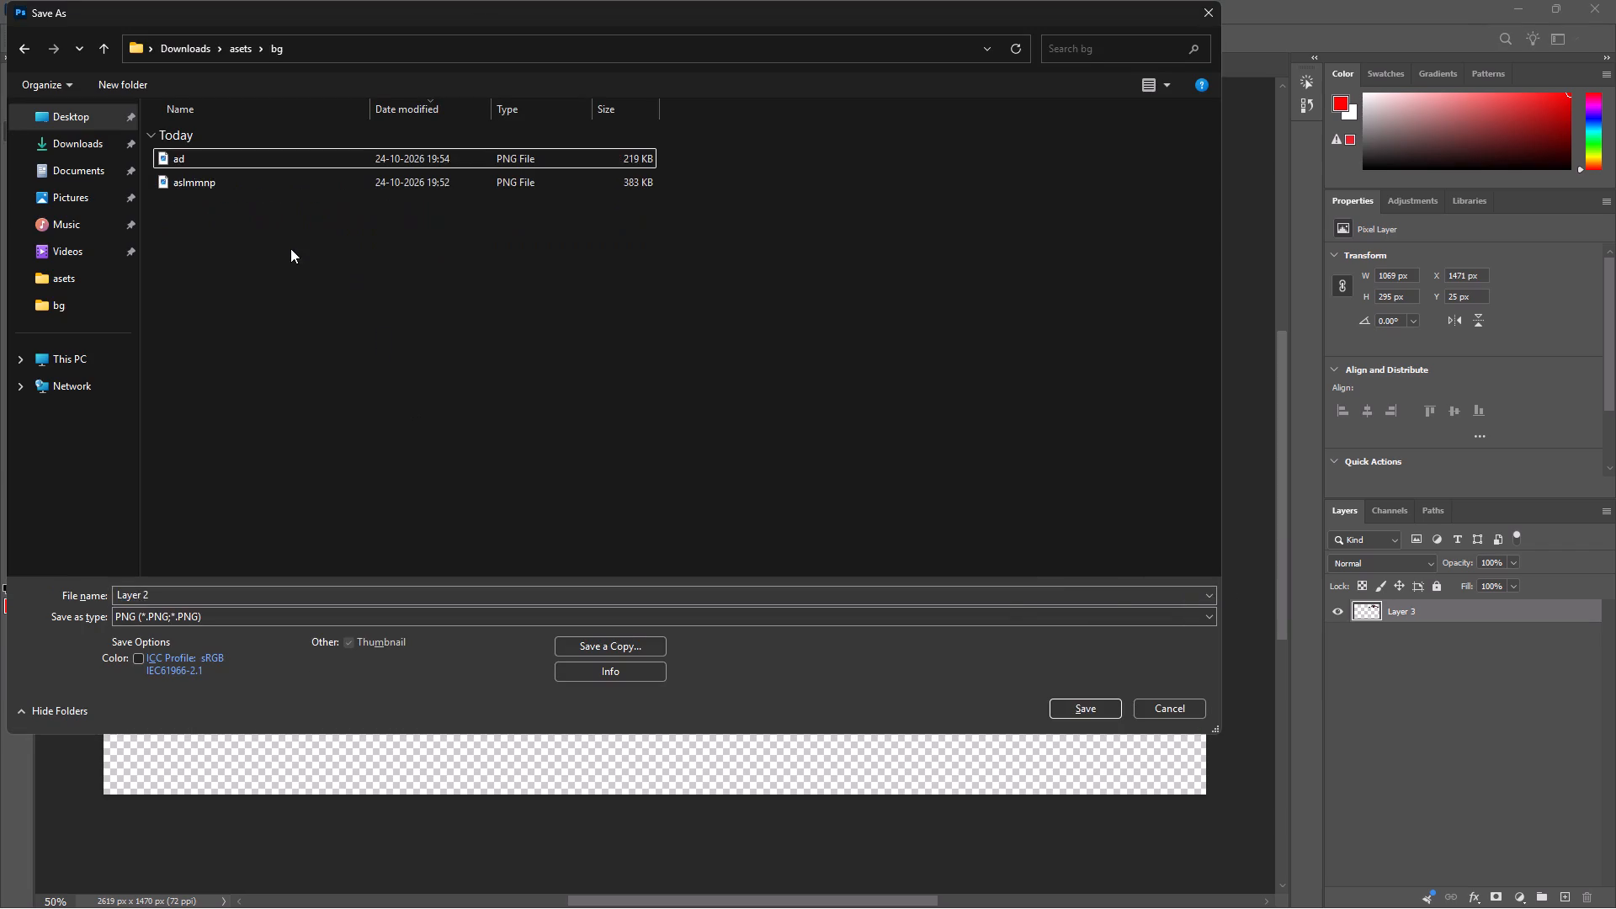
key(Return)
key(Return)
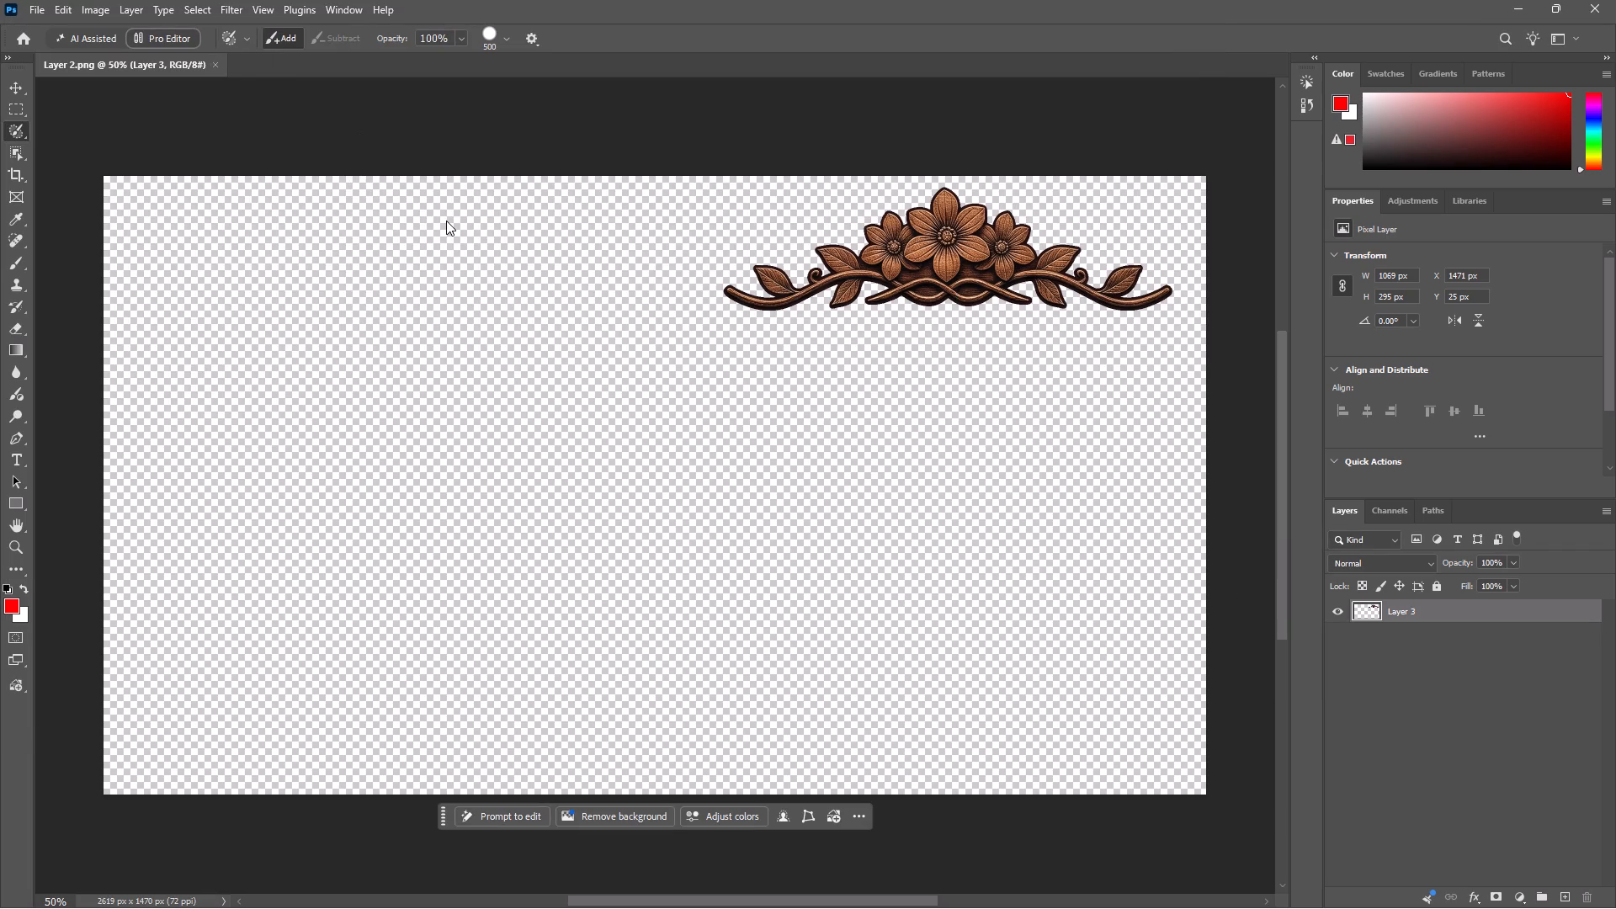
click(220, 62)
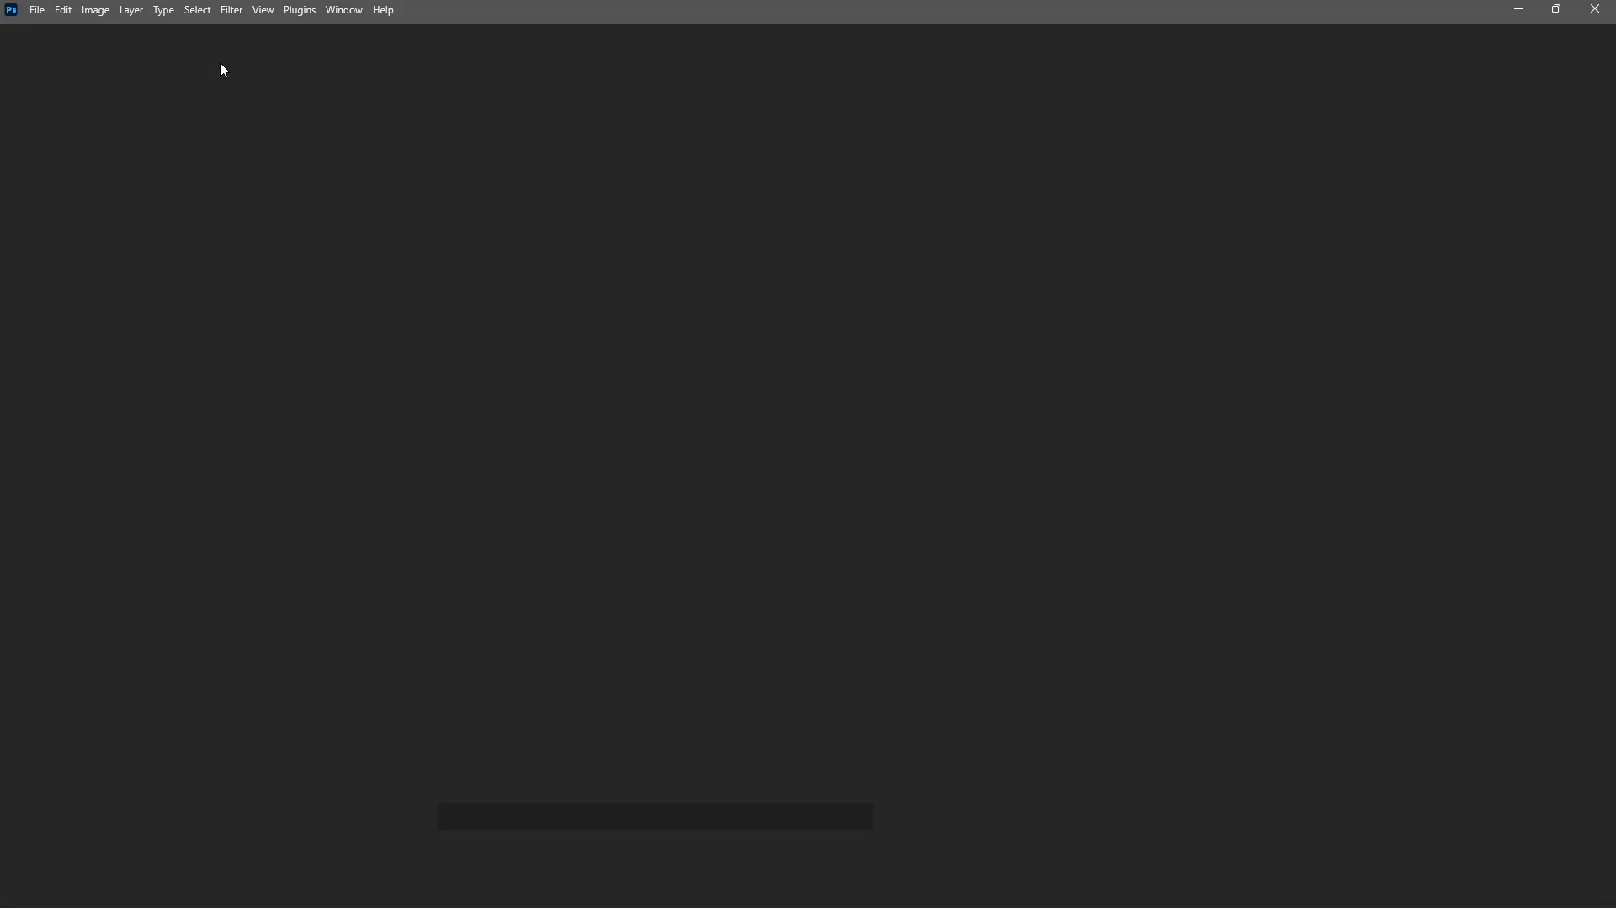
Switch to File Explorer and delete Layer 2 and Gemini_Generated_Image_ofp00mofp00mofp0 from the asets folder.
key(alt+Tab)
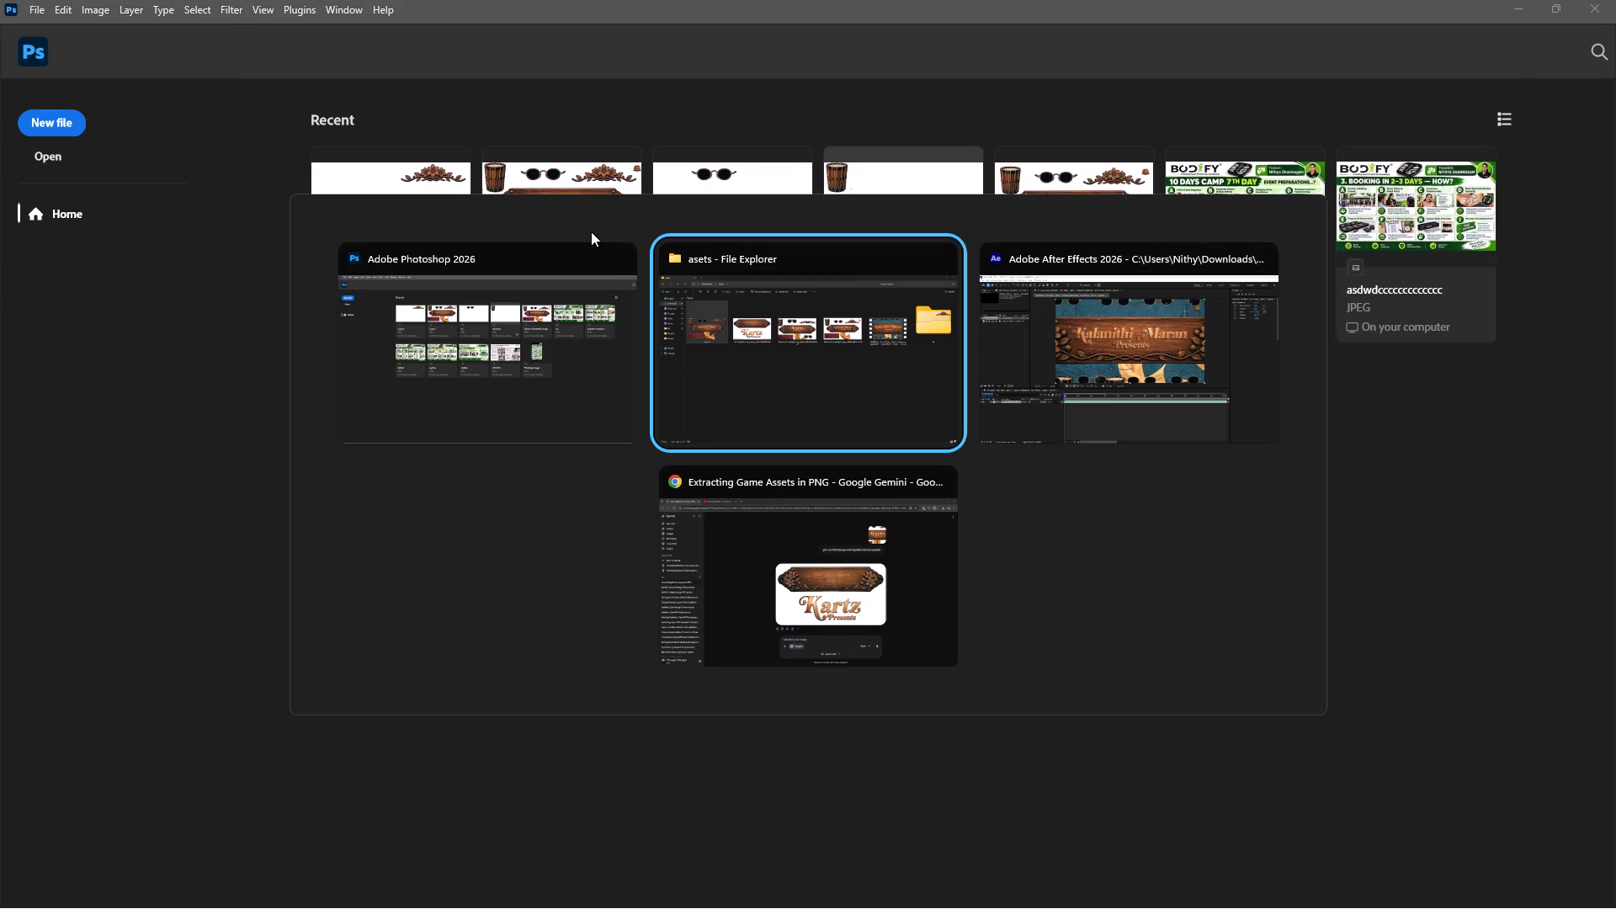
alt+click(863, 416)
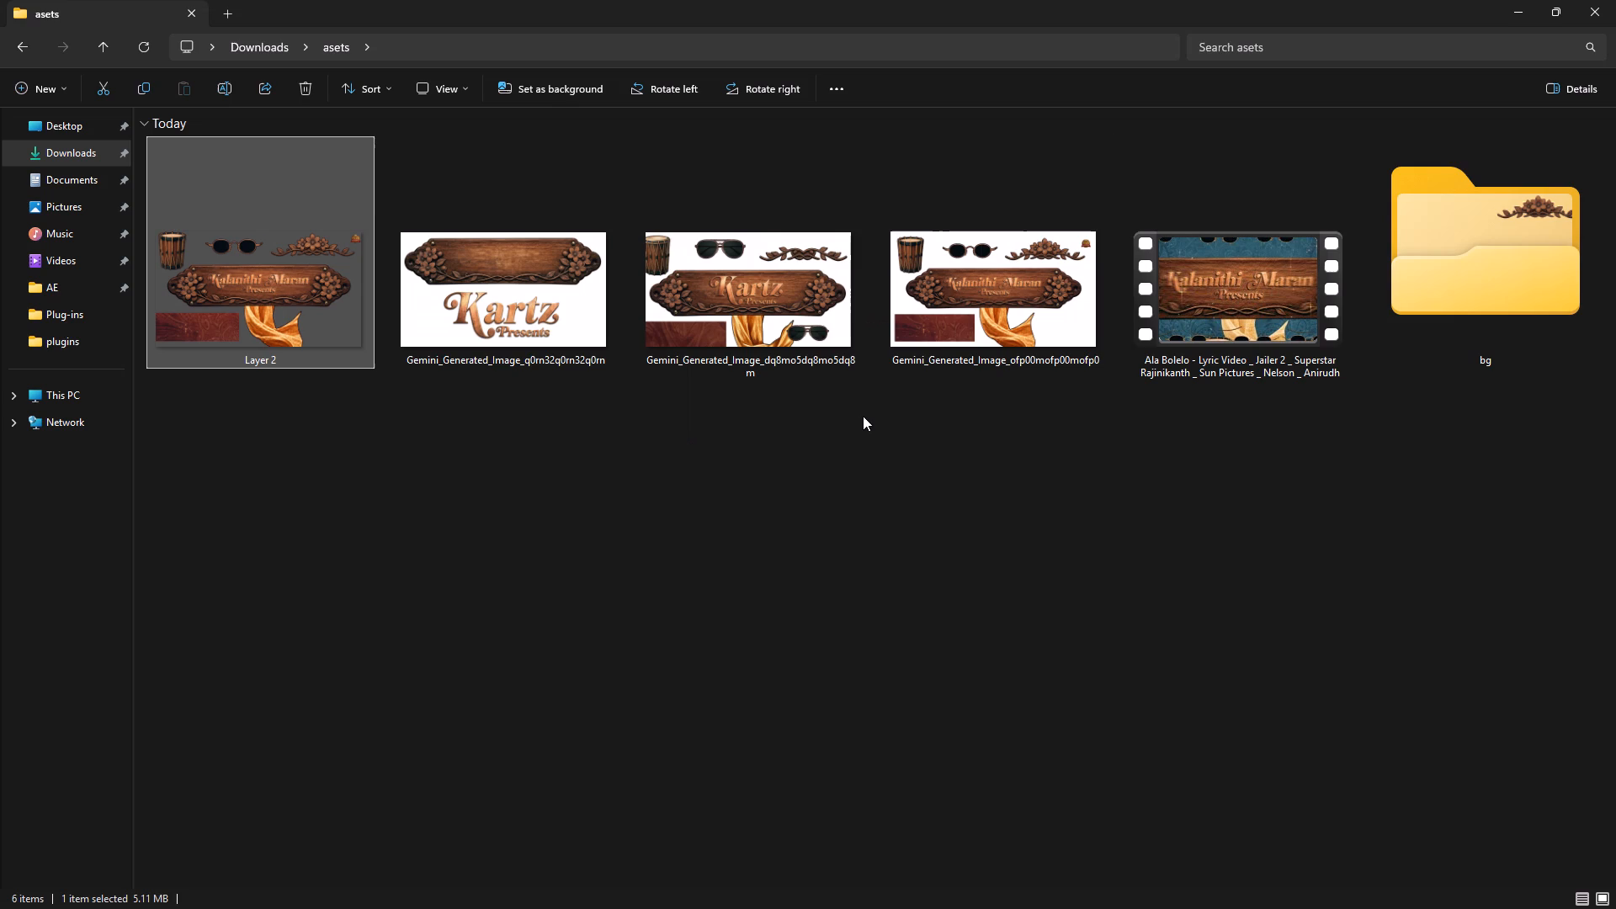
click(1012, 312)
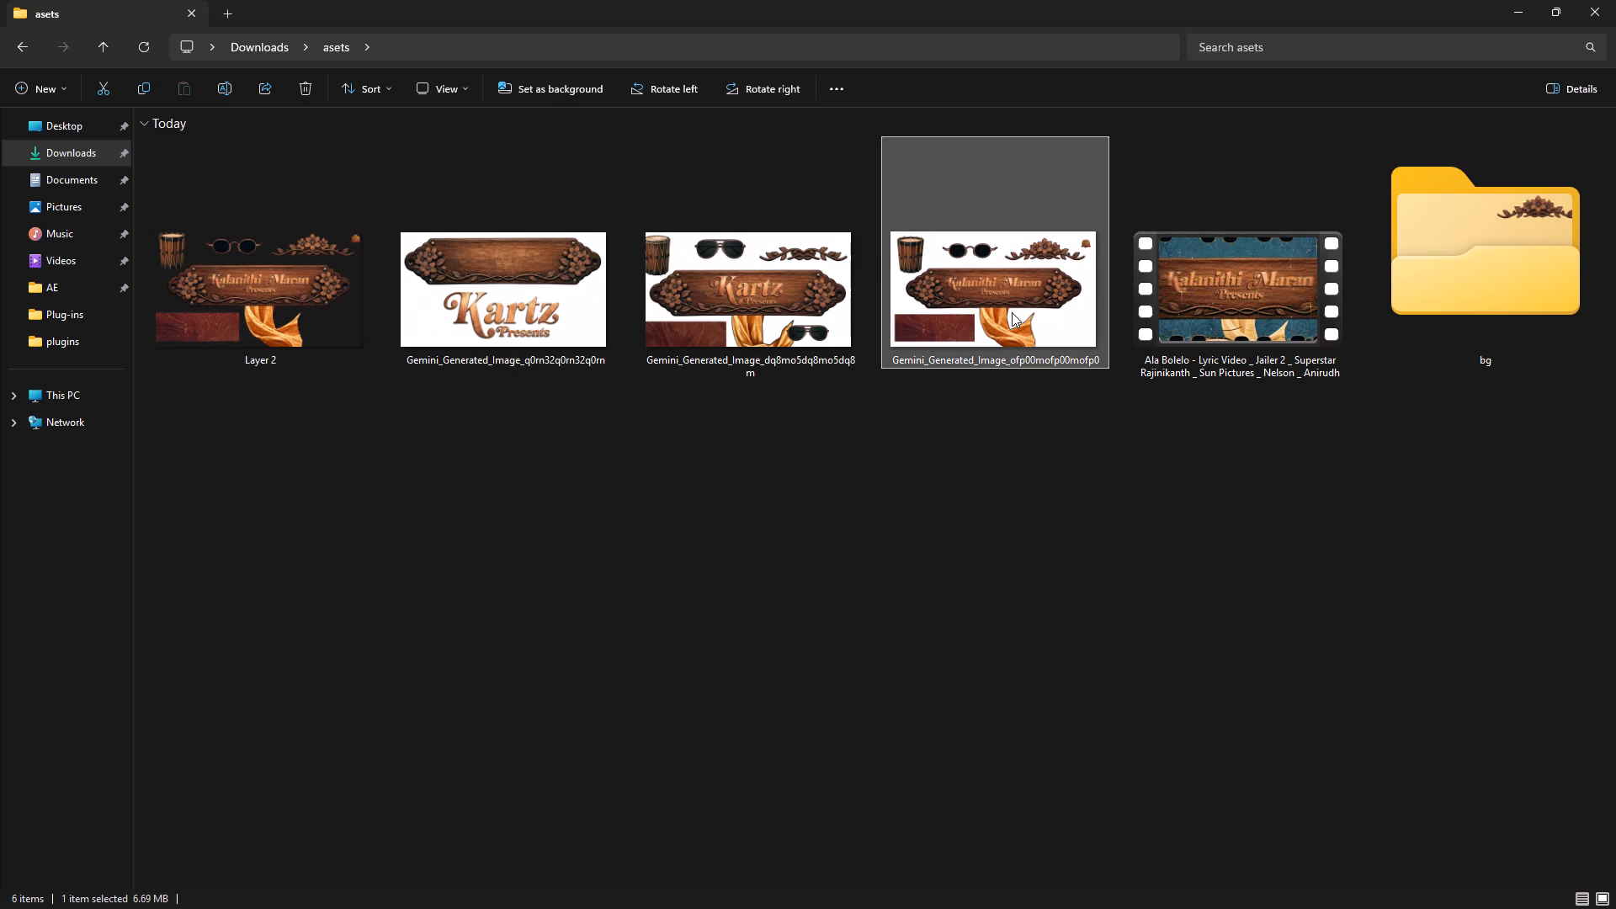
shift+click(337, 279)
click(490, 553)
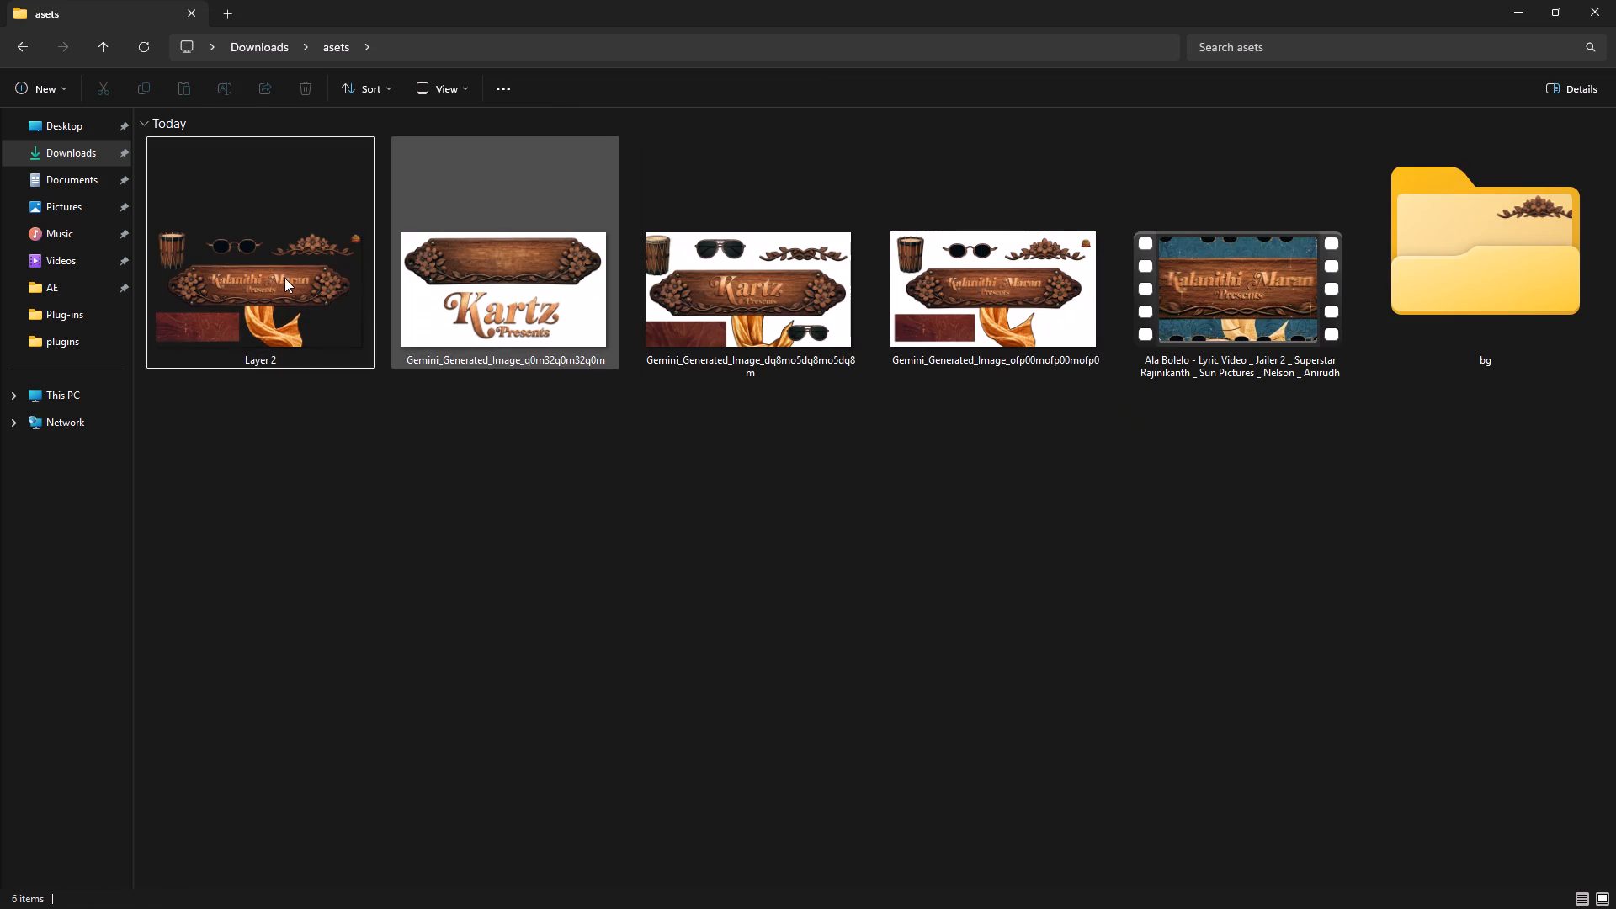
click(282, 276)
ctrl+click(1037, 267)
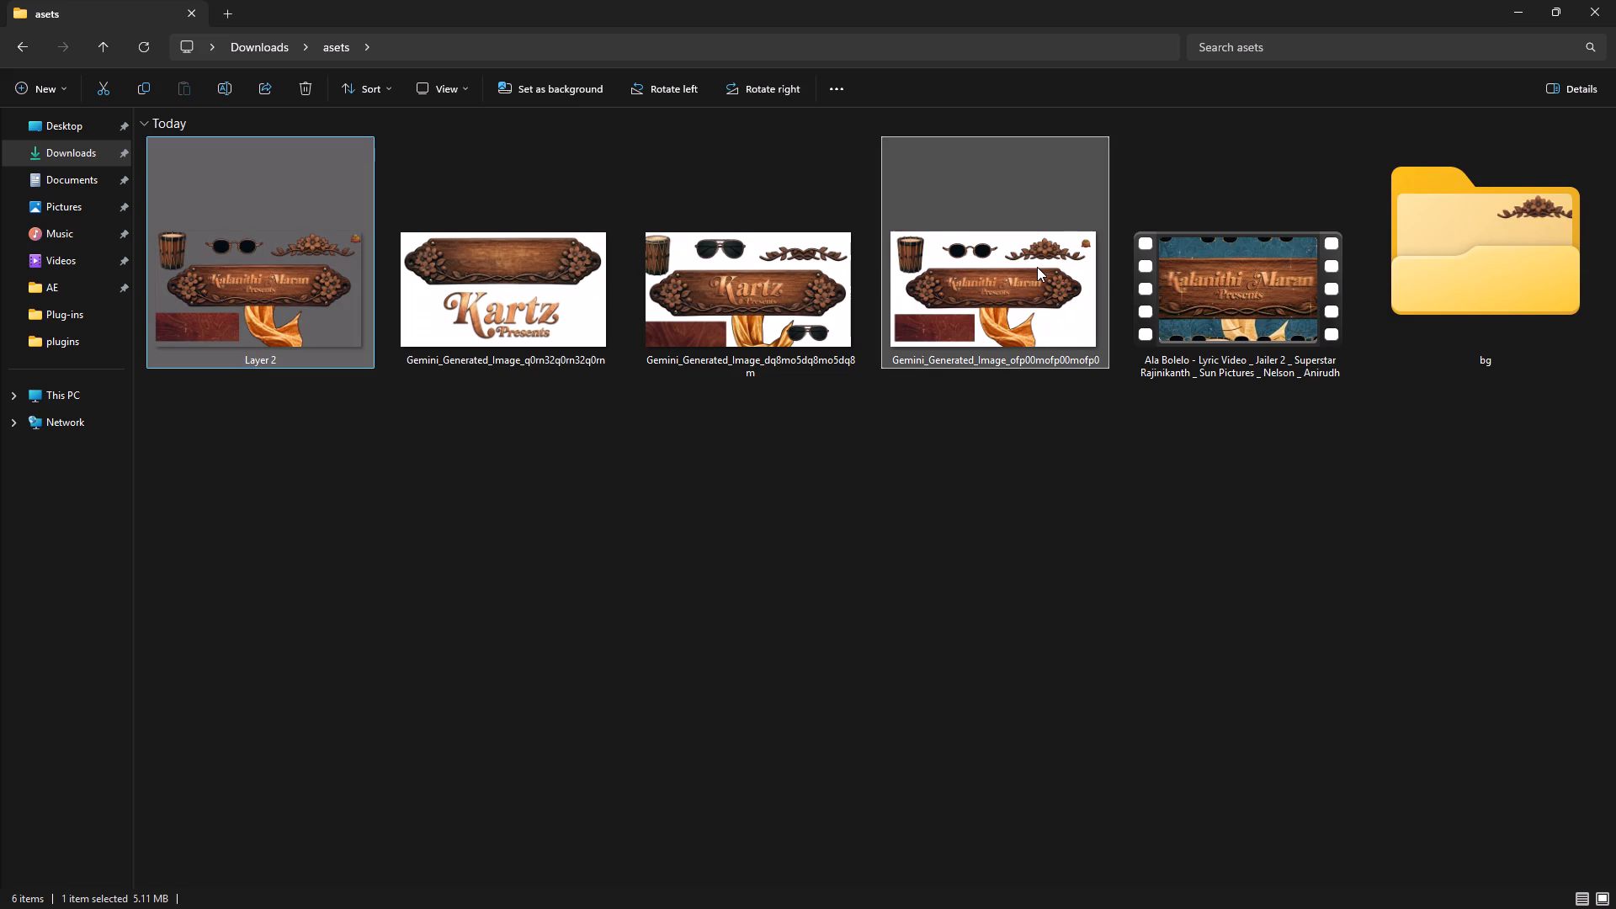
key(Delete)
click(745, 642)
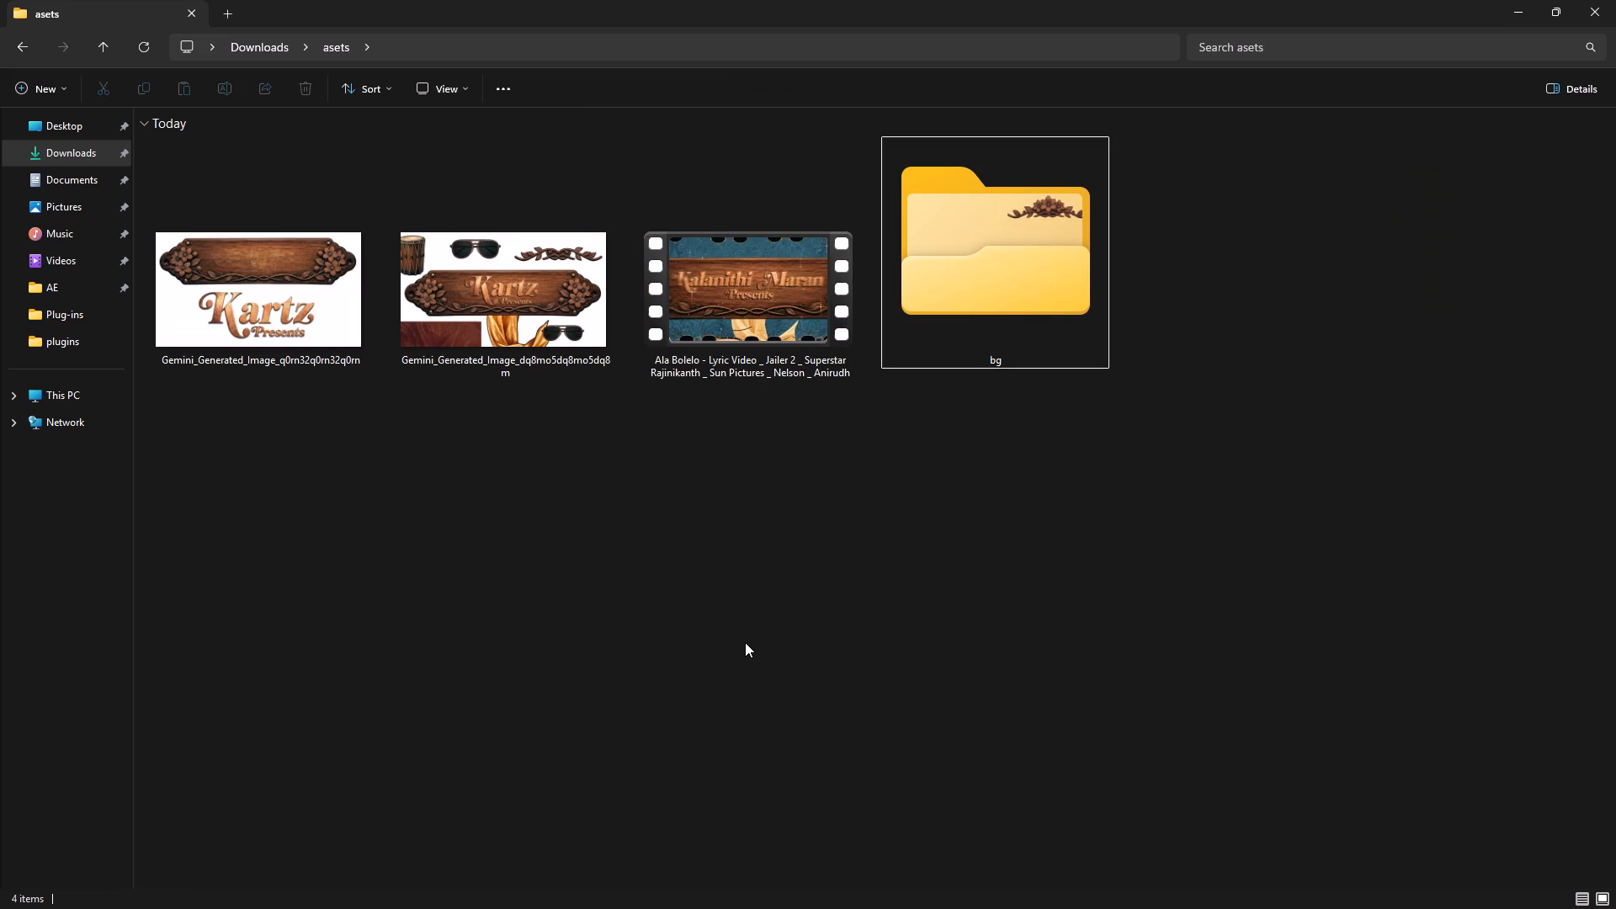
click(503, 269)
key(Return)
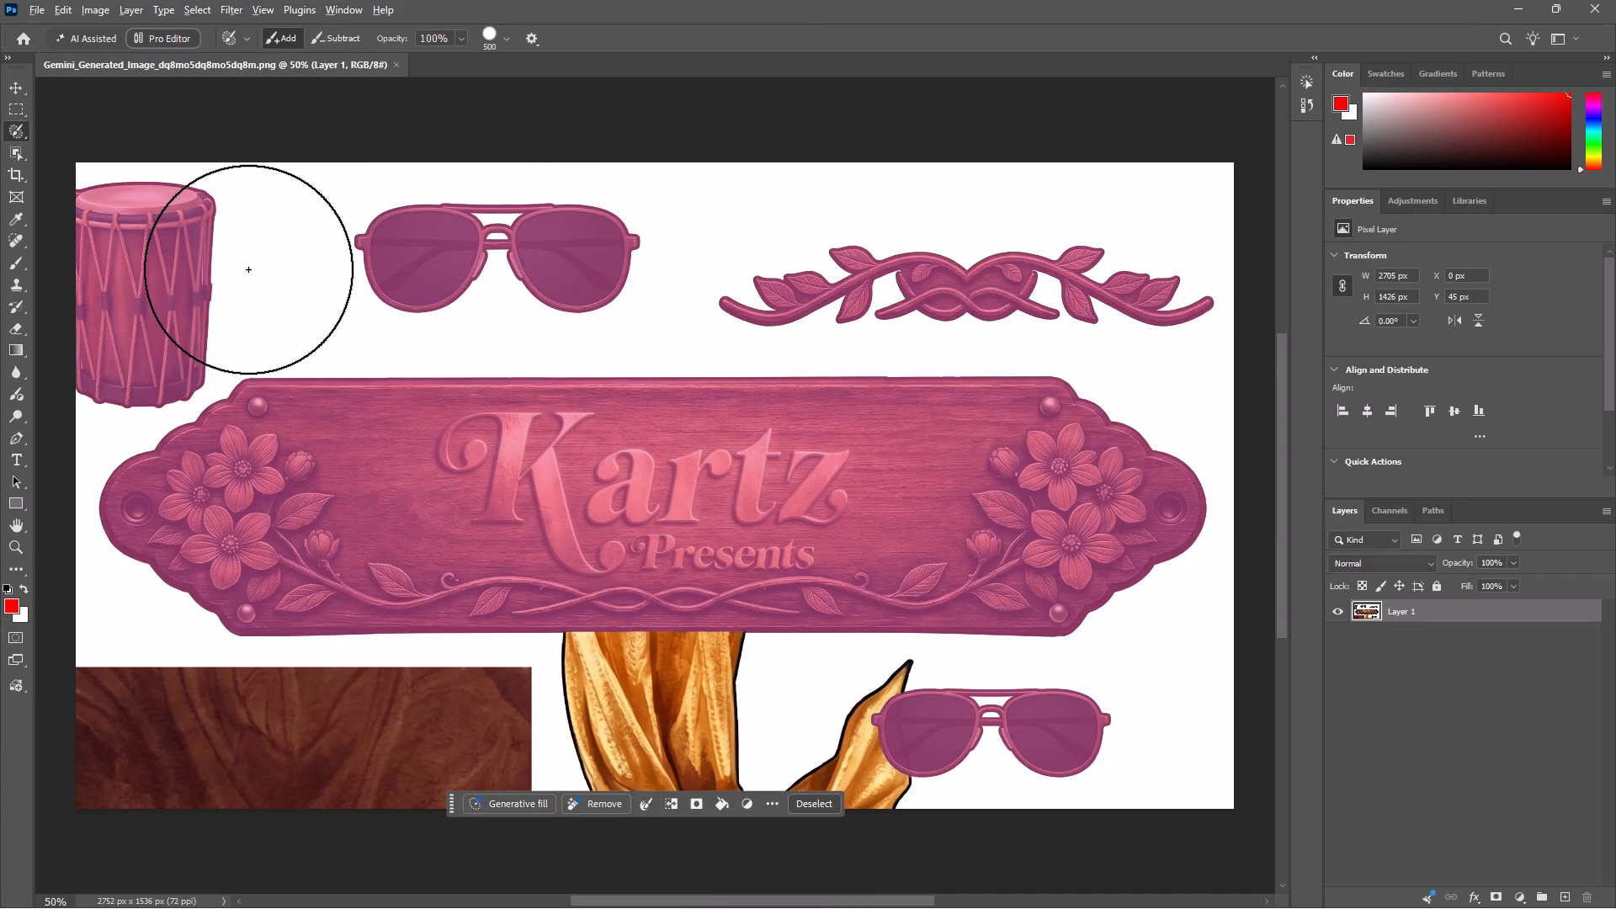
alt+drag(133, 263, 134, 307)
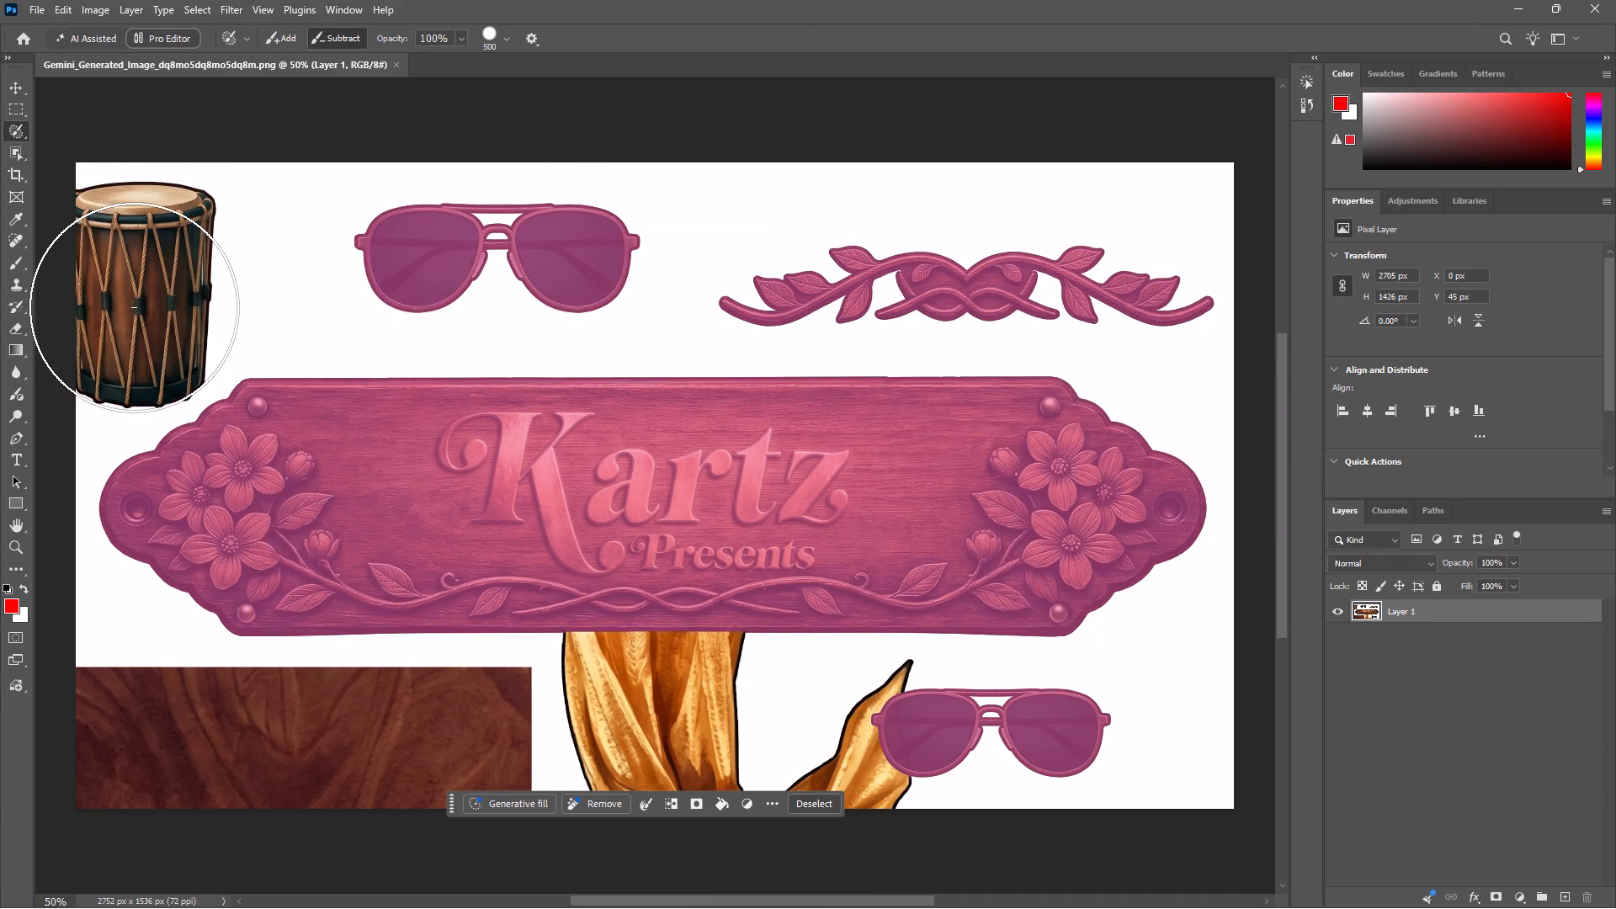
alt+drag(134, 307, 792, 240)
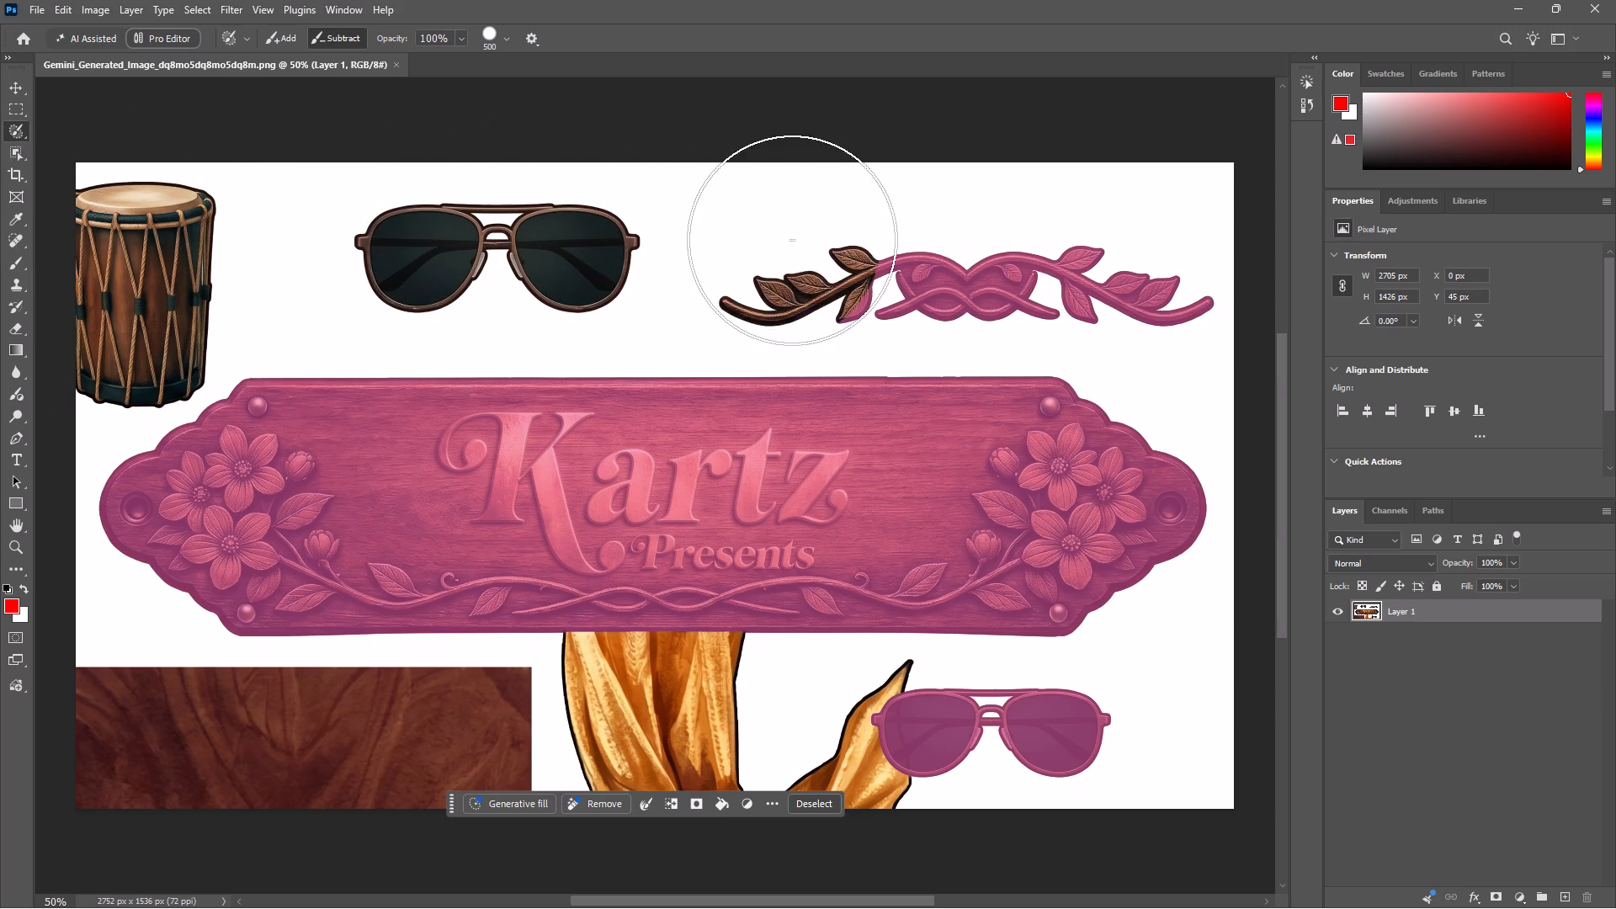
alt+drag(792, 240, 1193, 278)
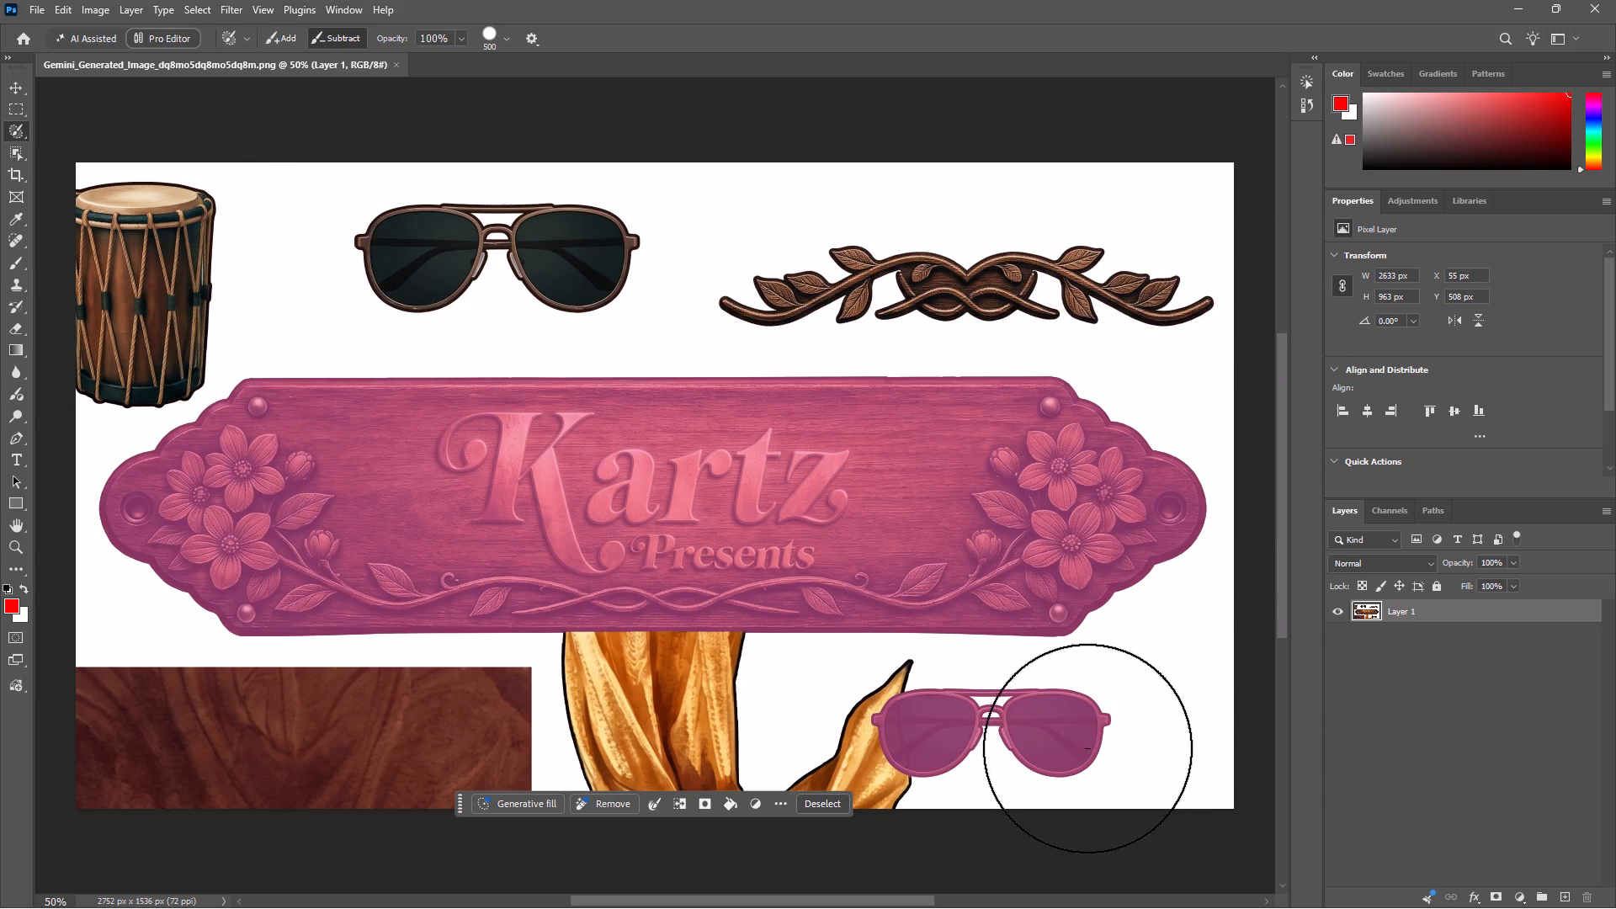
alt+drag(1073, 757, 726, 796)
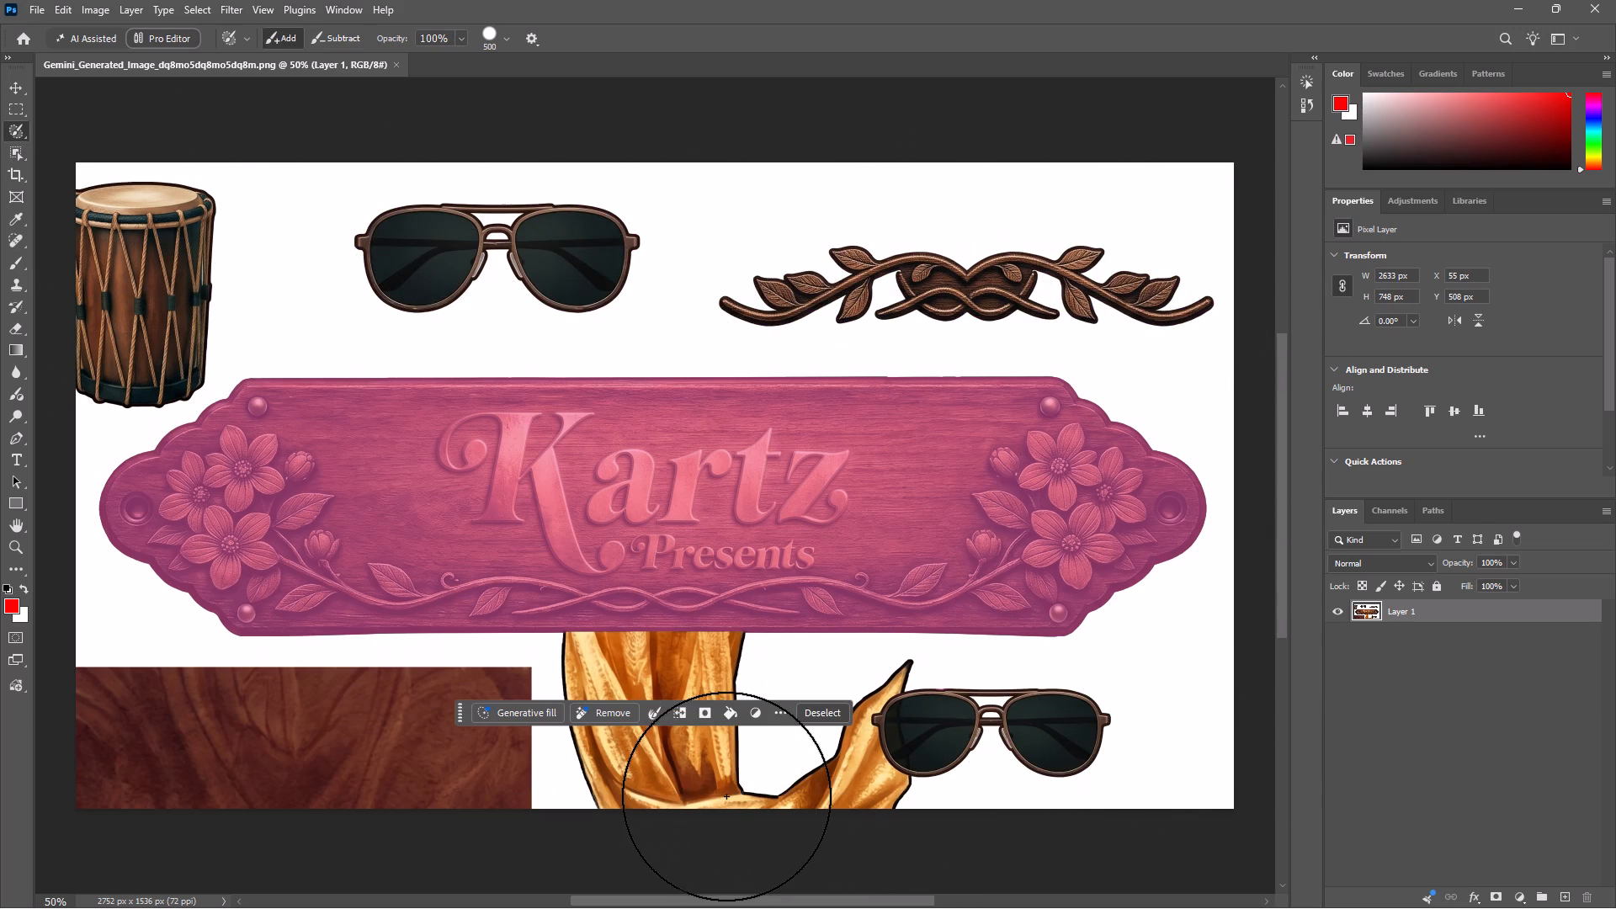
Copy the selected Kartz Presents board to a new layer and delete Layer 1.
key(ctrl+j)
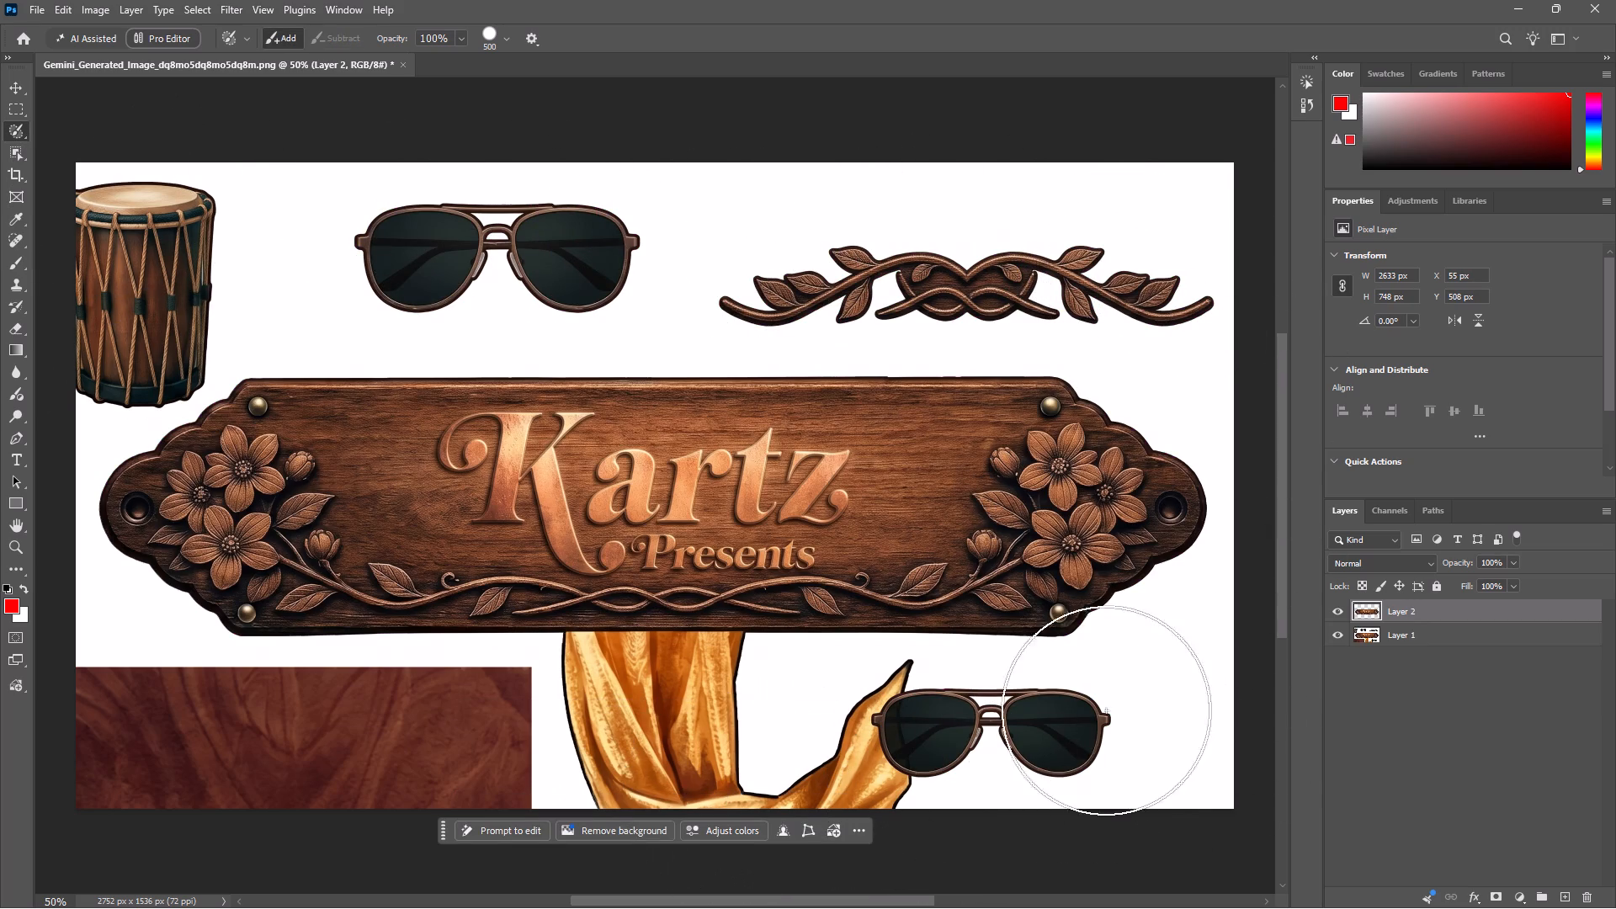
click(1443, 633)
key(BackSpace)
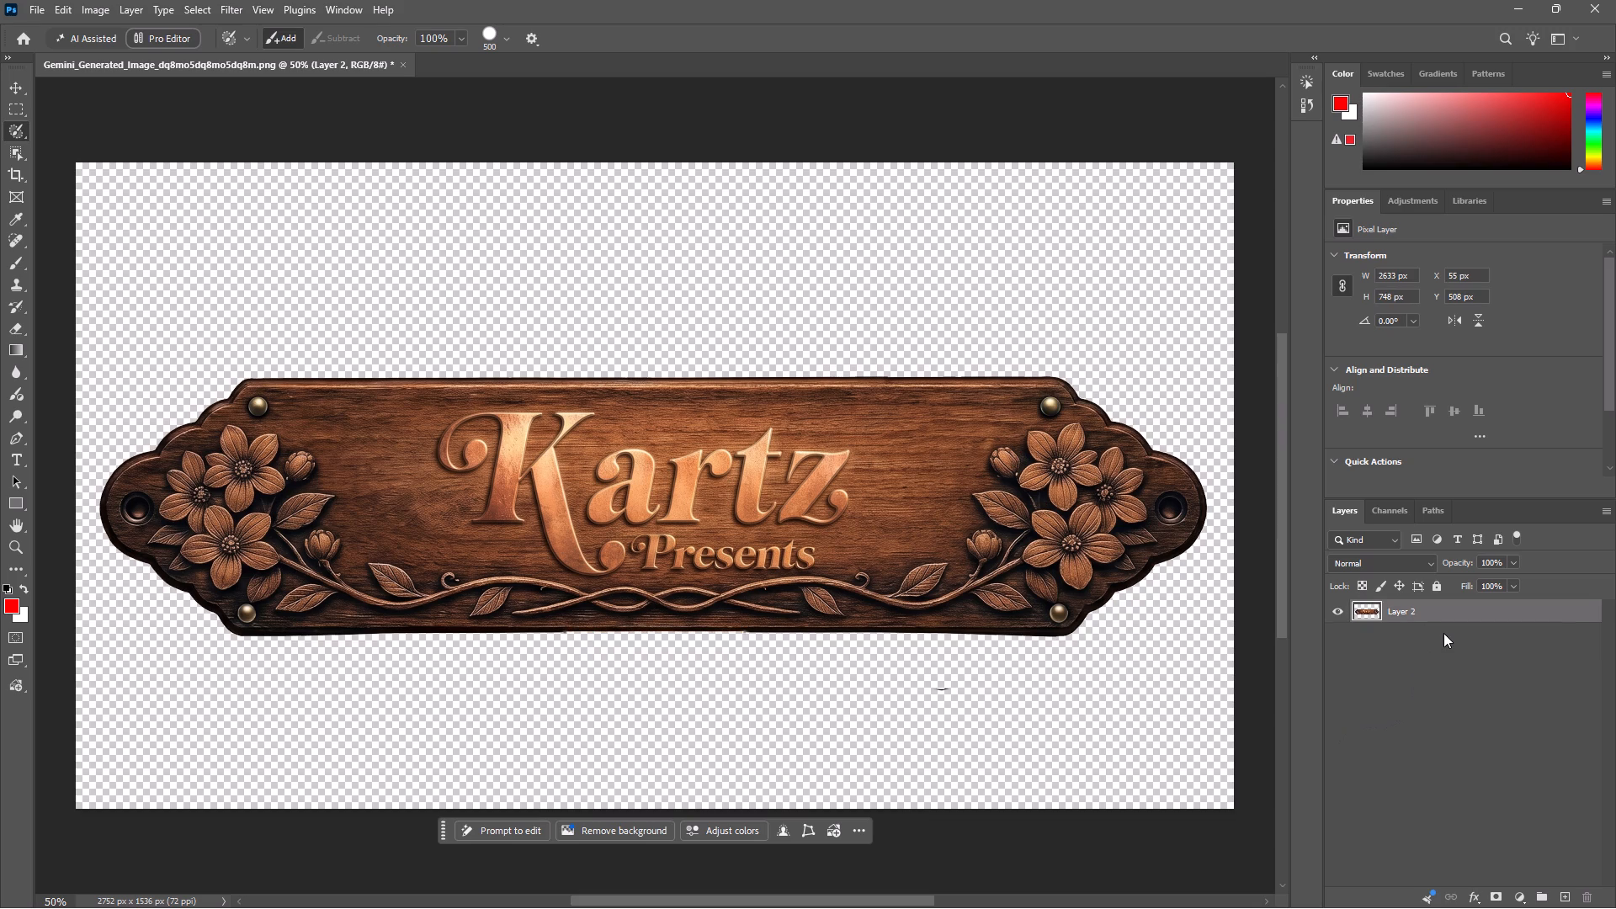
Save the isolated board as a PNG in the bg folder, keeping the name Gemini_Generated_Image_dq8mo5dq8mo5dq8m.
key(ctrl+shift+s)
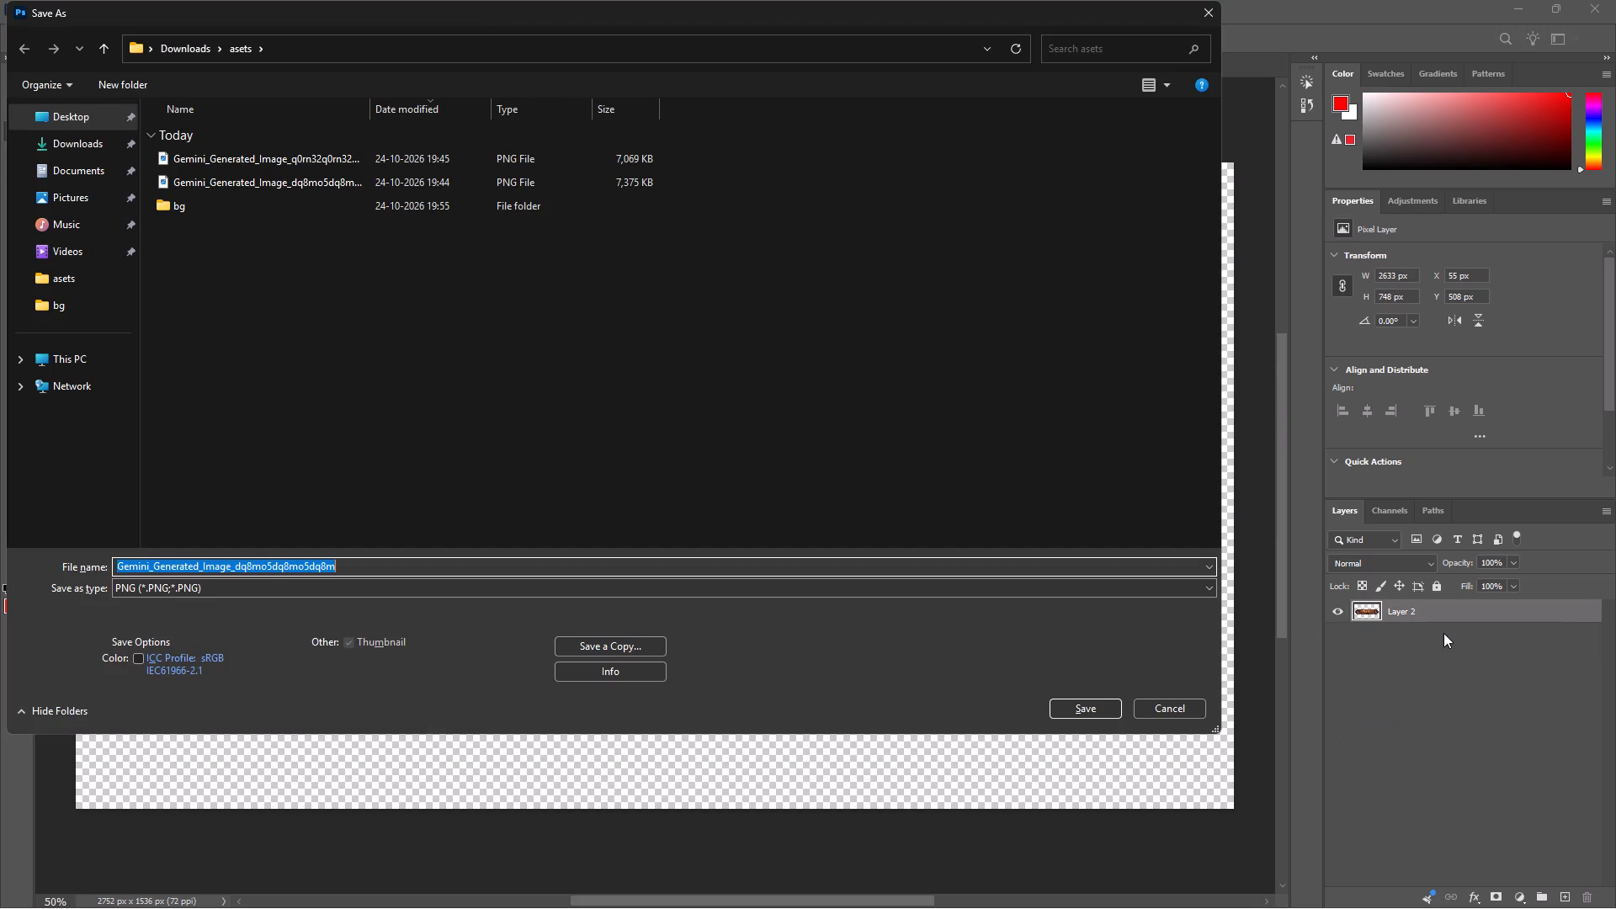
drag(276, 217, 283, 206)
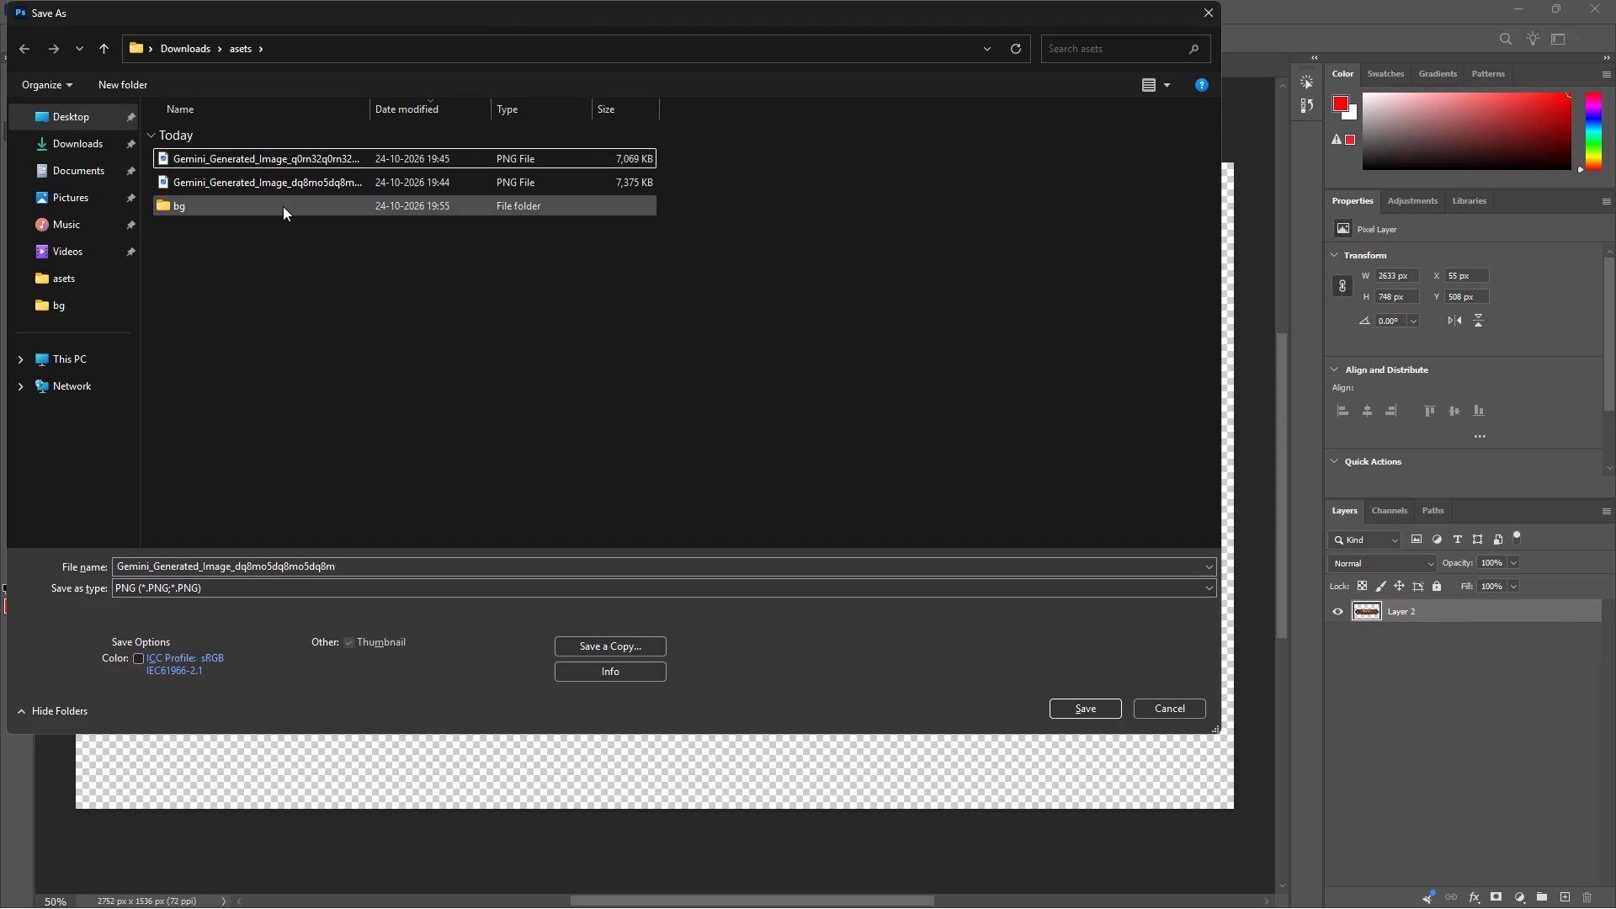
click(283, 206)
key(Return)
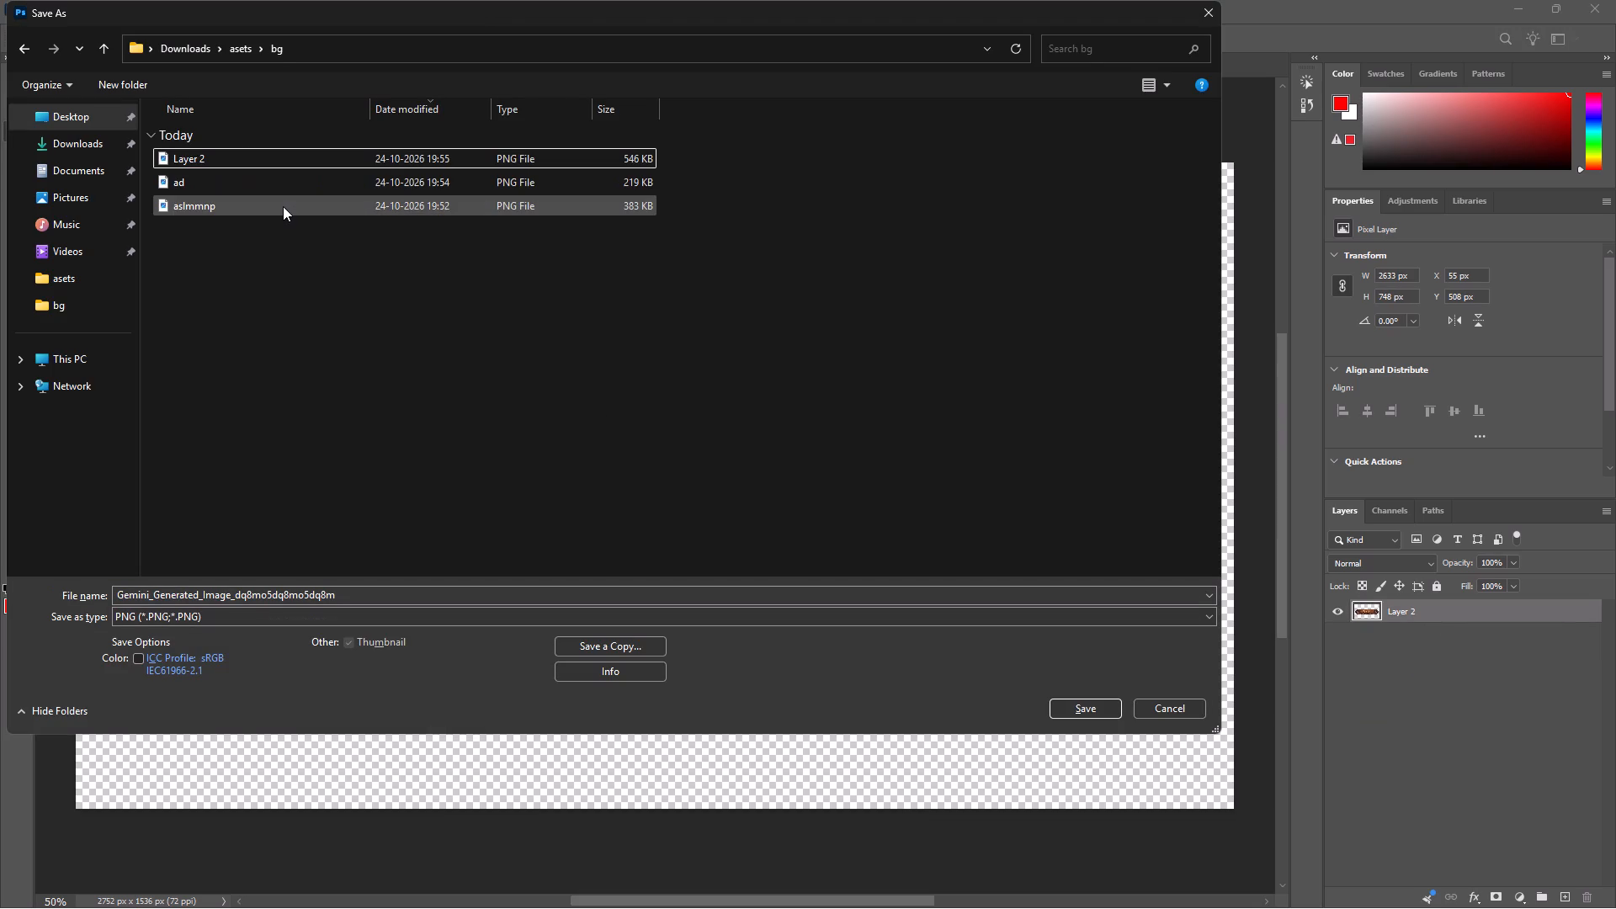
key(Return)
key(Return)
Close the saved board document and open Gemini_Generated_Image_q0rn32q0rn32q0rn from the asets folder in Photoshop.
key(alt+Tab)
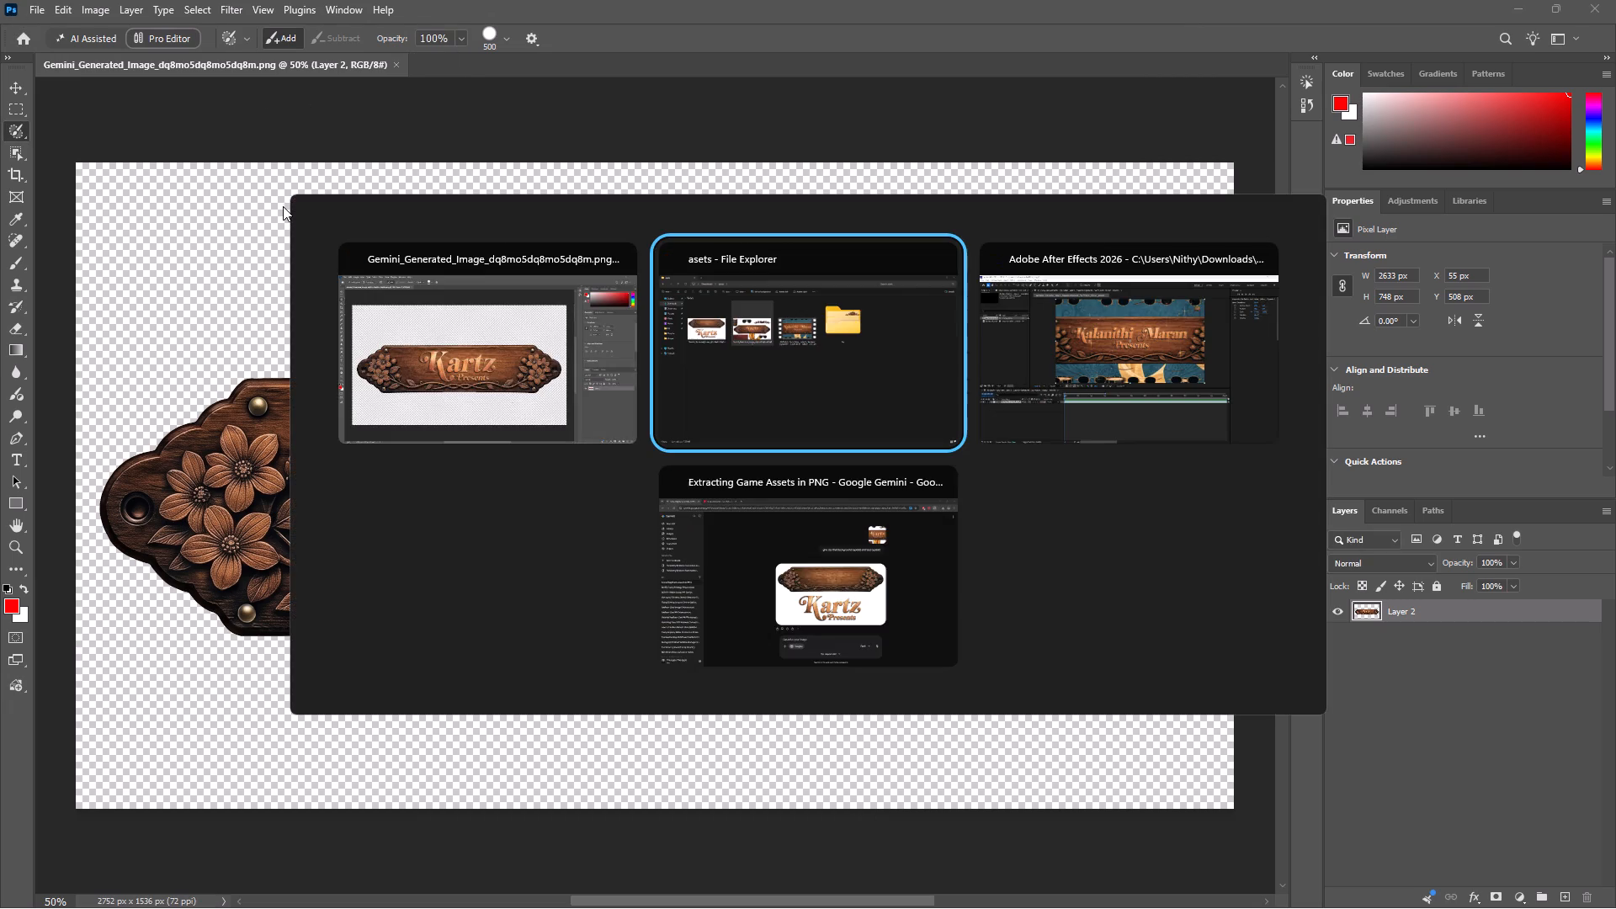
click(478, 545)
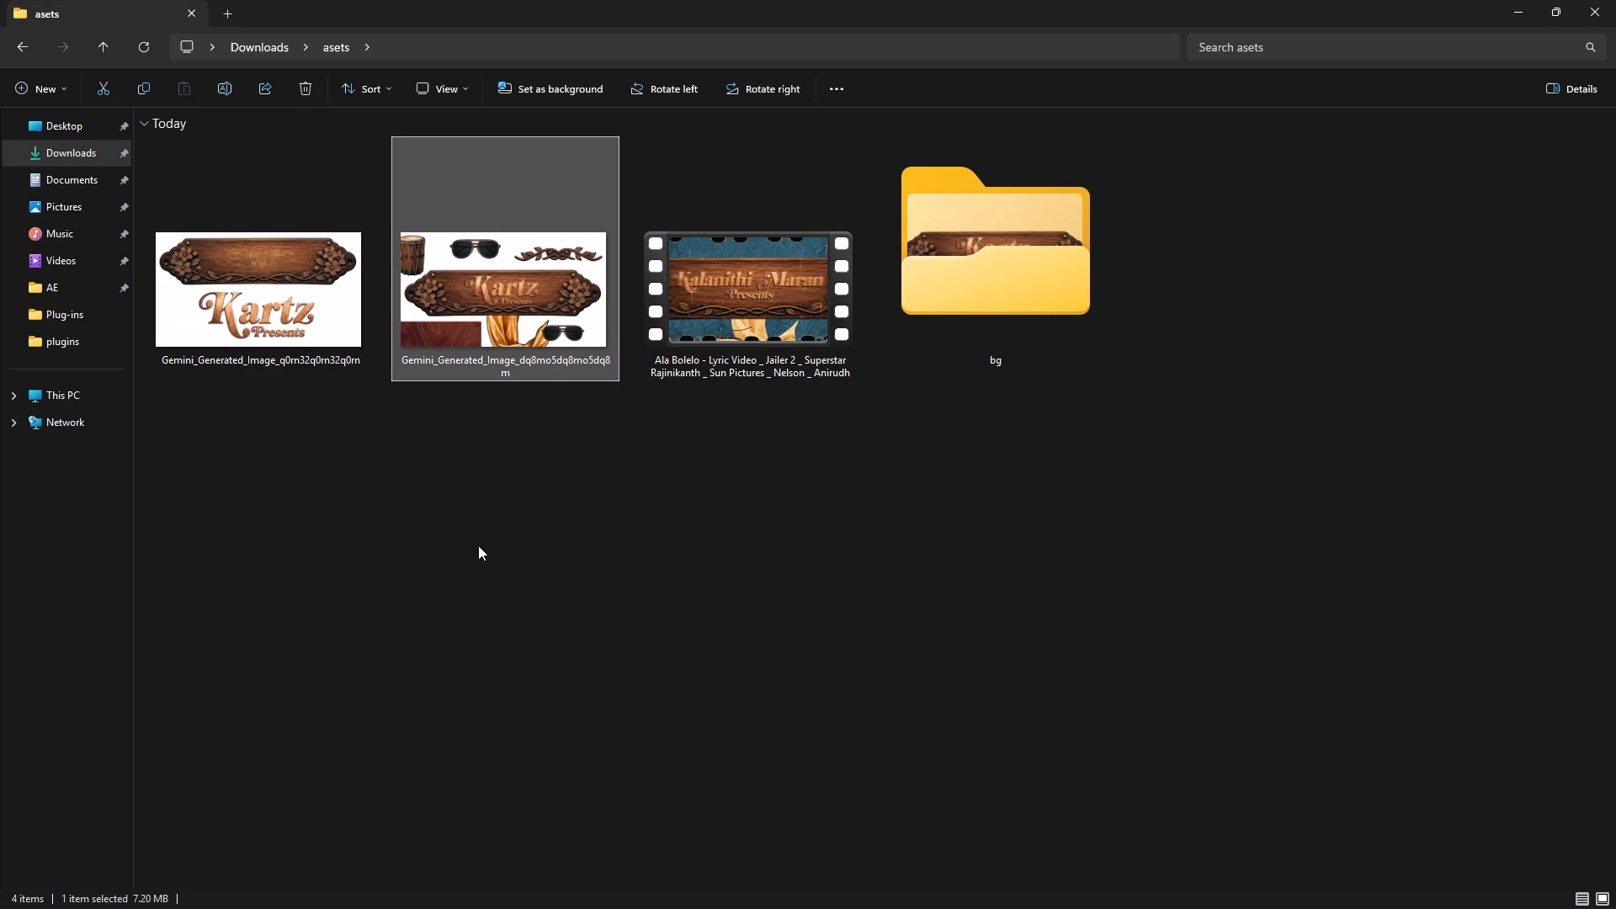
click(296, 289)
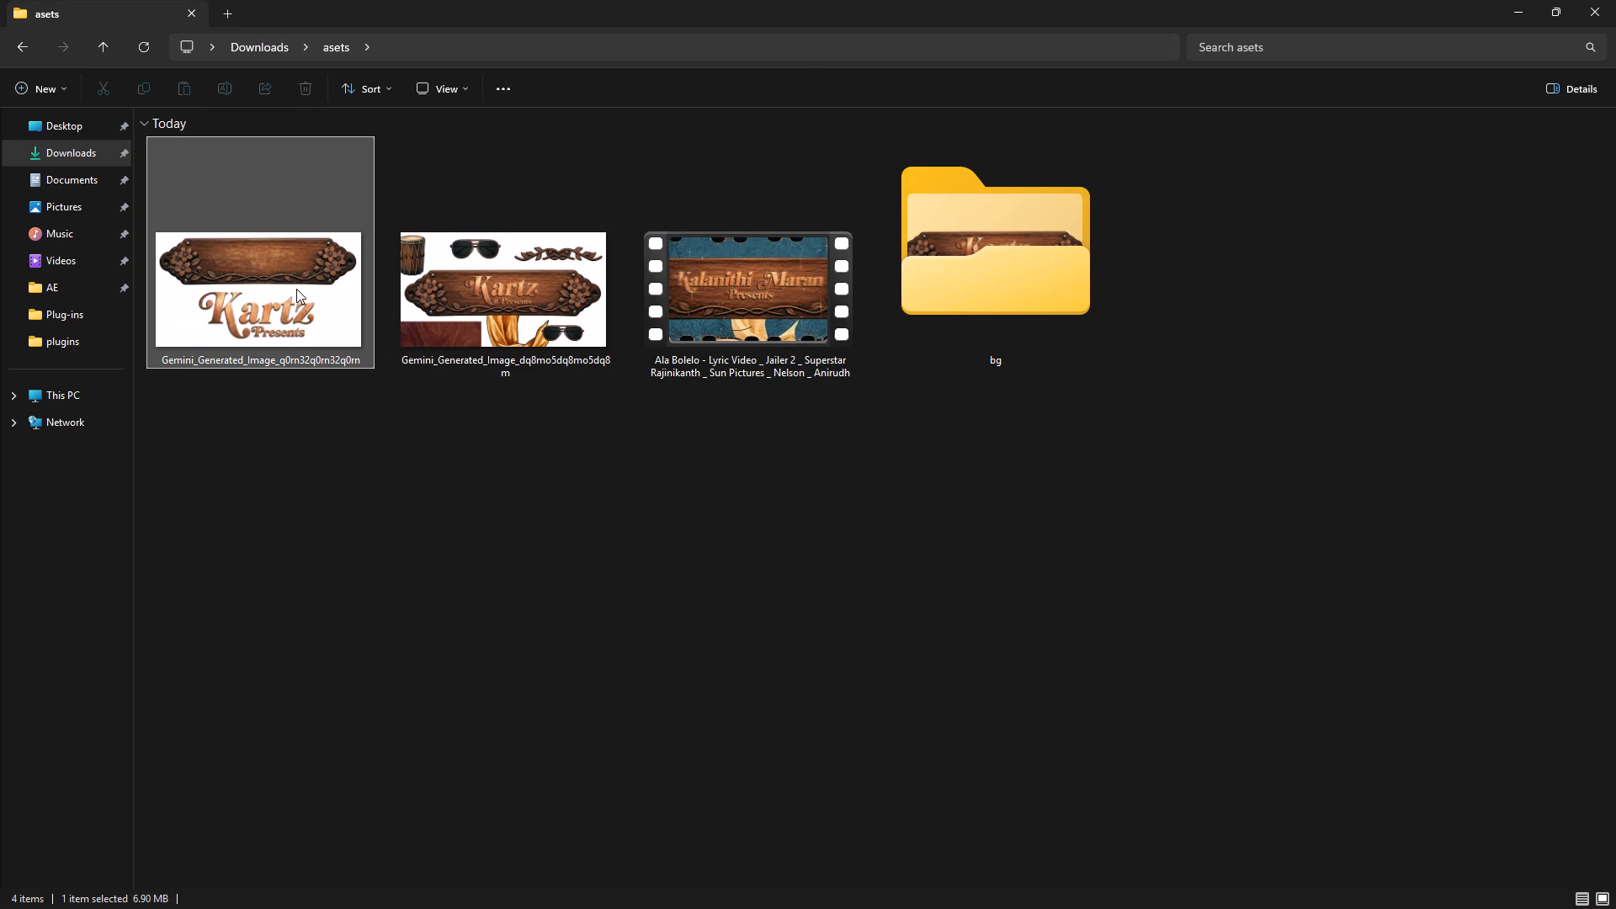
key(alt+Tab)
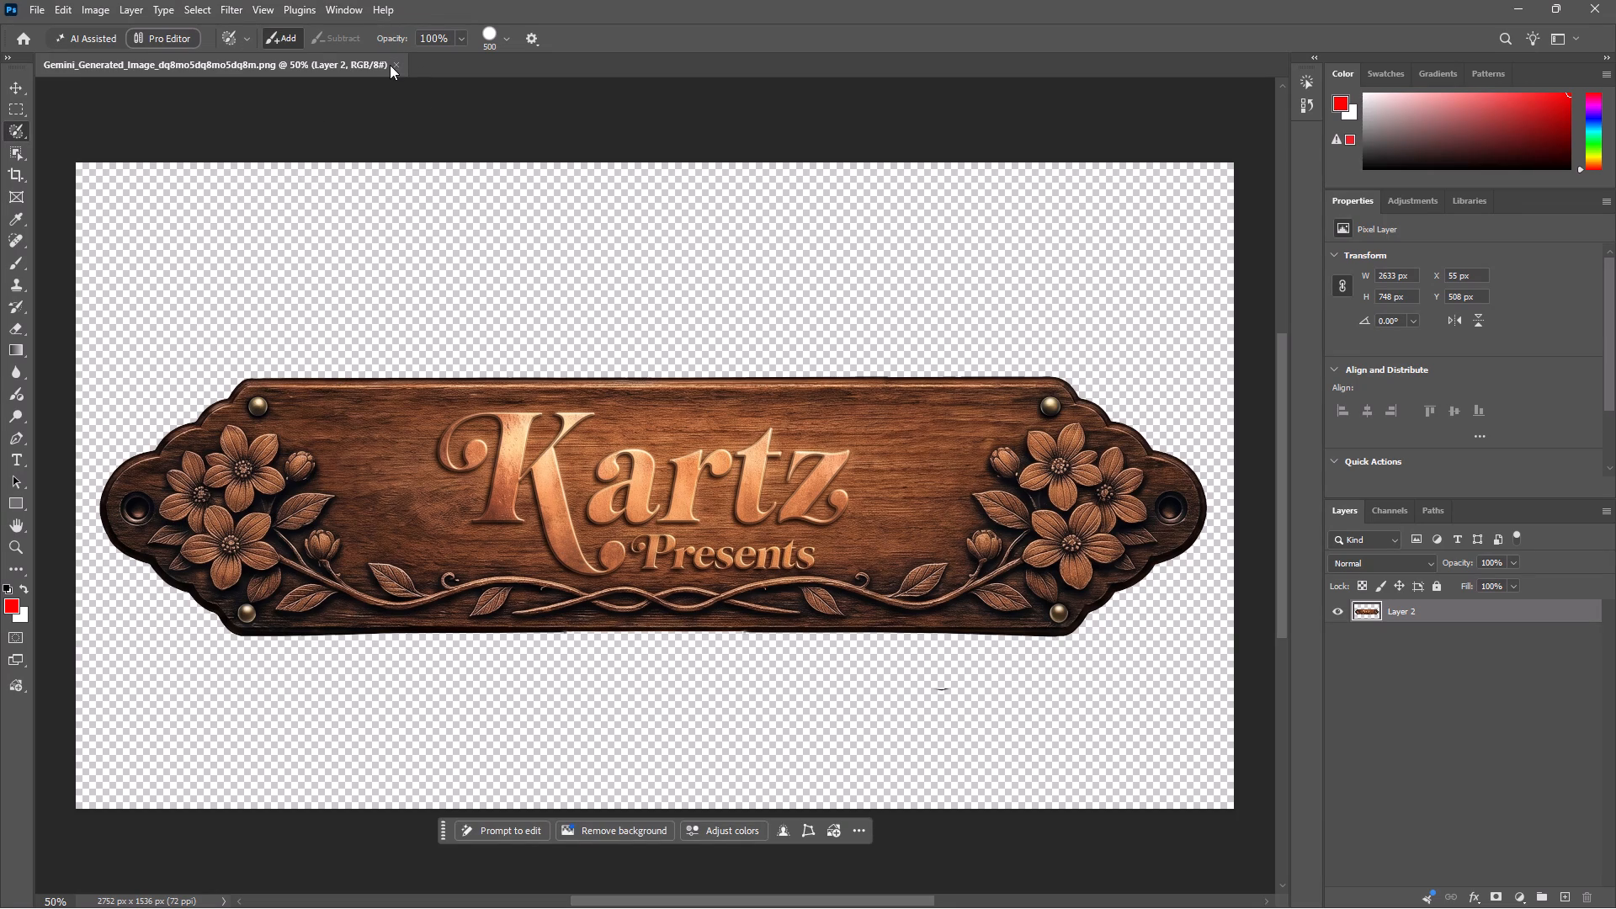
click(396, 65)
key(alt+Tab)
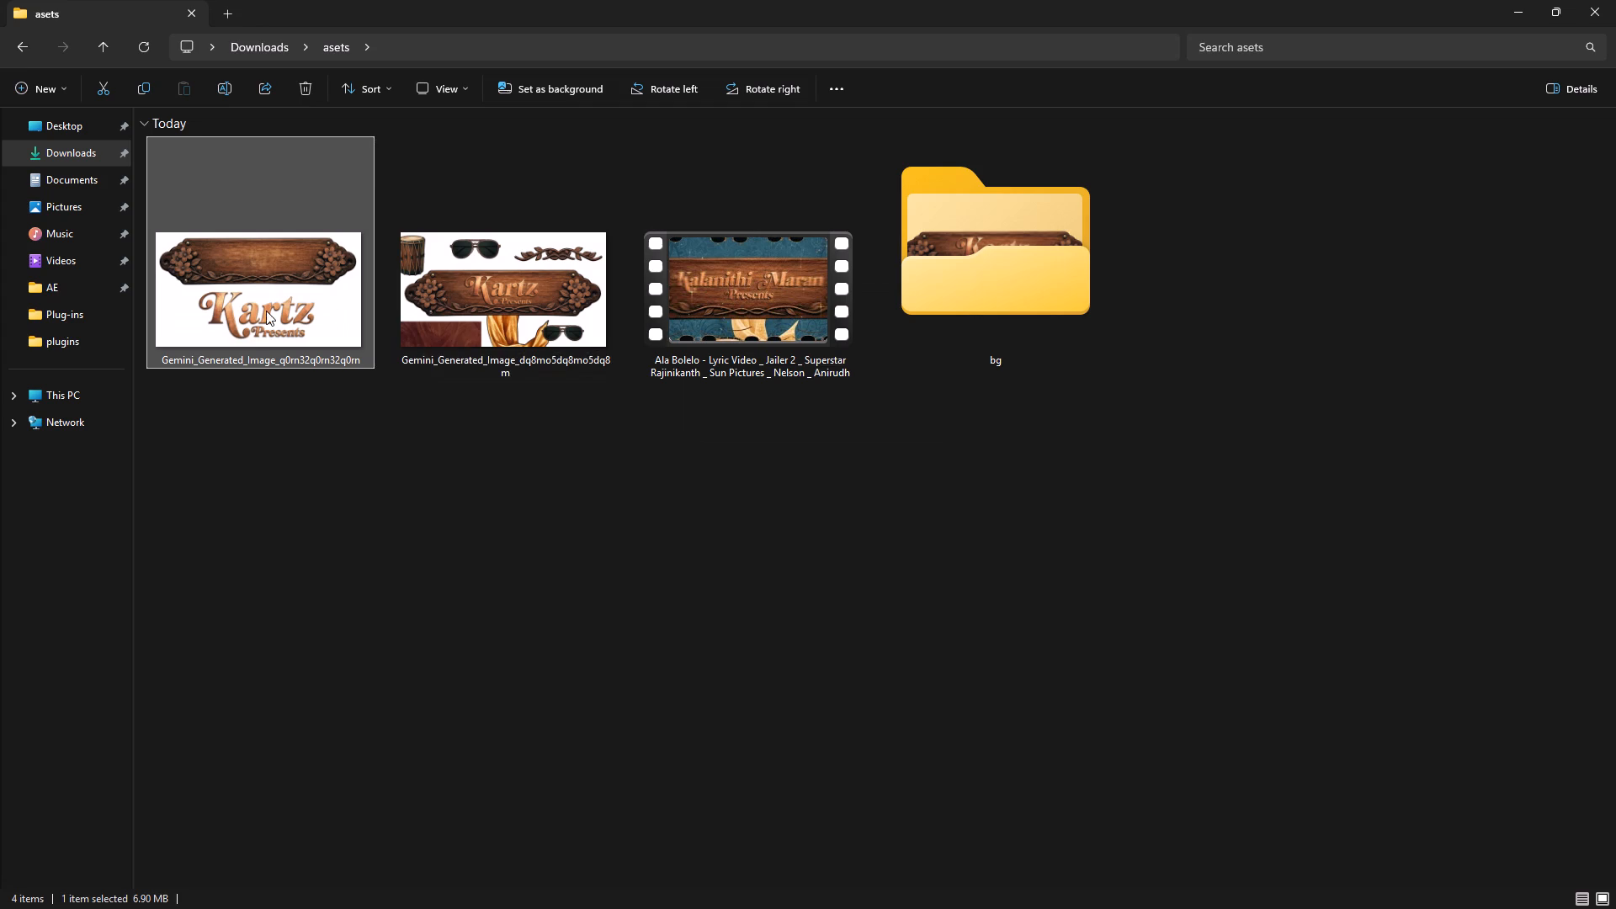
drag(258, 305, 359, 577)
key(alt+Tab)
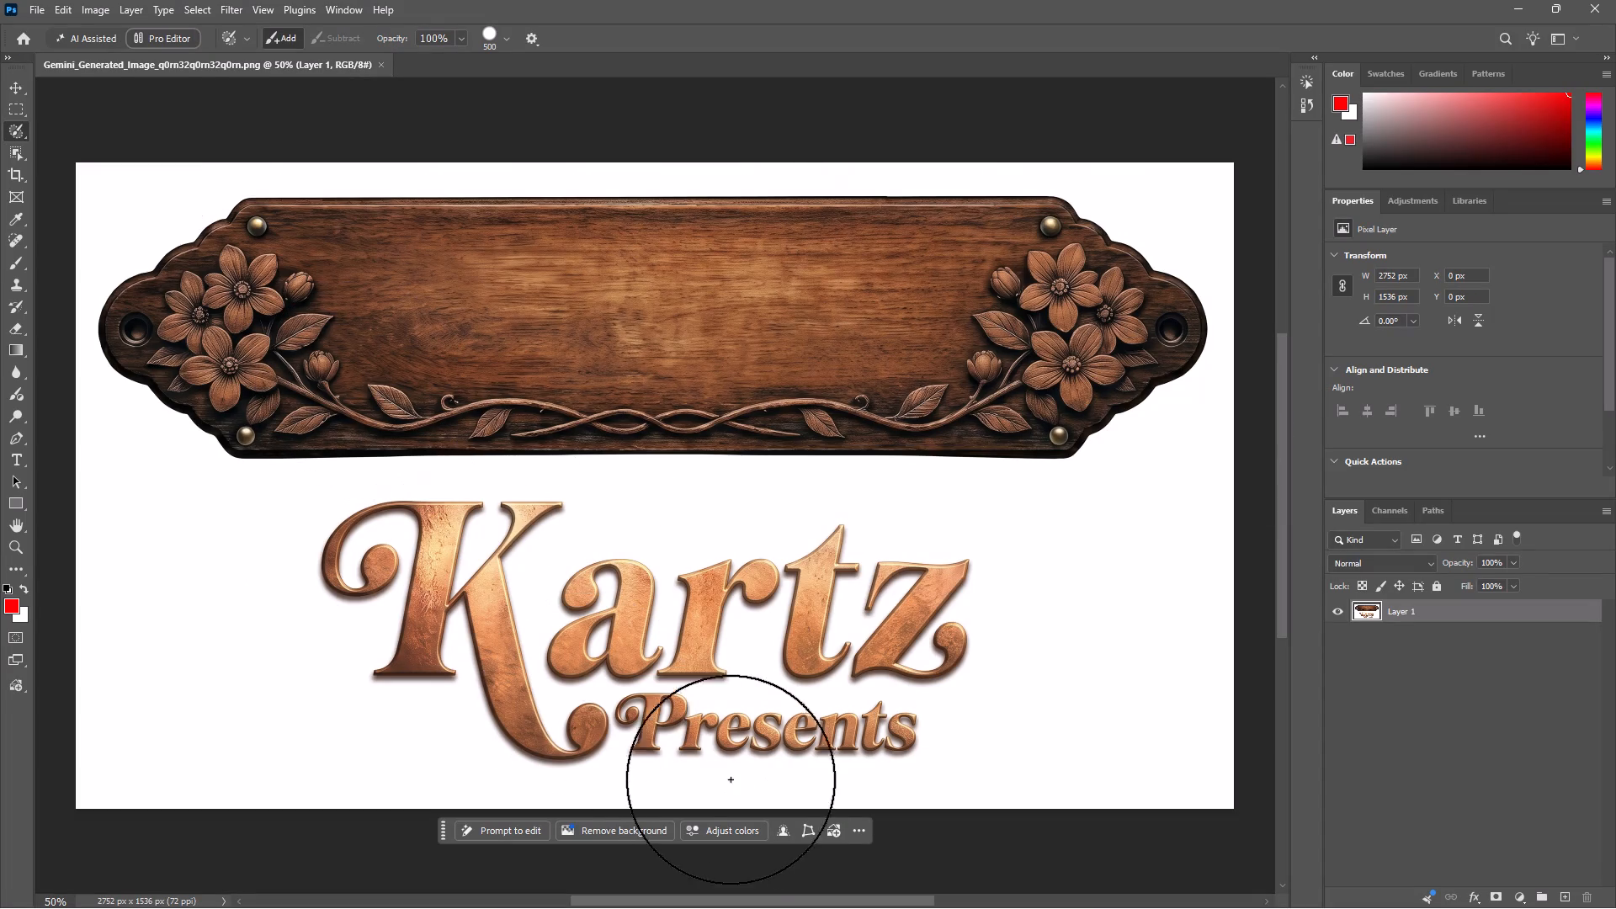
Run an automatic subject selection and subtract the Kartz Presents lettering, leaving the wooden flower board selected.
click(783, 830)
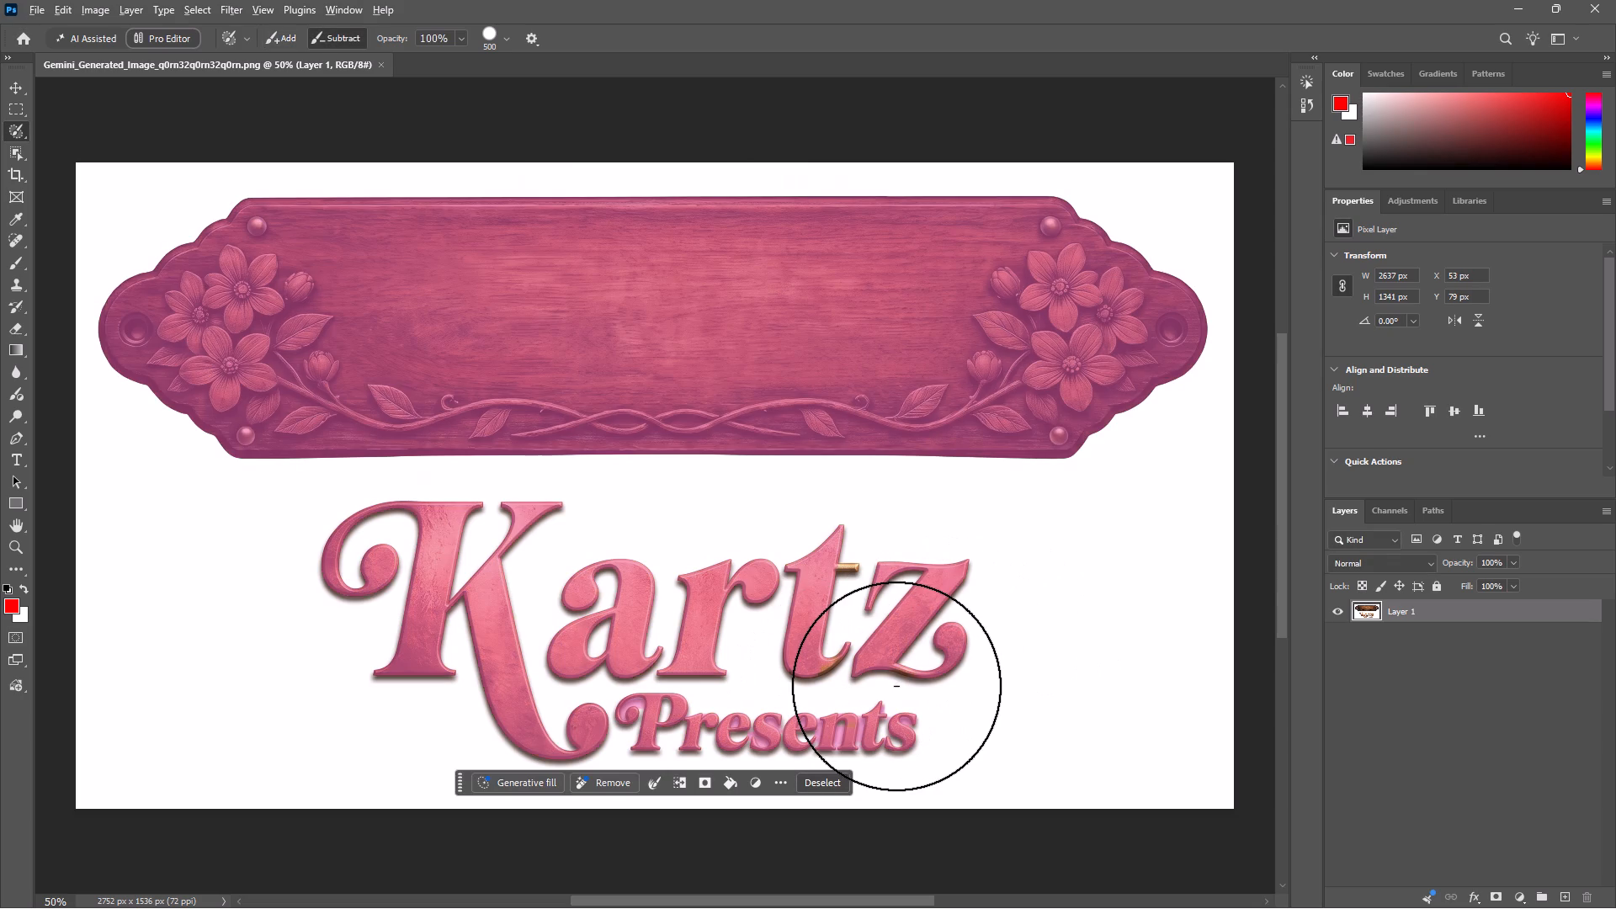
alt+drag(917, 680, 393, 652)
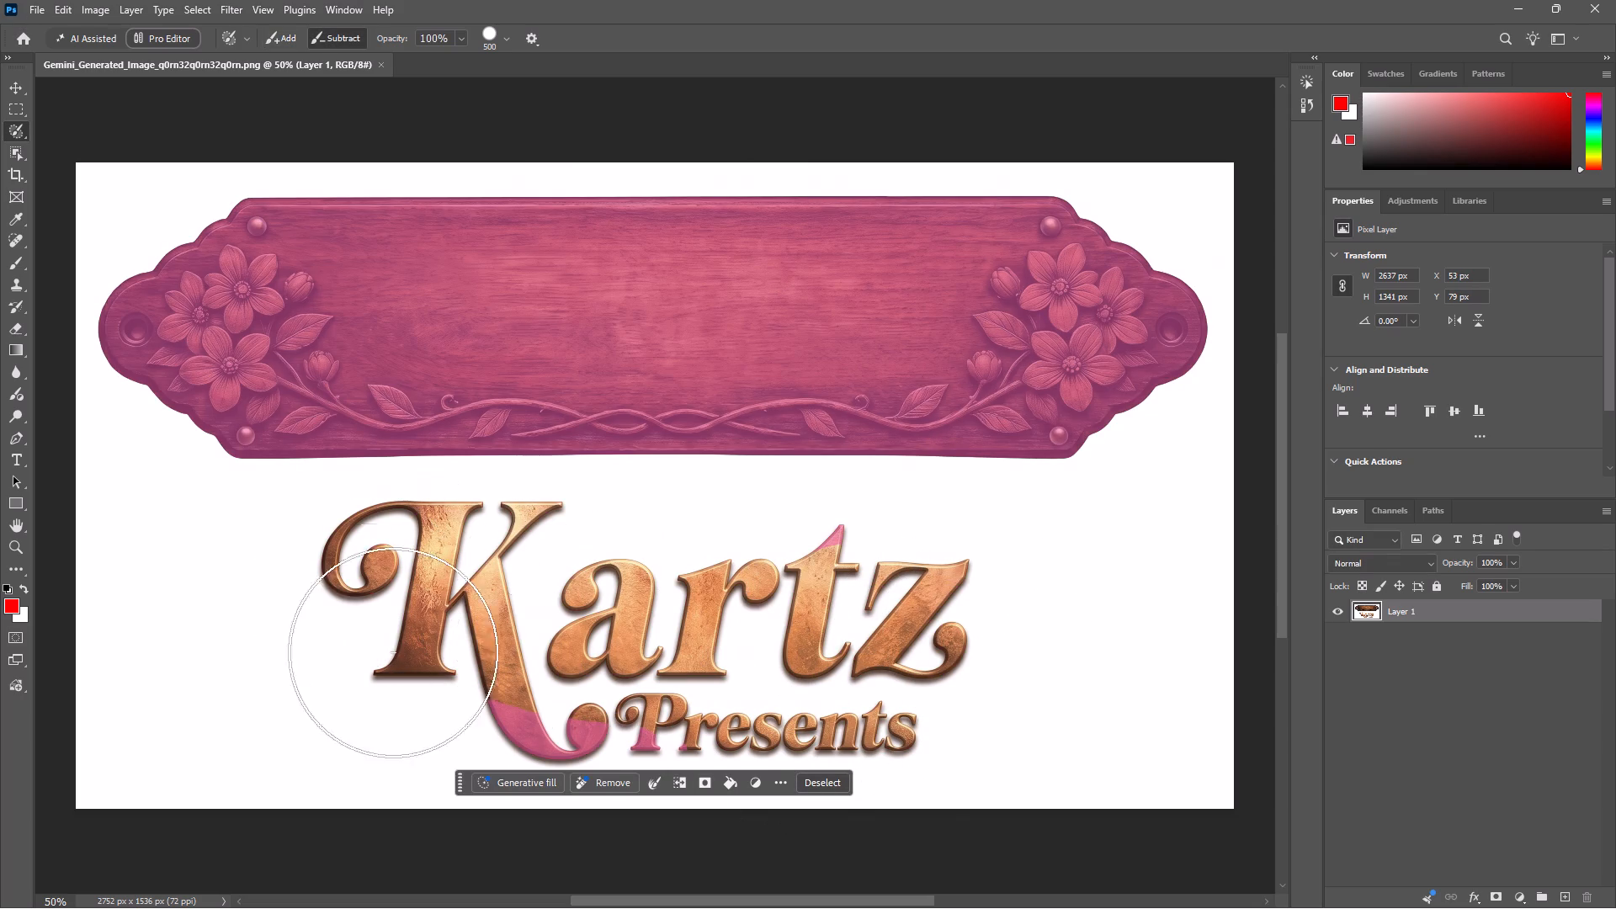
alt+drag(393, 652, 1070, 752)
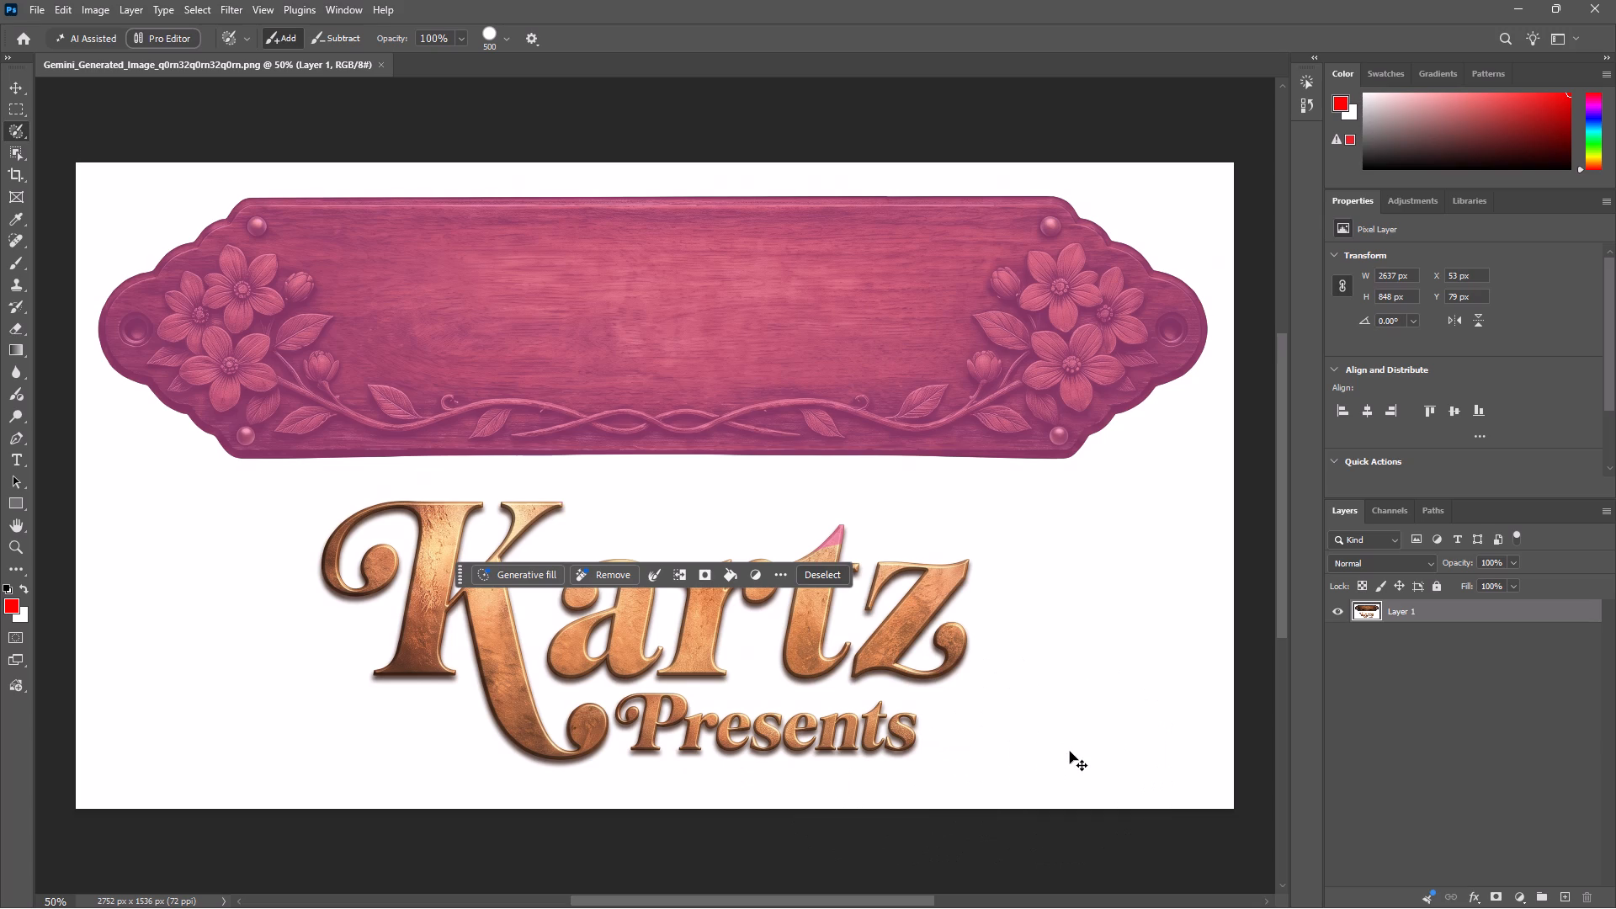
Copy the selection to a new layer and delete the original Layer 1.
key(ctrl+j)
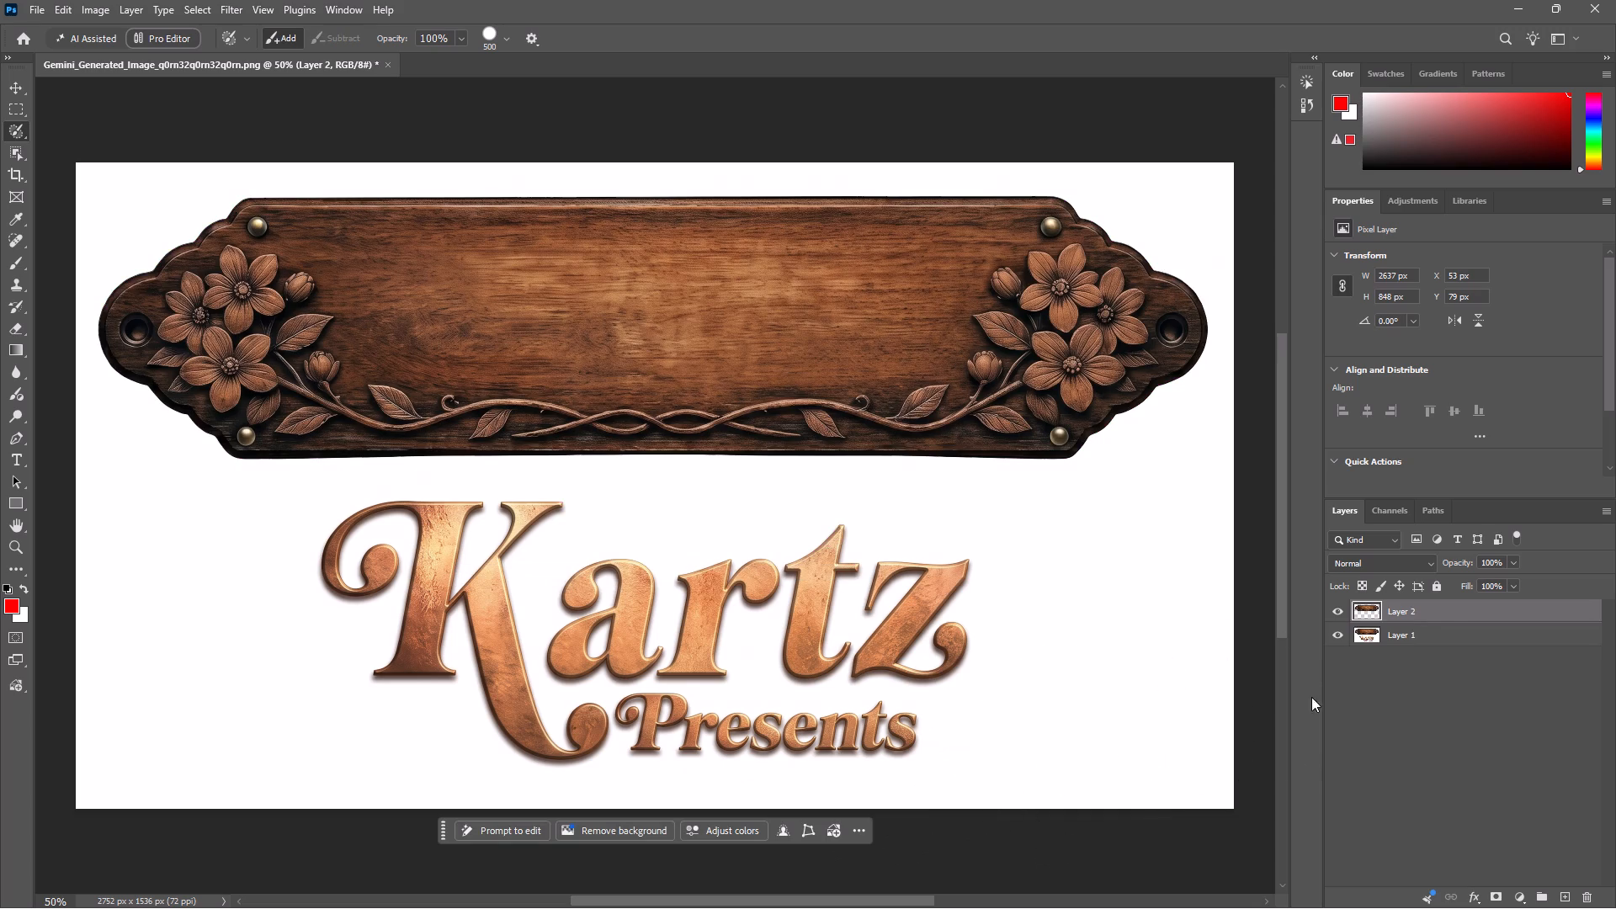
click(1451, 632)
key(BackSpace)
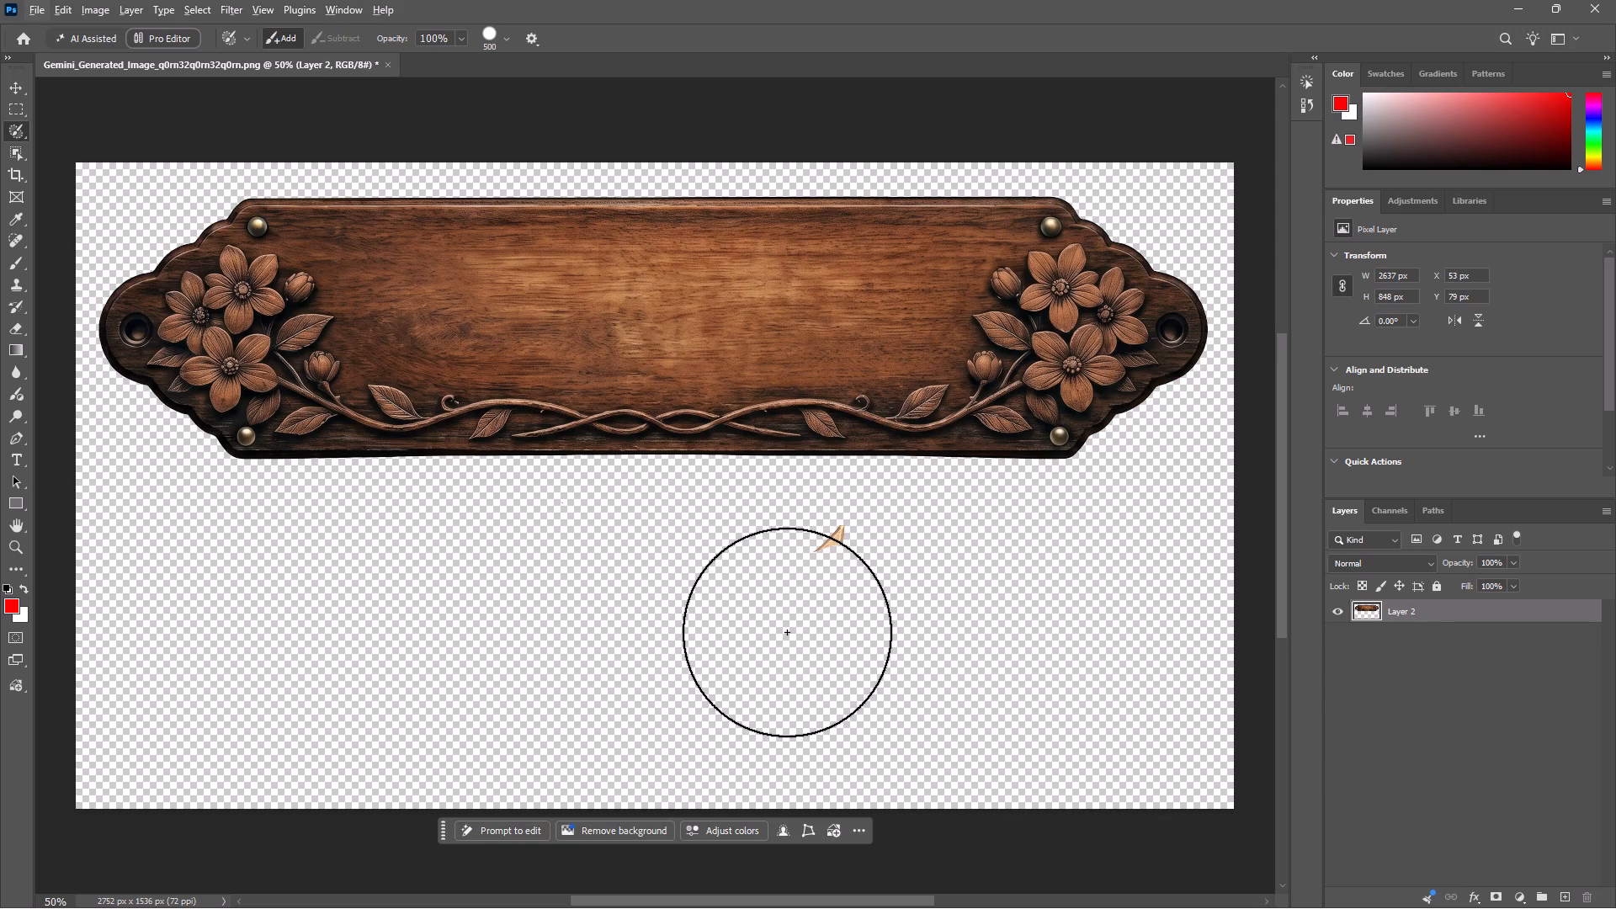
Brush a selection over the whole wooden board, excluding the leftover letter fragment, copy it to a new layer and delete Layer 2.
drag(1061, 369, 1183, 256)
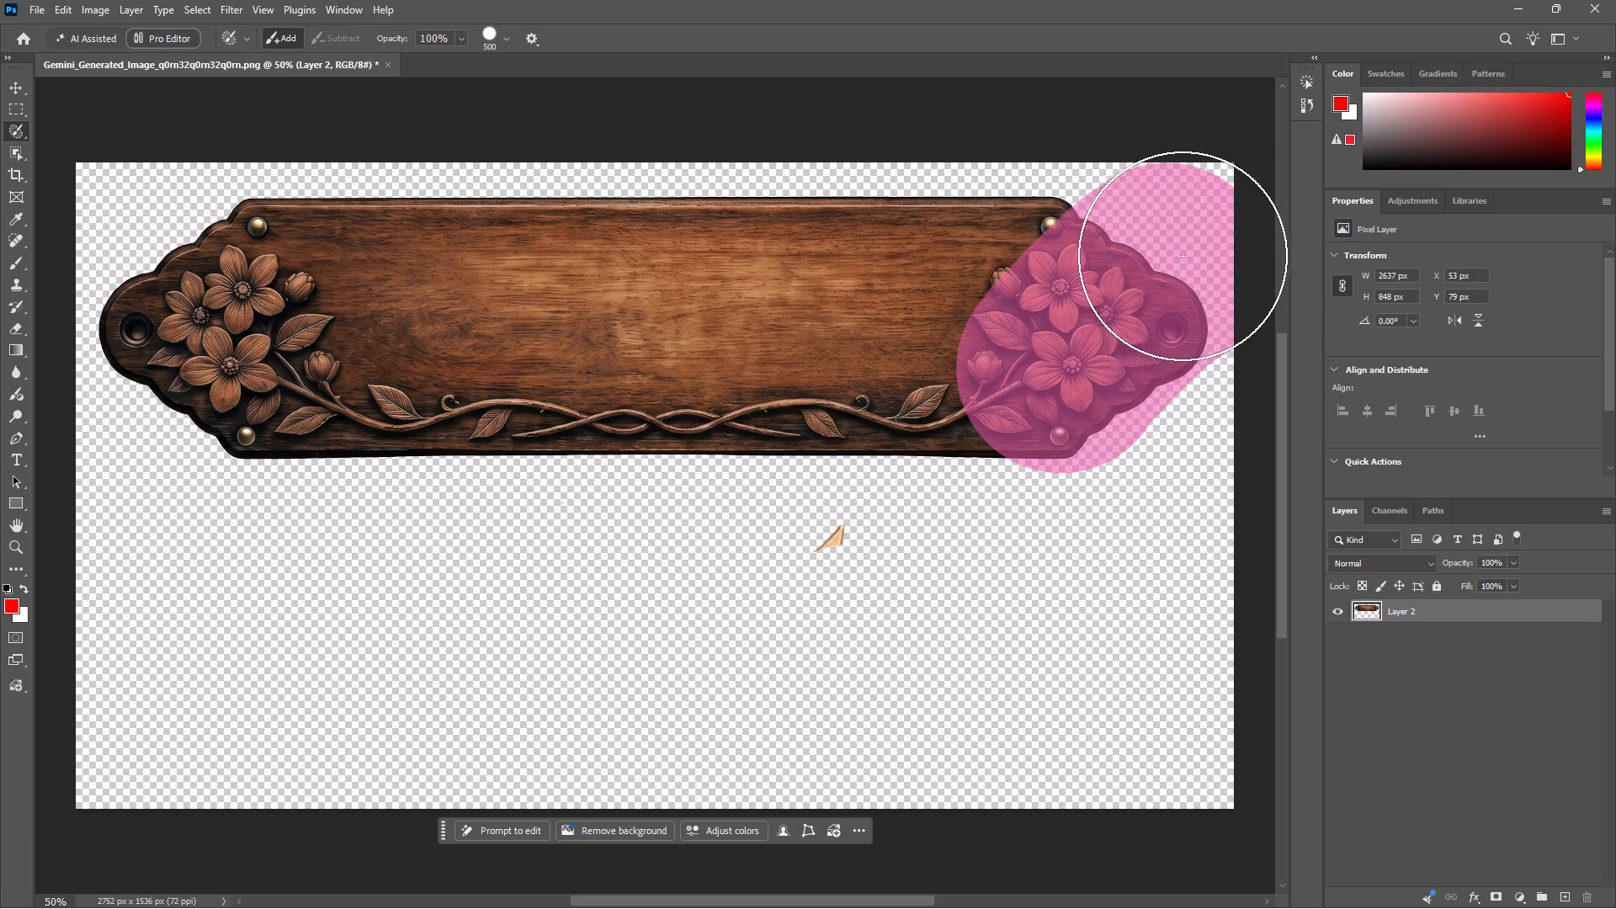
drag(1183, 256, 720, 380)
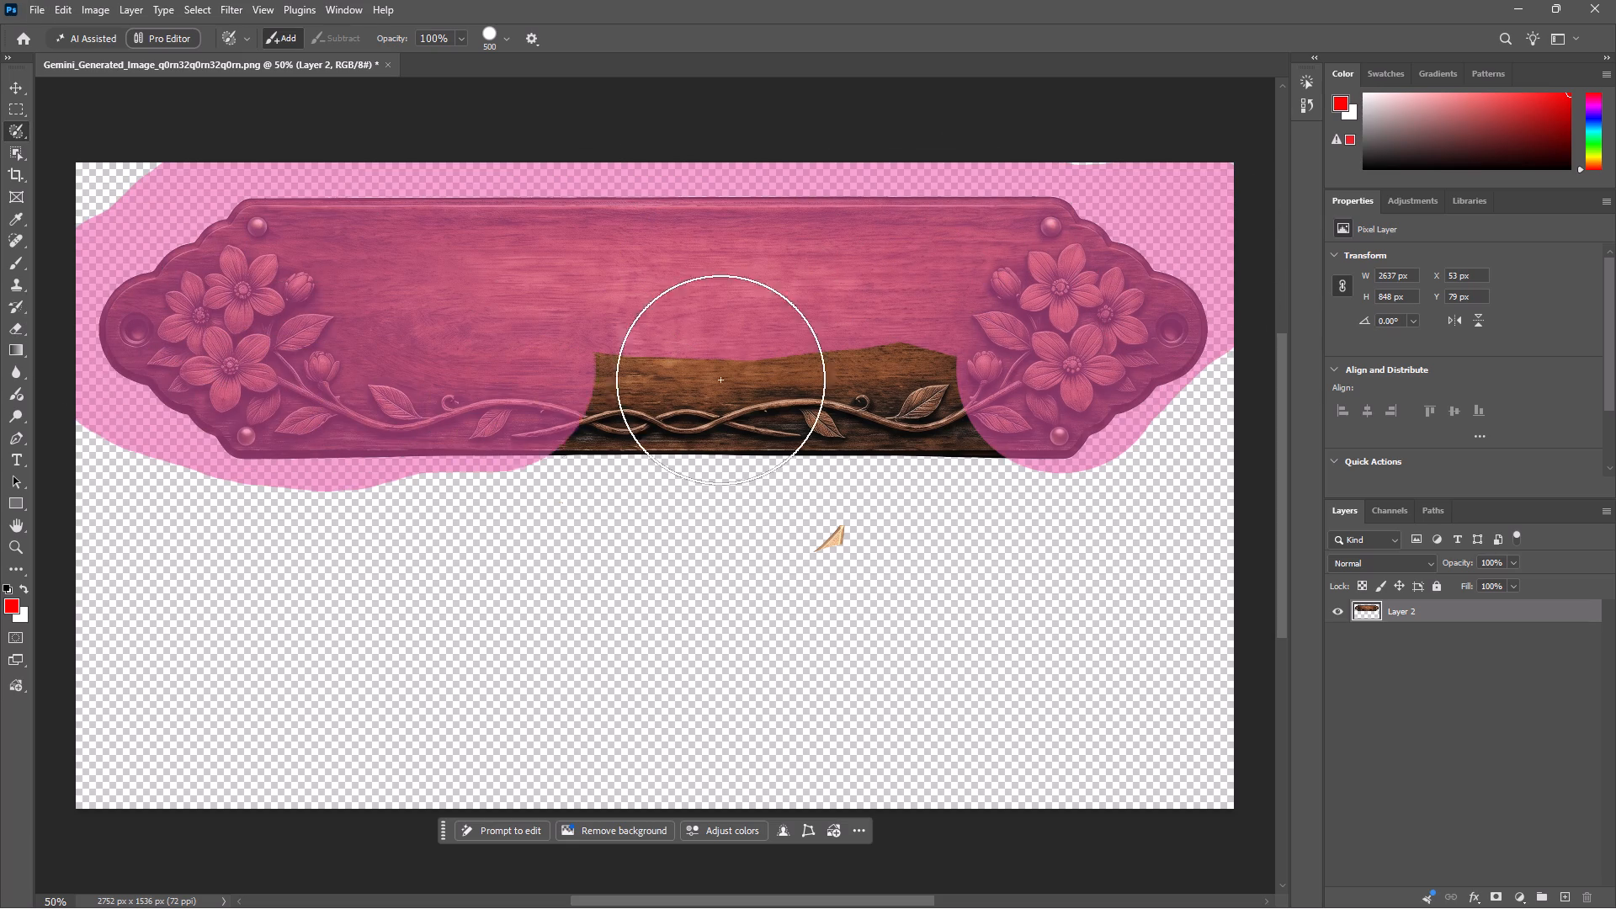
drag(720, 380, 1040, 380)
key(ctrl+j)
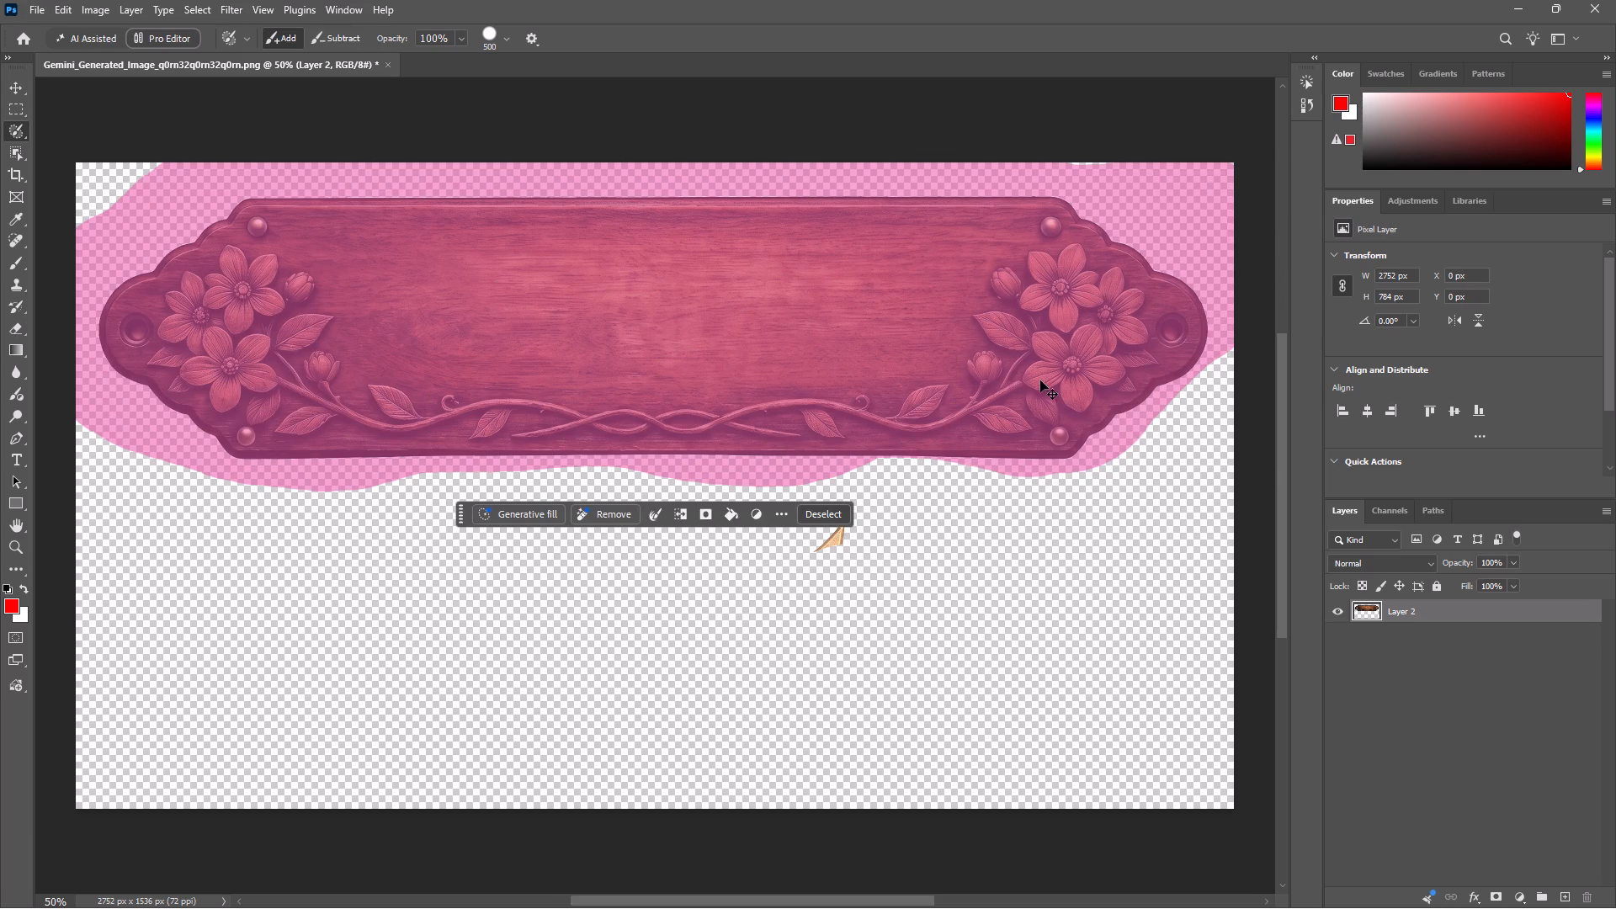
click(1484, 635)
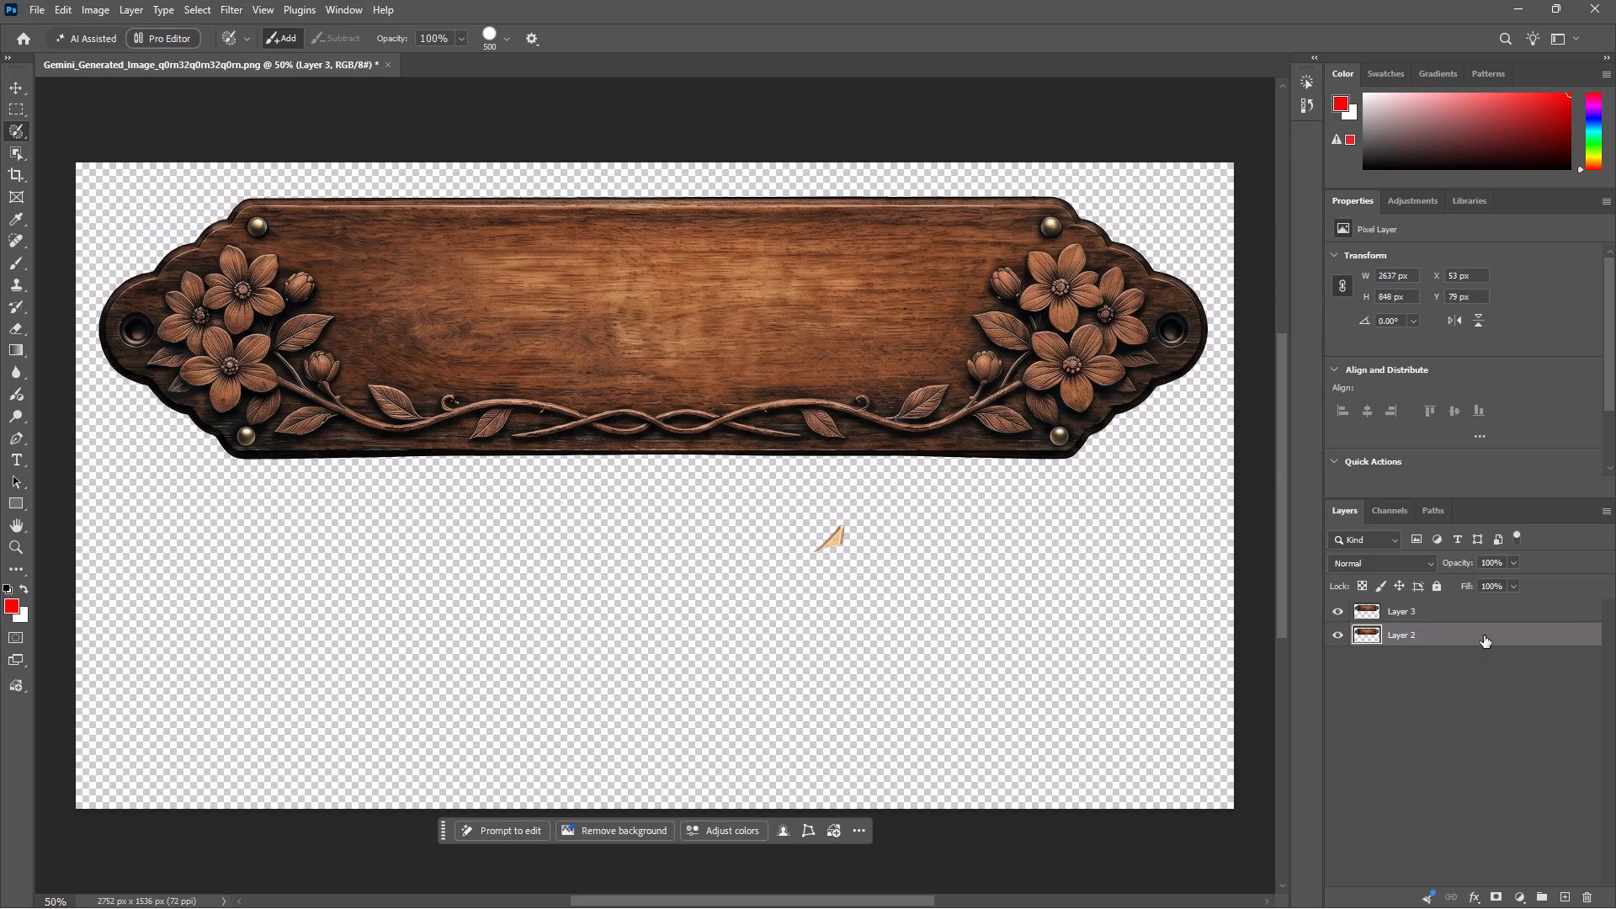
key(BackSpace)
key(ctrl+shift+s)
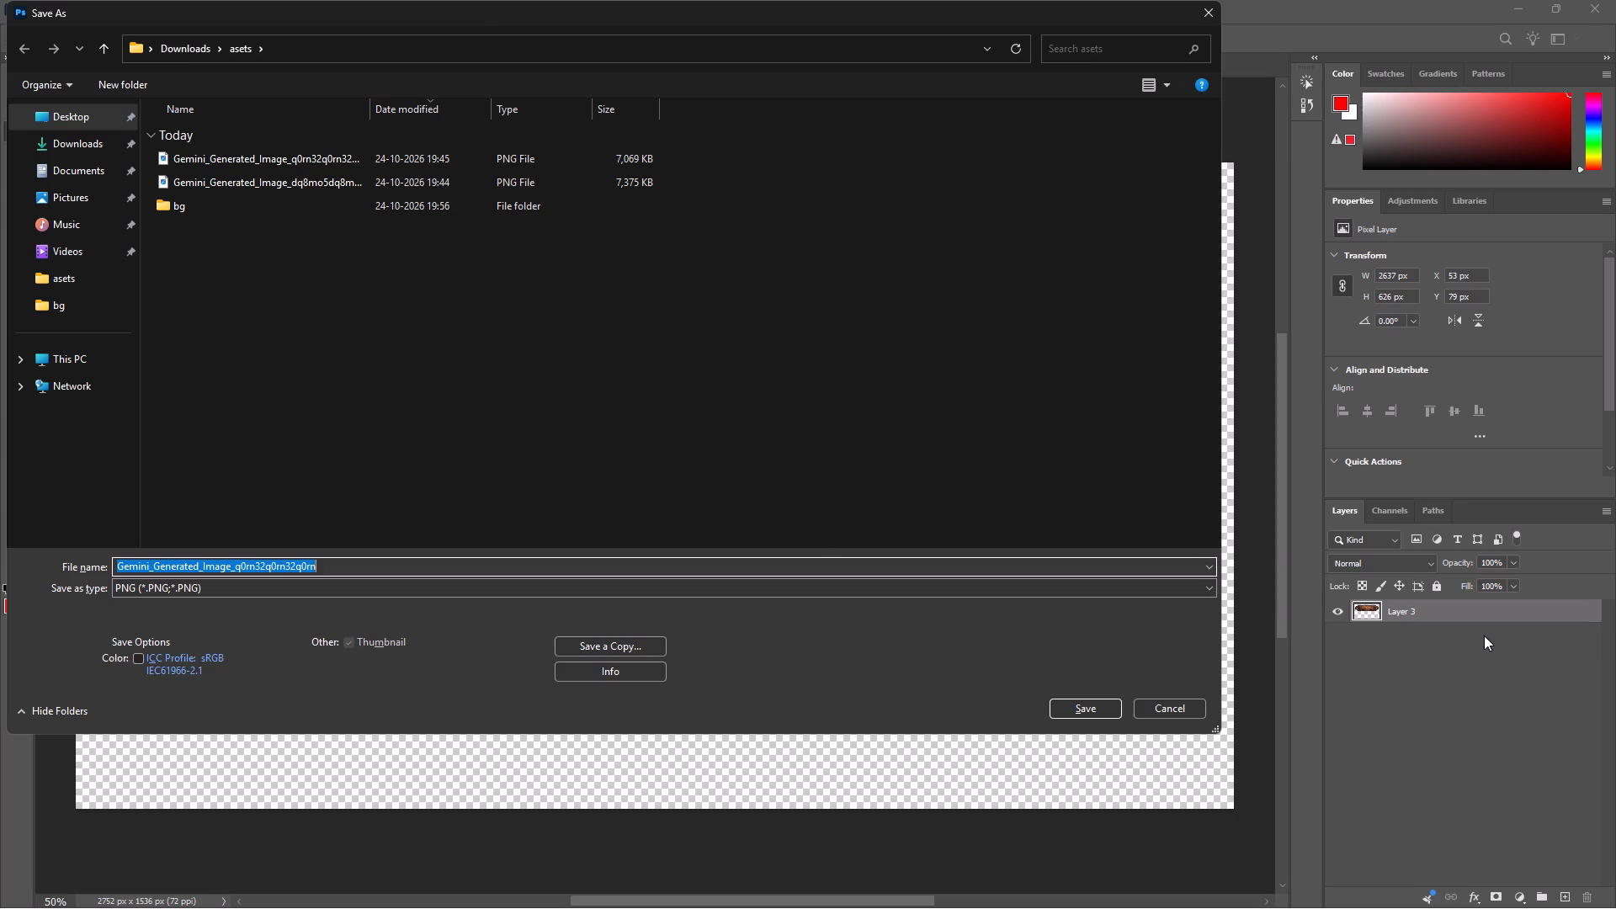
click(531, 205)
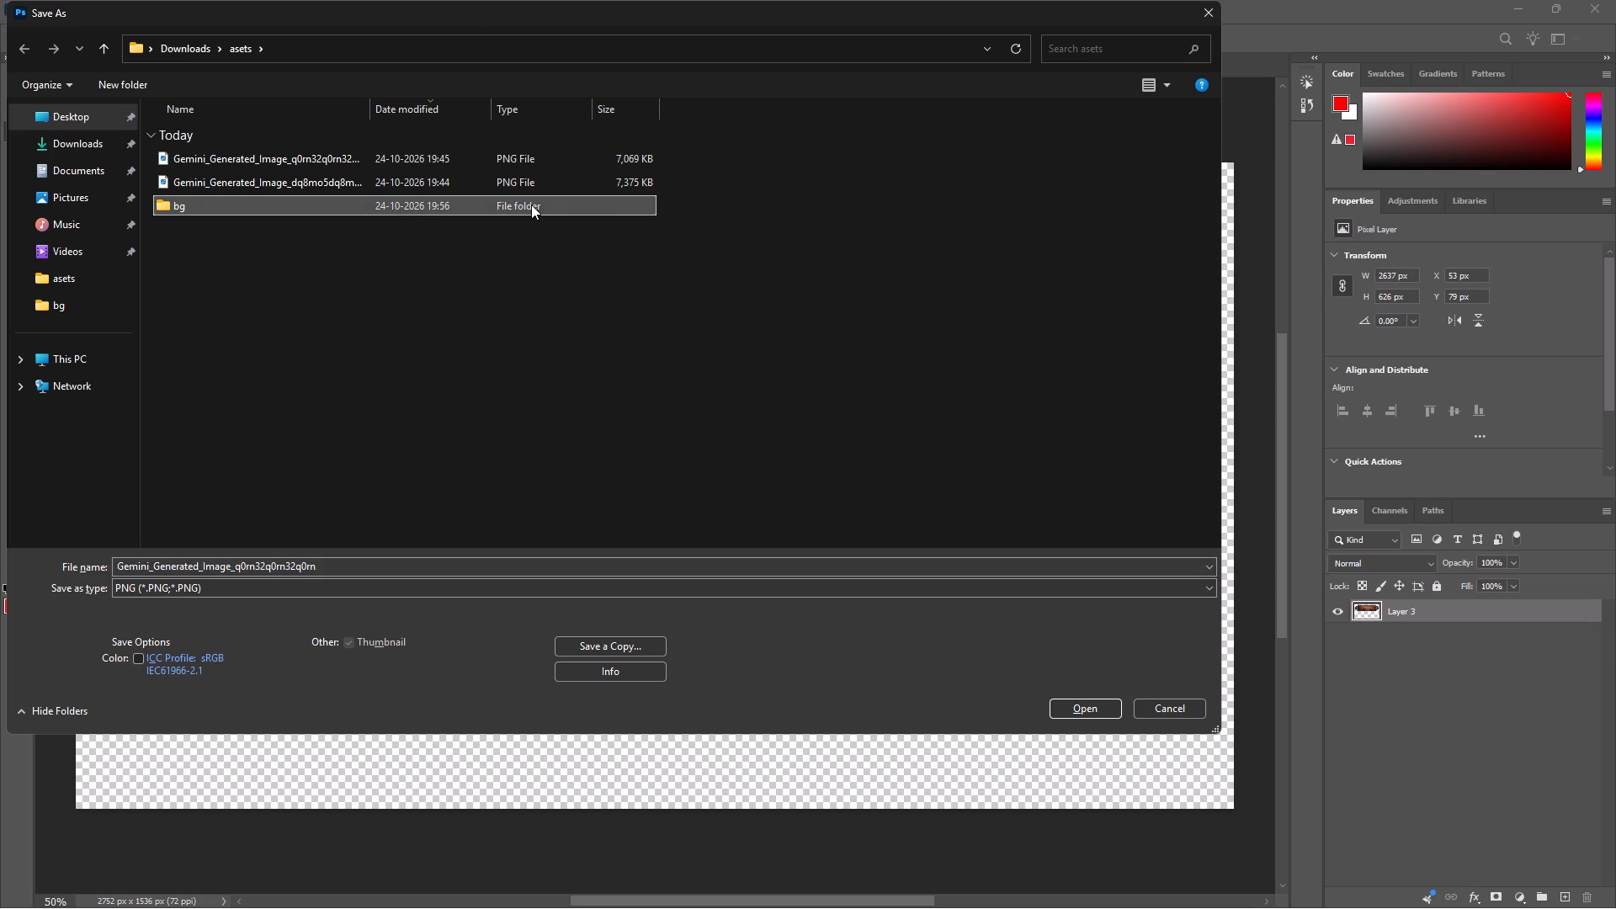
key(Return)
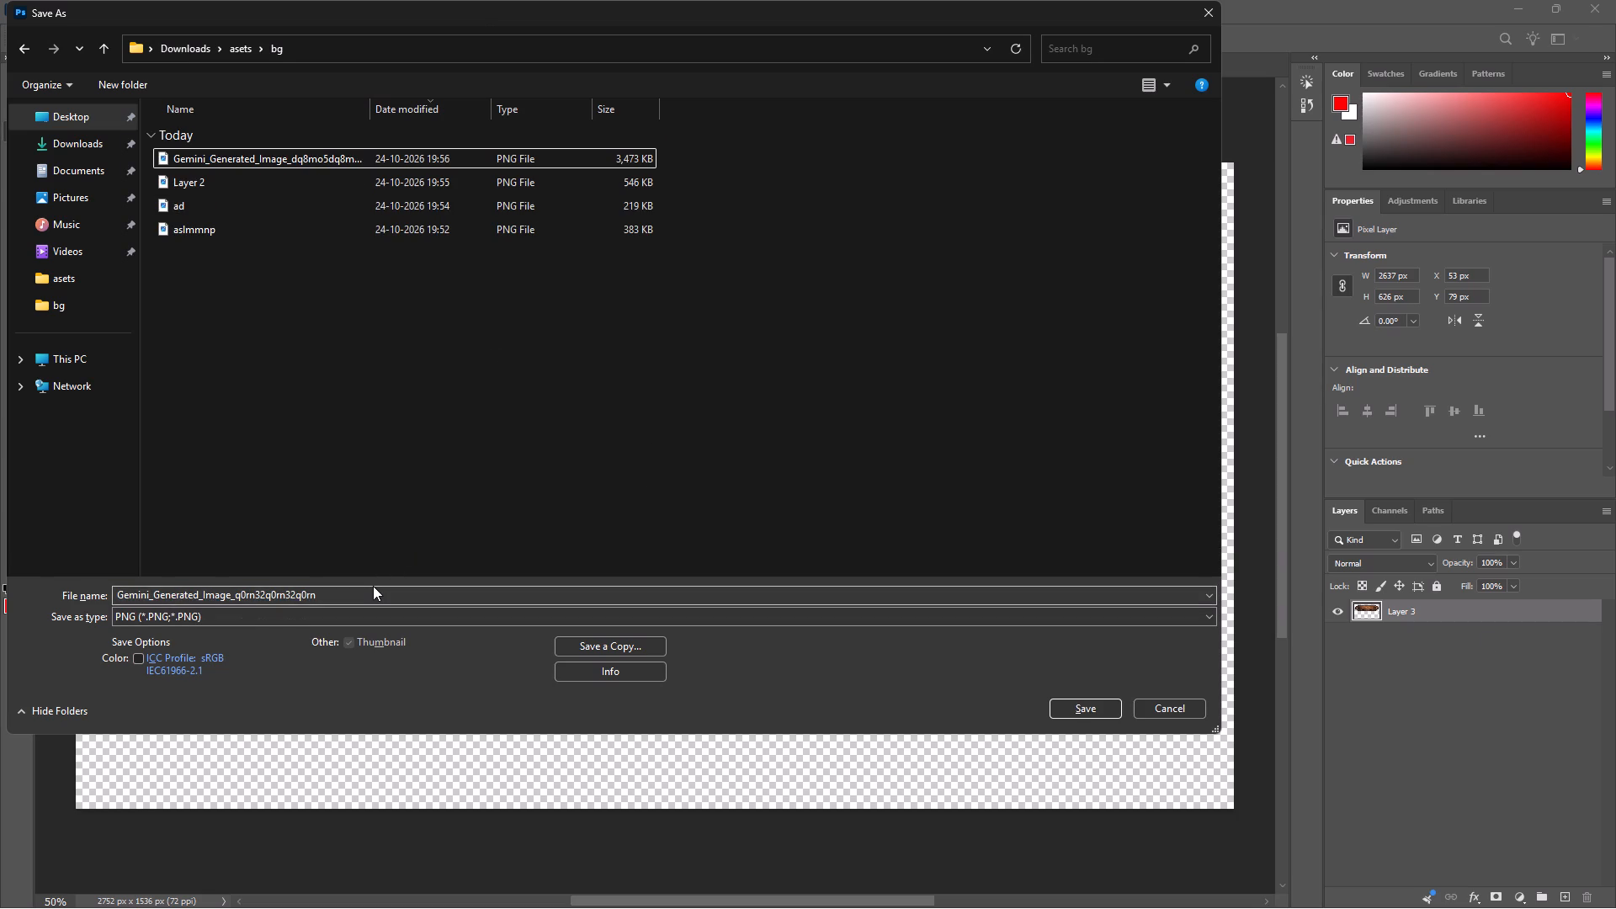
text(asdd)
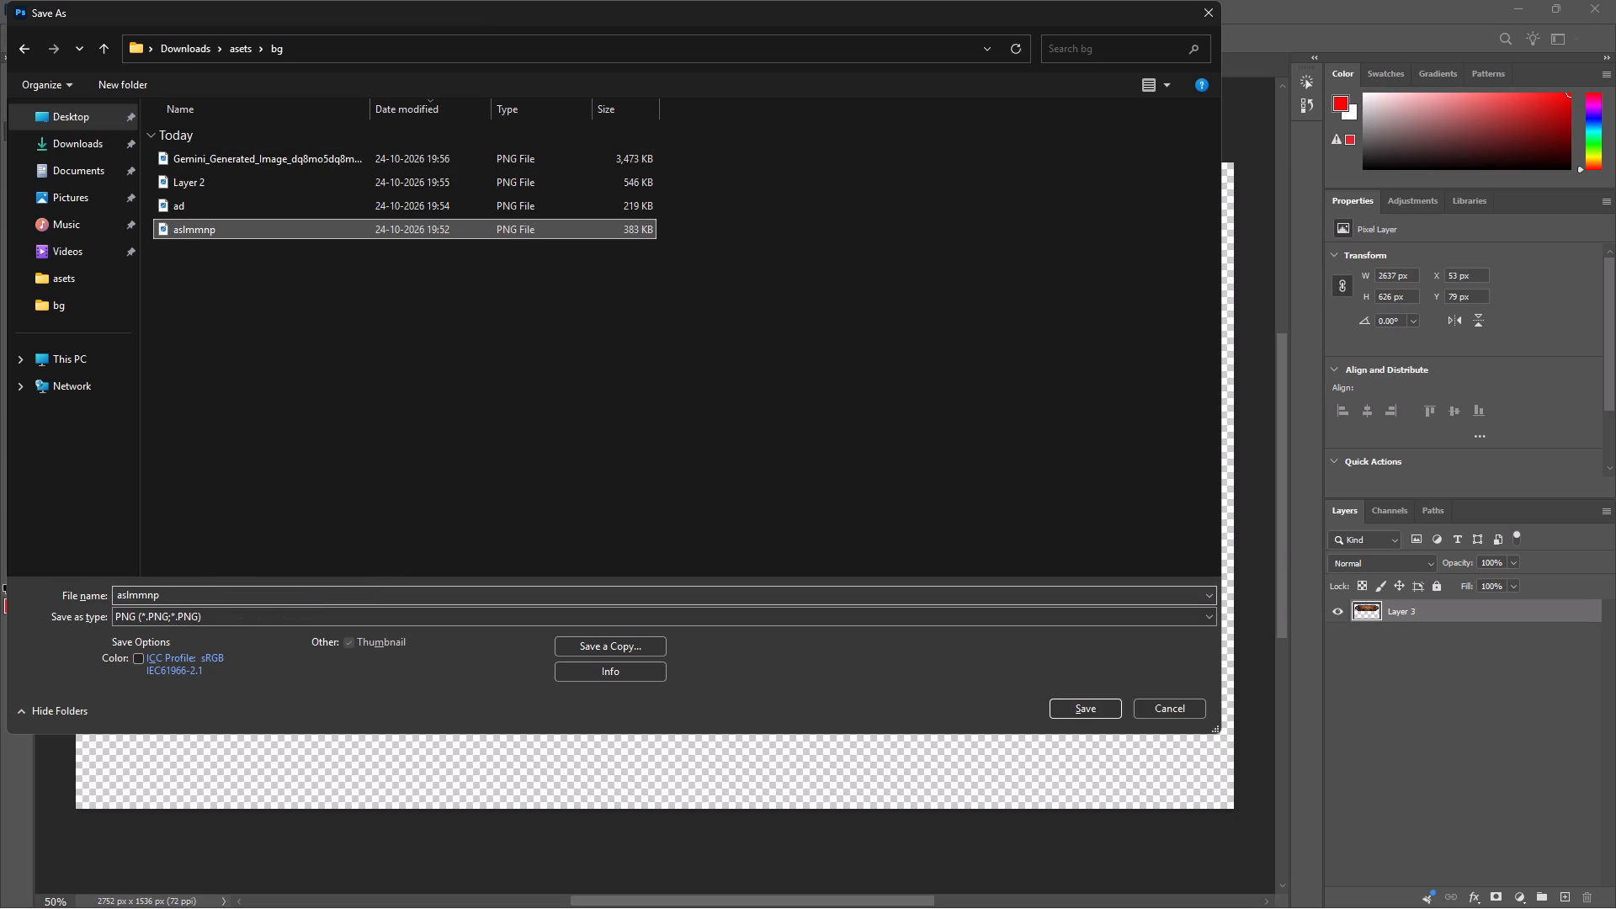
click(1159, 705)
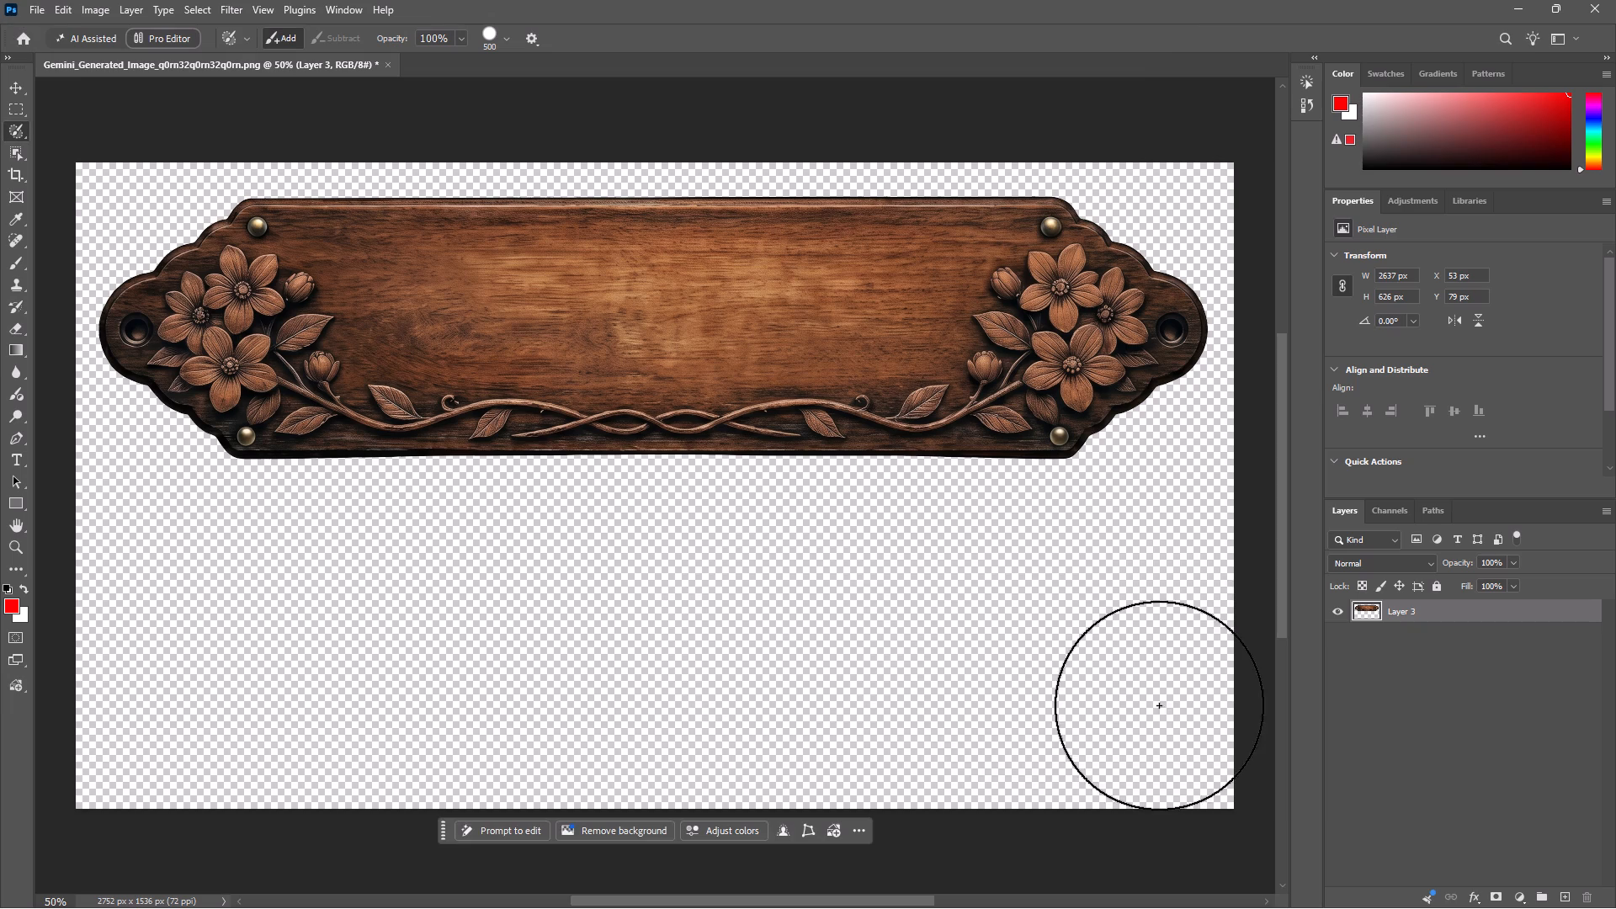
Save the isolated wooden board as a PNG named dssa in the bg folder.
key(ctrl+shift+s)
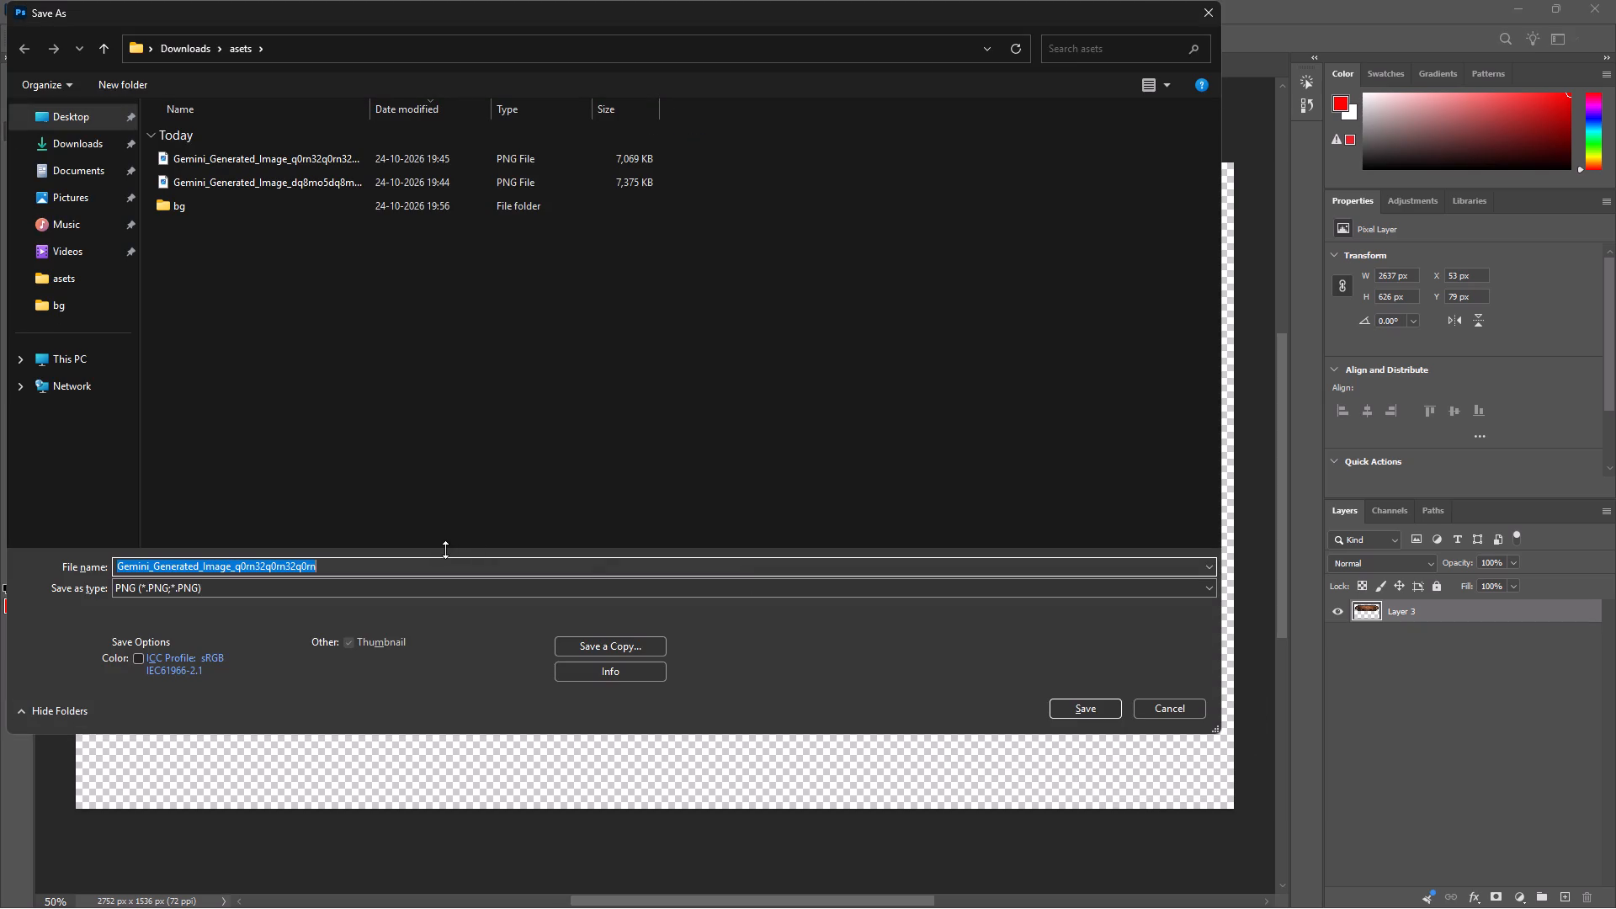
text(ds)
text(sa)
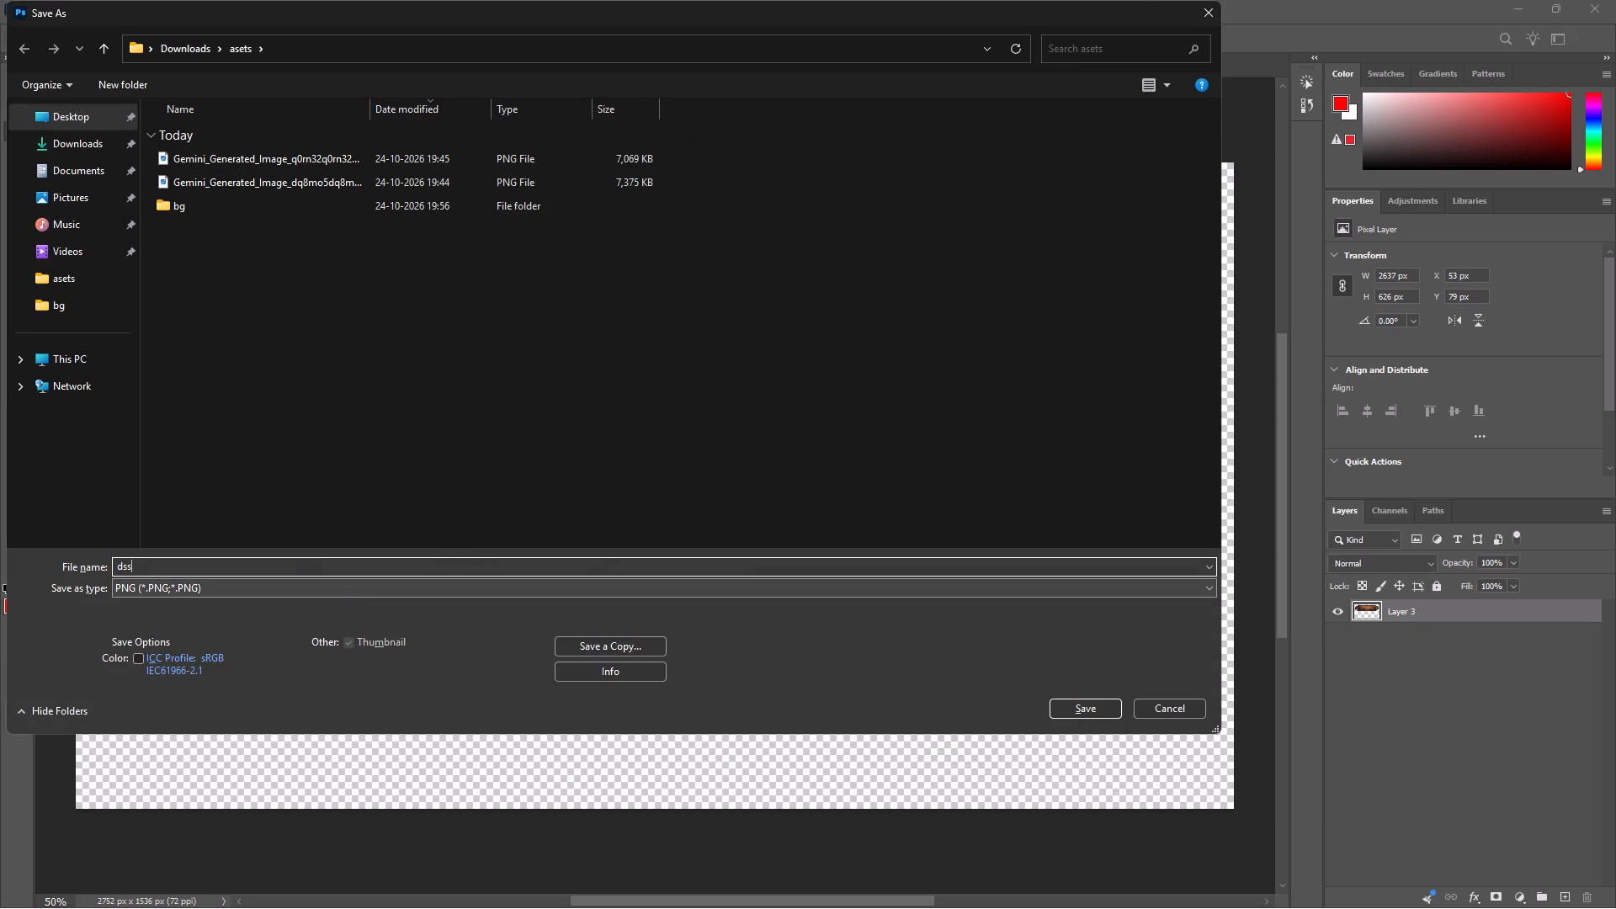
click(446, 202)
key(Return)
click(1082, 704)
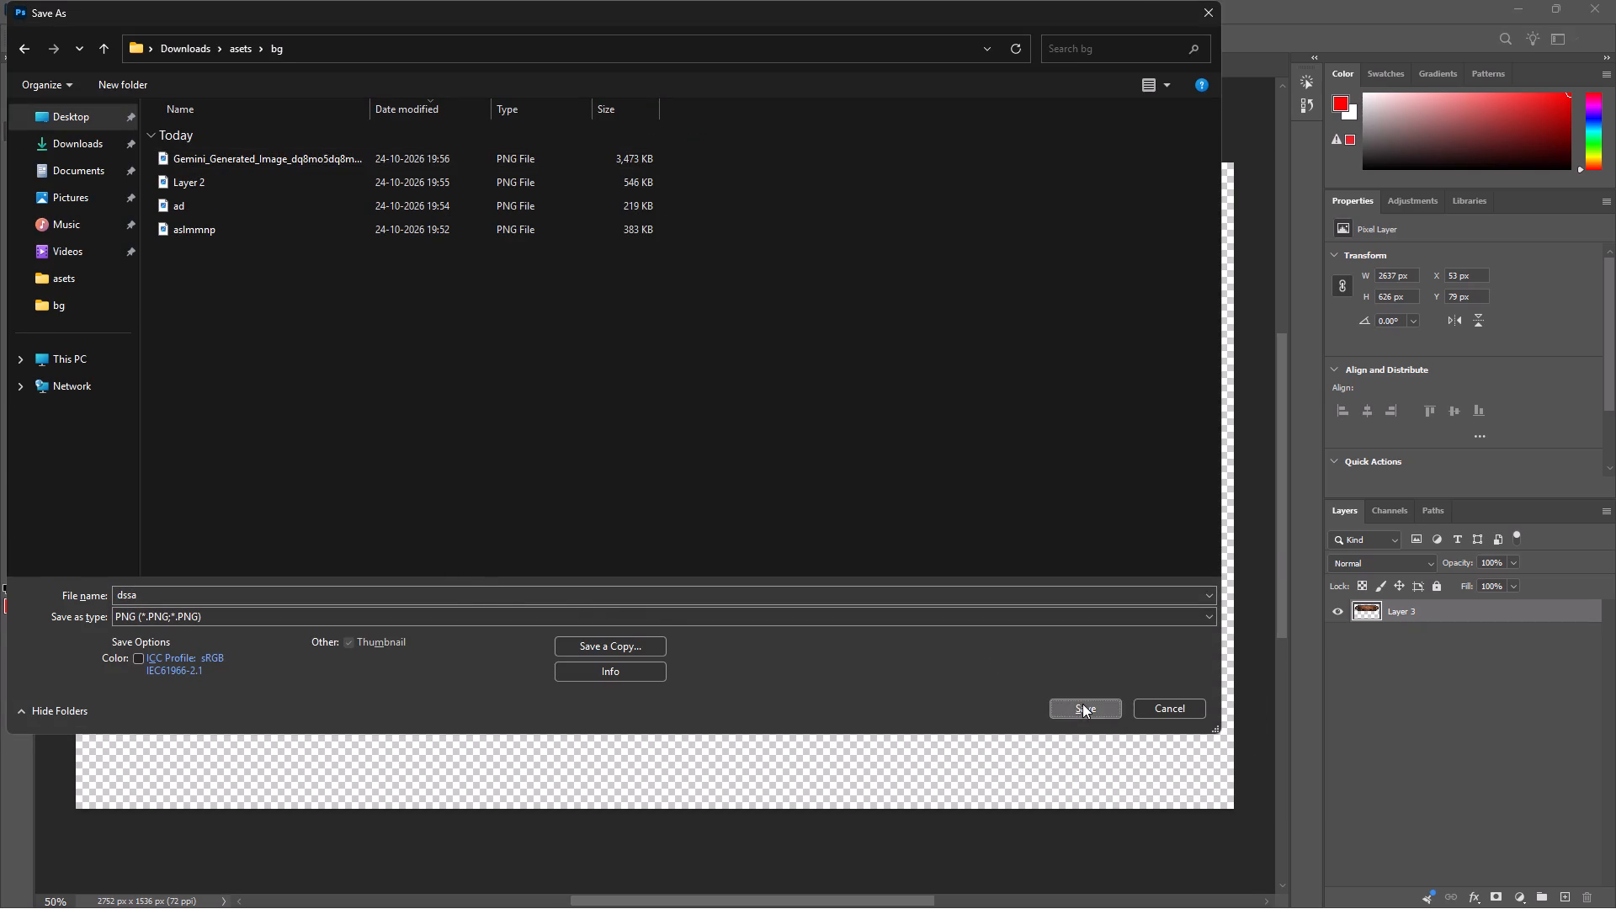
key(Return)
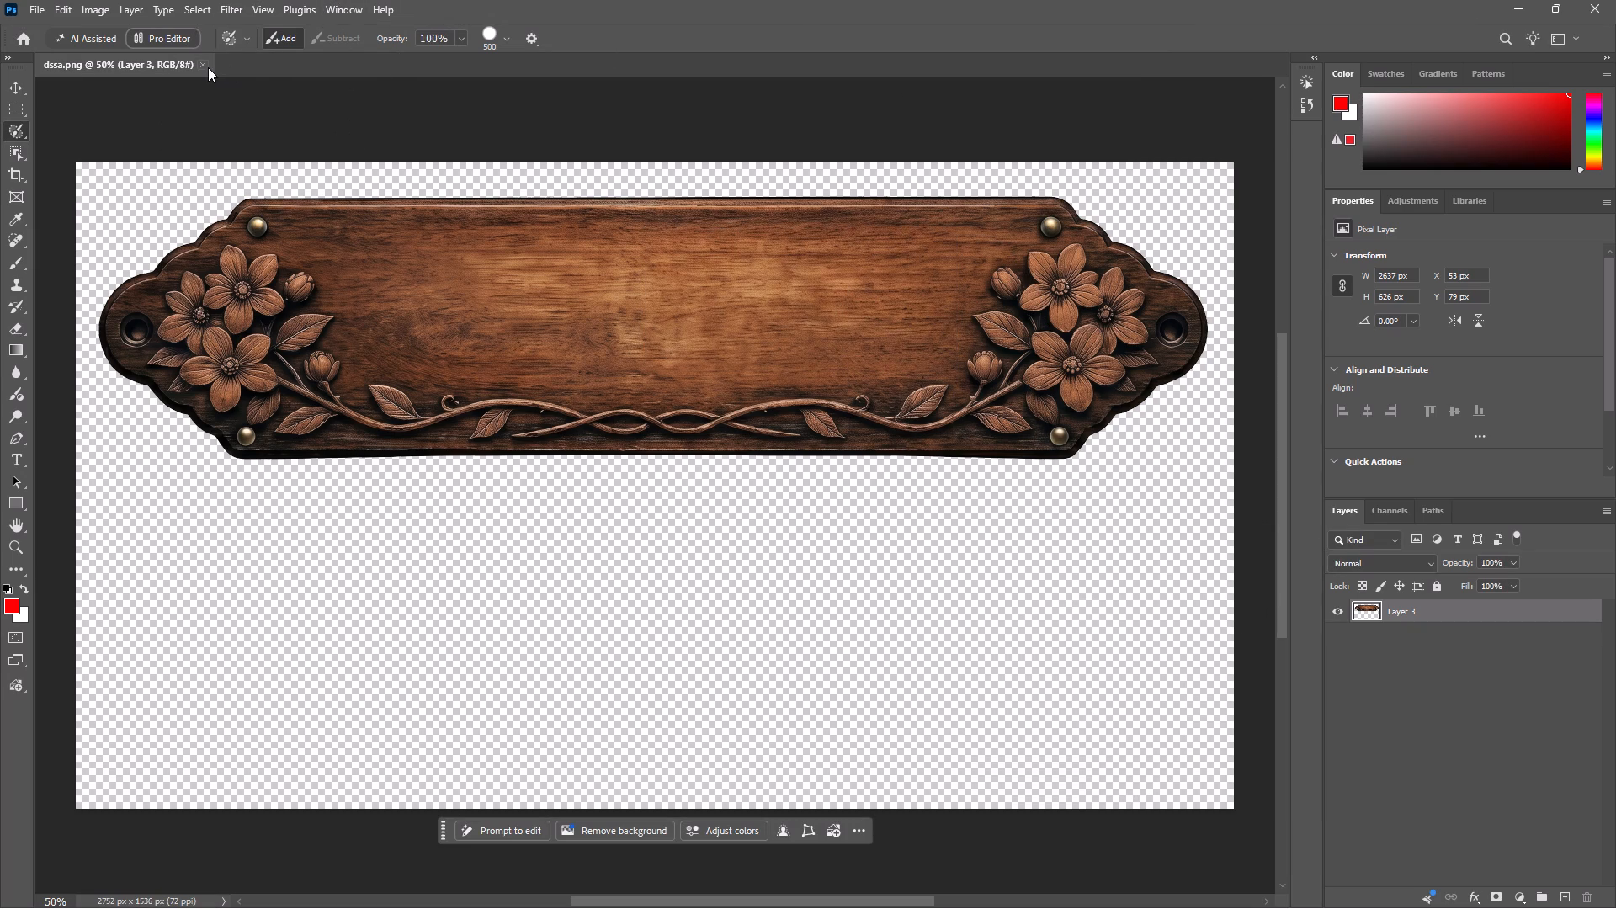
Close the dssa document and reopen the recent Gemini_Generated_Image file showing the empty board with the Kartz Presents lettering.
click(205, 64)
click(552, 229)
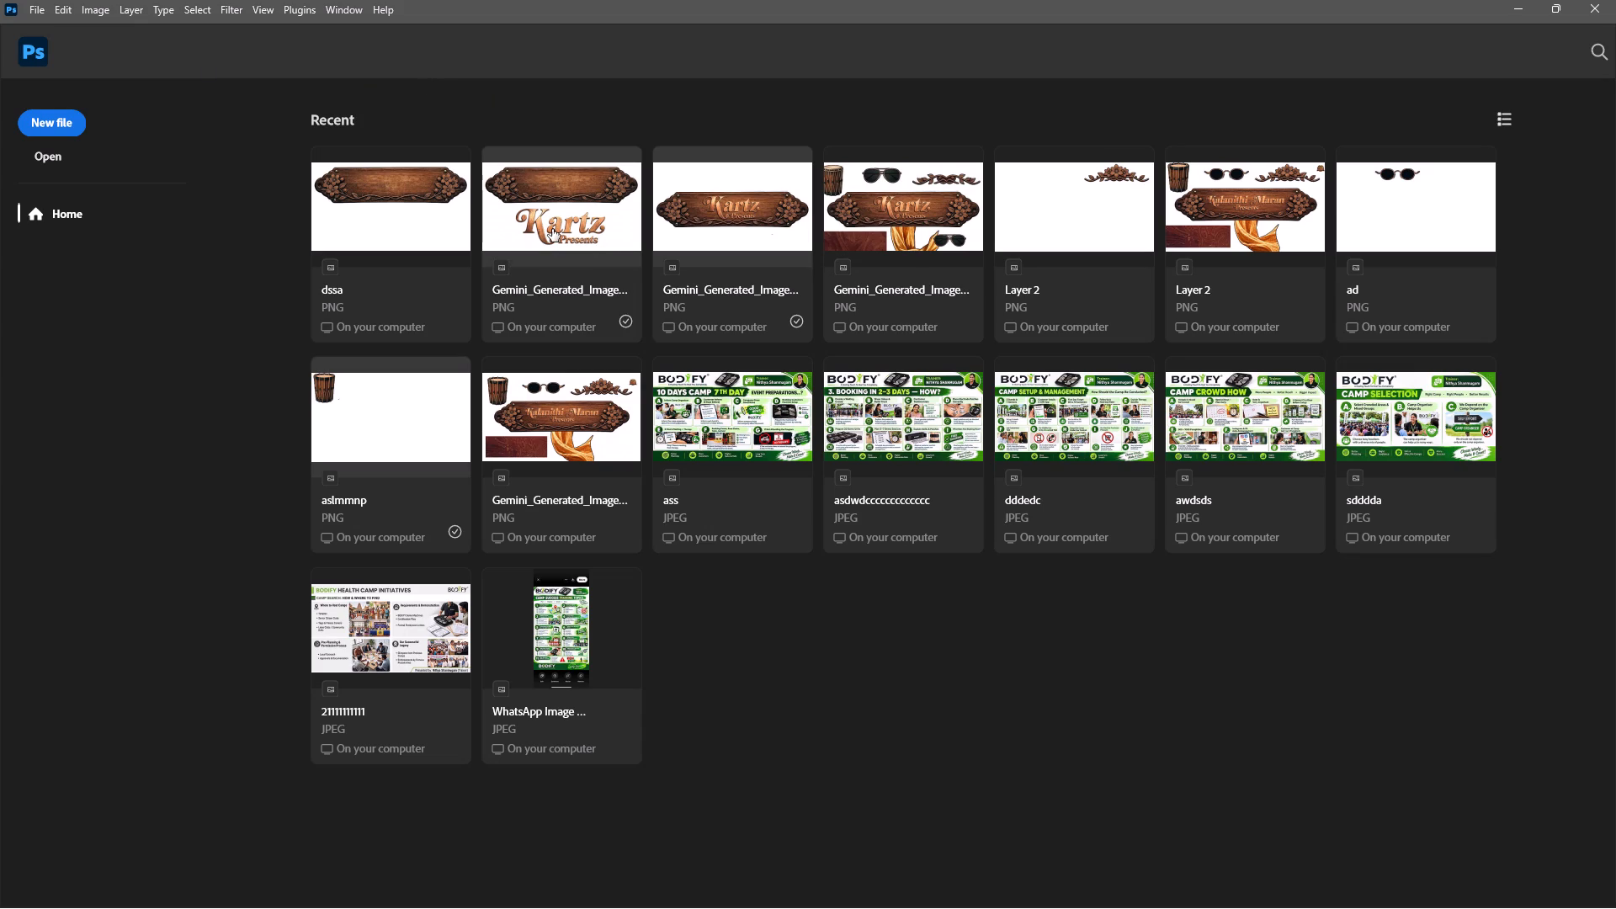
Start a Pen tool path on the letter K, outlining the flat foot of its main stem from the right corner to the left.
ctrl+scroll(688, 552, up, 2)
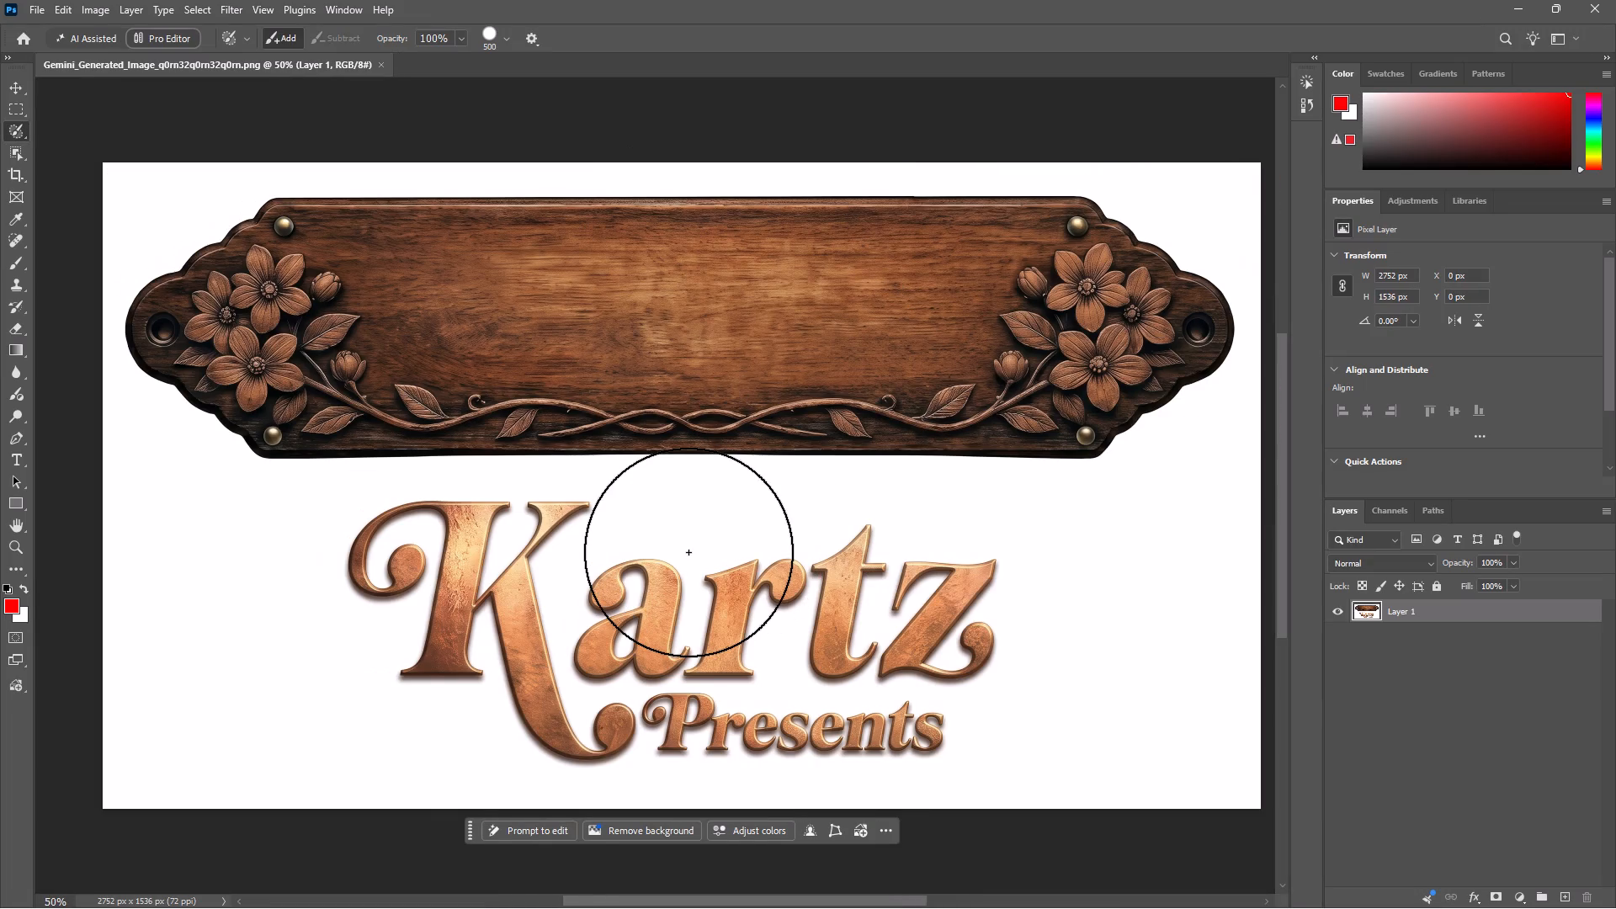
key(ctrl+equal)
key(ctrl+equal)
key(ctrl+equal)
click(688, 552)
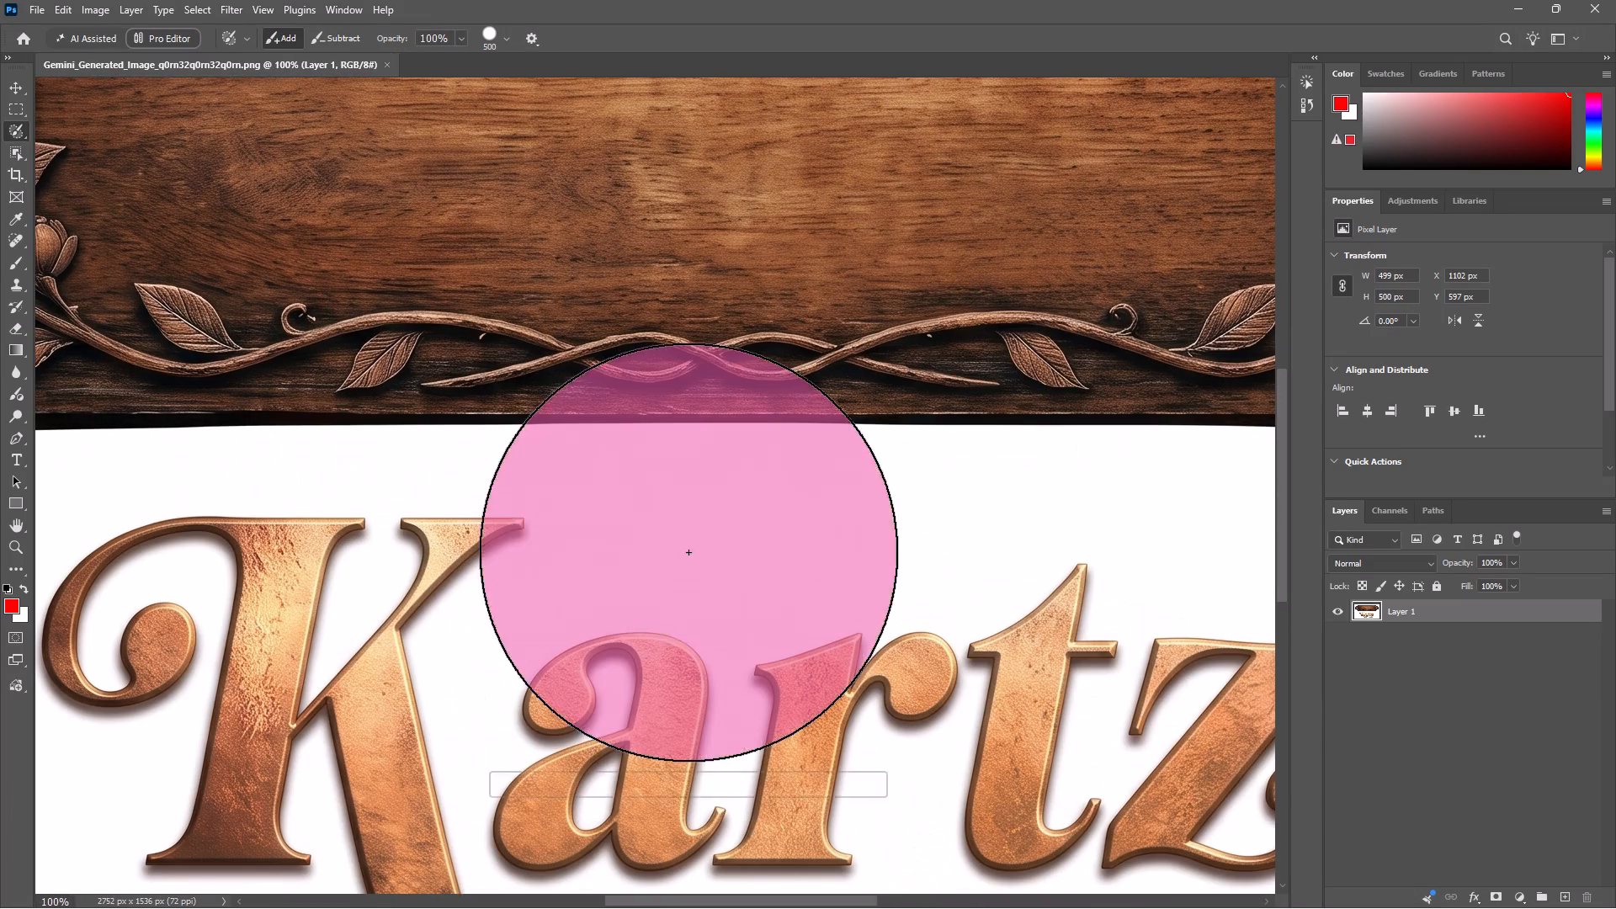
key(ctrl+z)
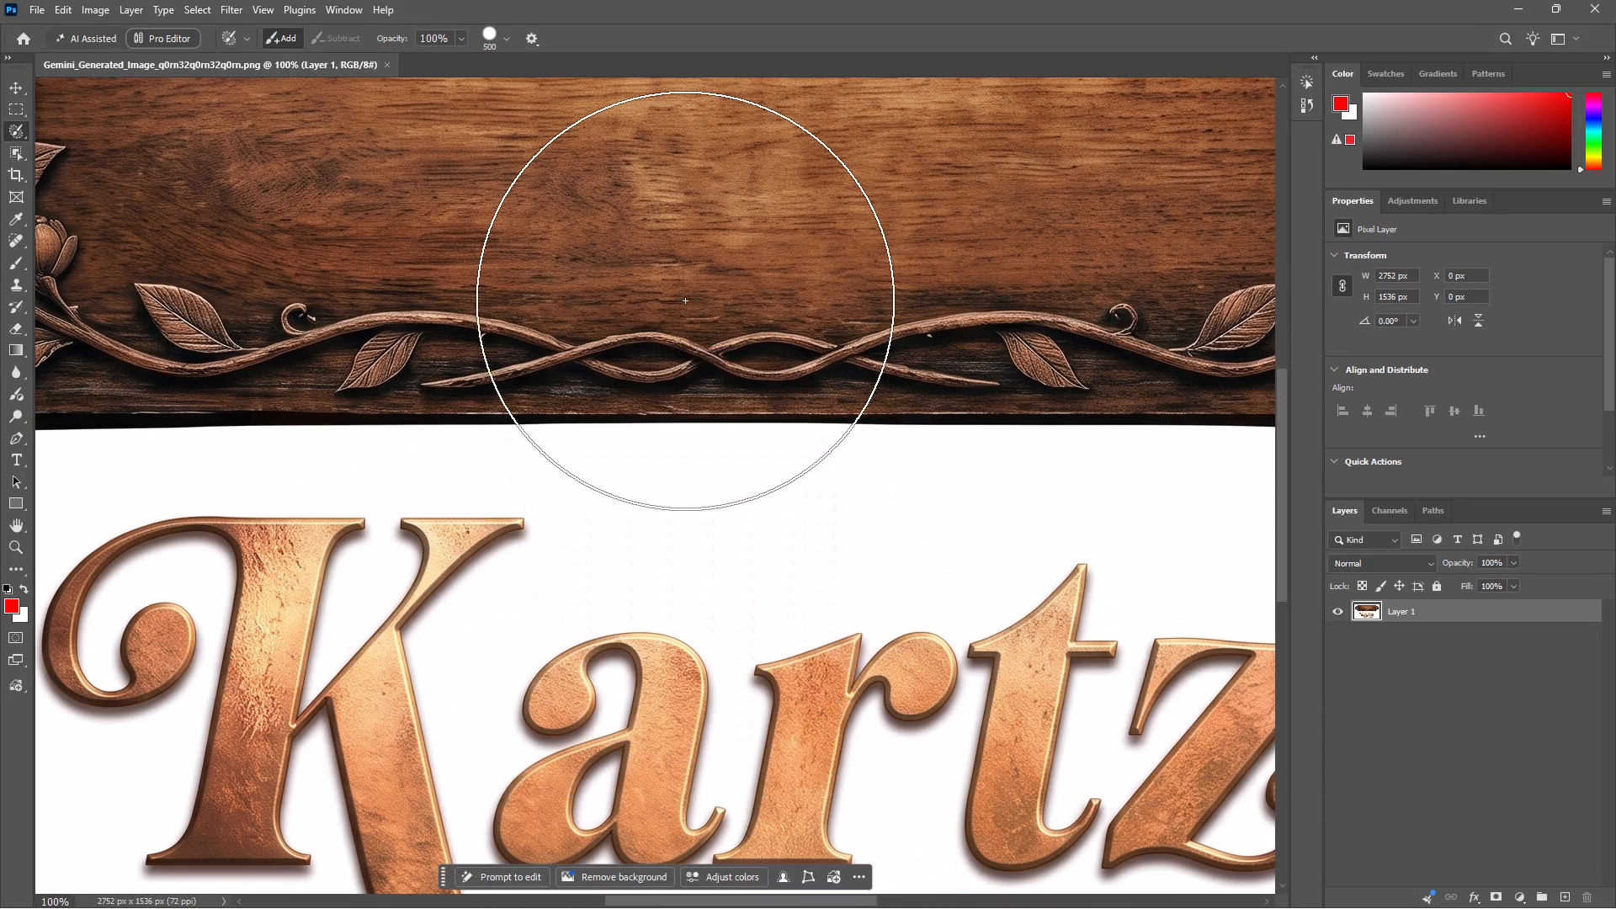
key(v)
key(space)
key(space)
key(space)
key(space)
key(space)
key(space)
key(space)
key(space)
key(space)
key(space)
key(space)
key(space)
key(space)
key(space)
key(space)
key(space)
key(space)
key(space)
key(space)
key(space)
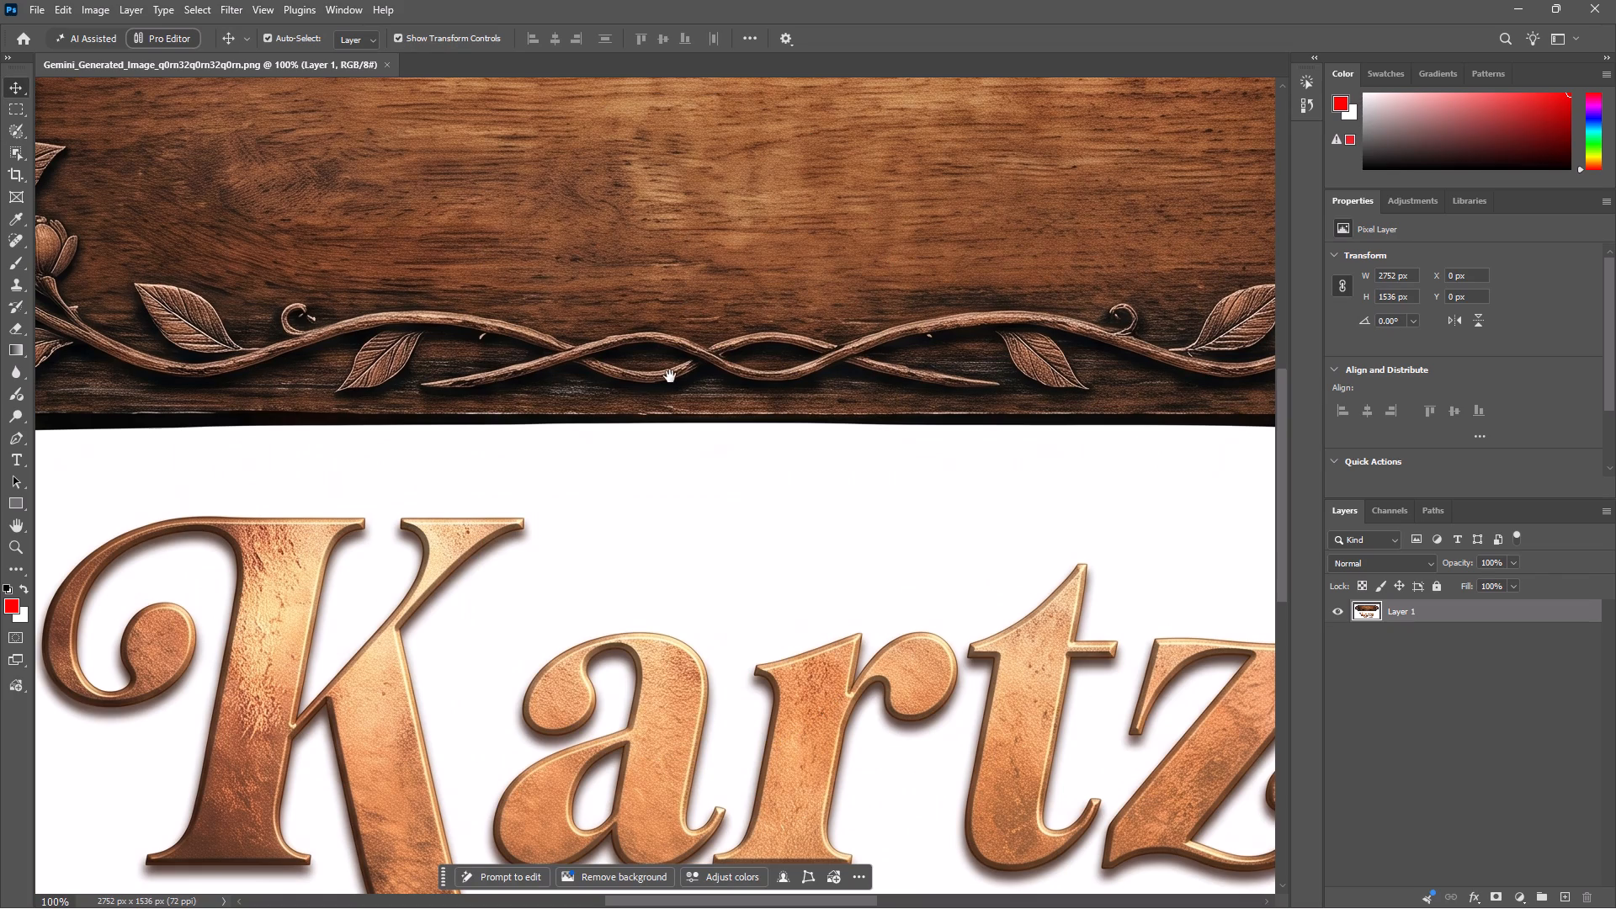
drag(670, 376, 916, 66)
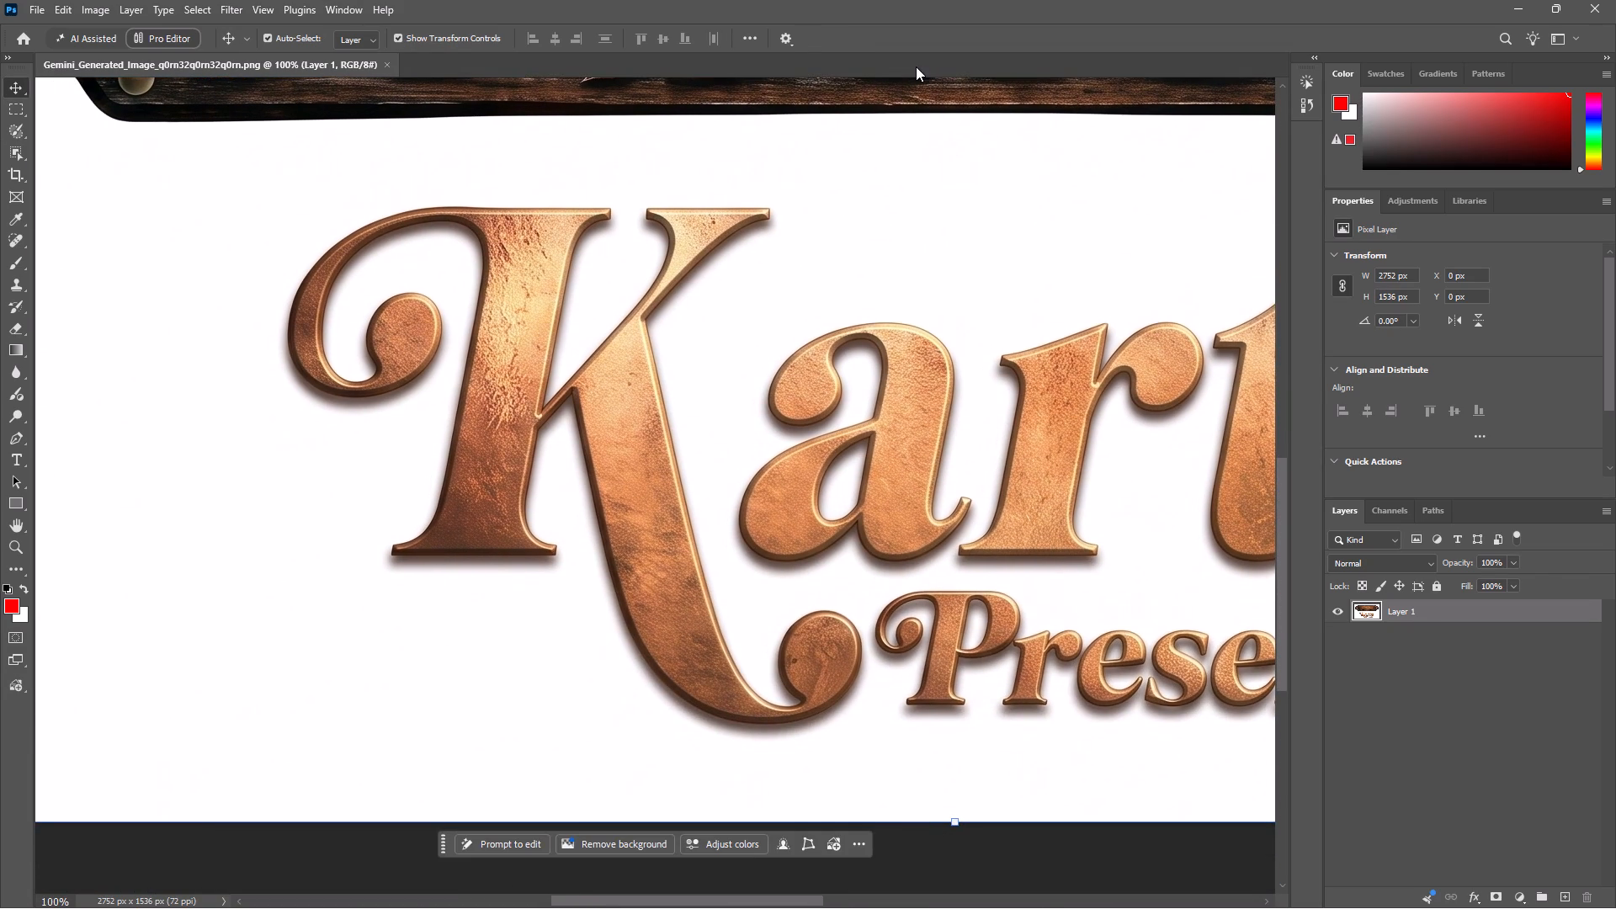
key(p)
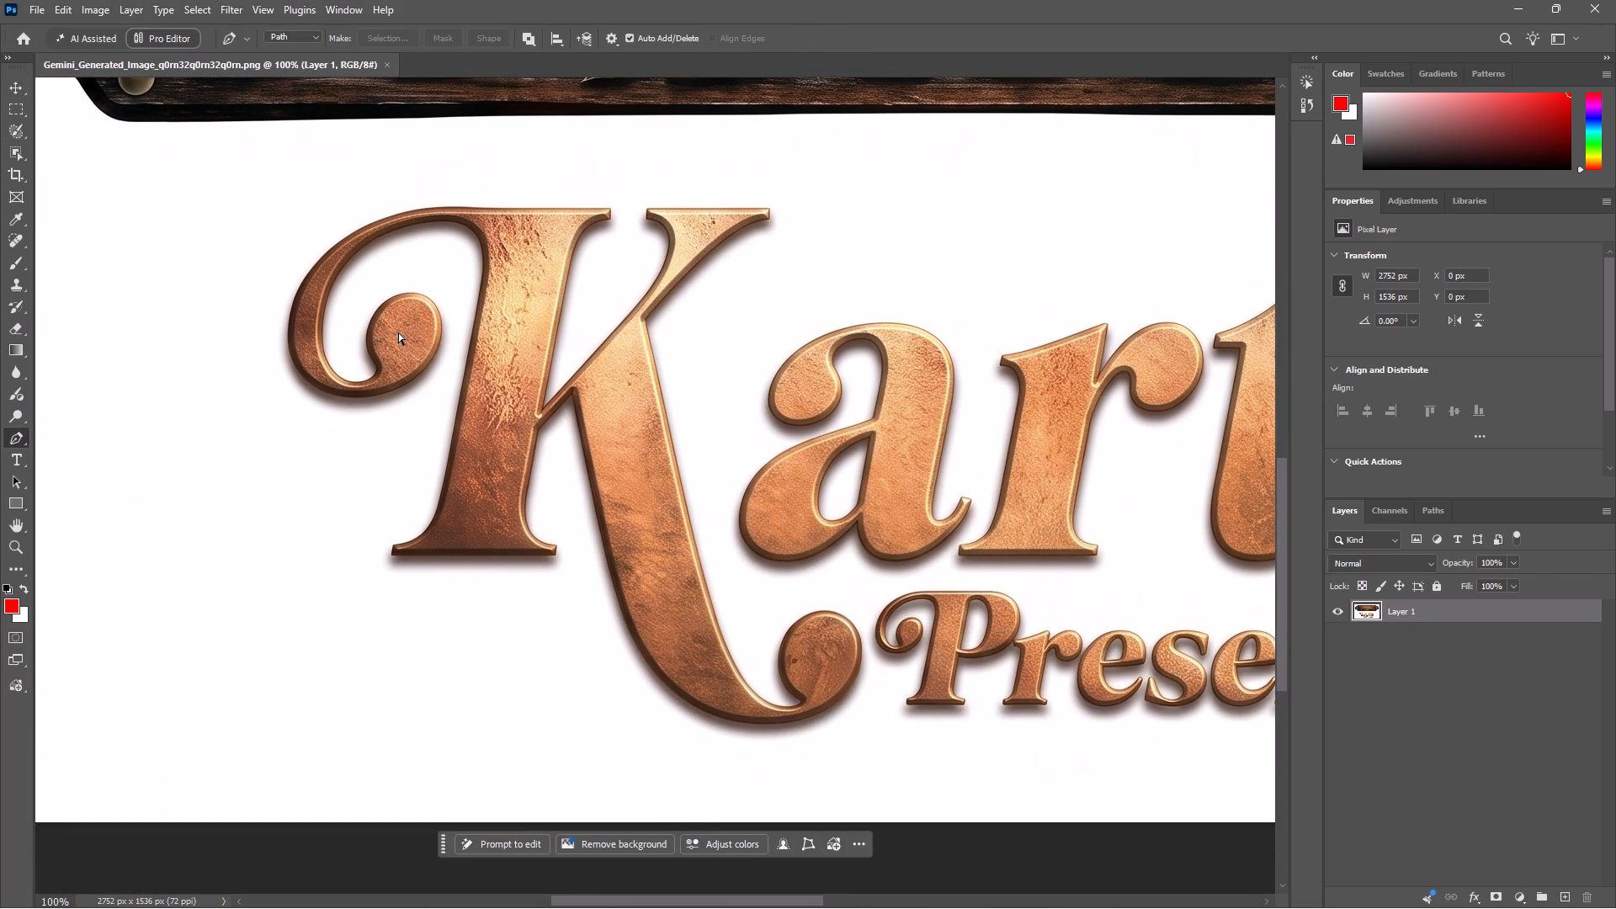
key(ctrl+equal)
key(ctrl+equal)
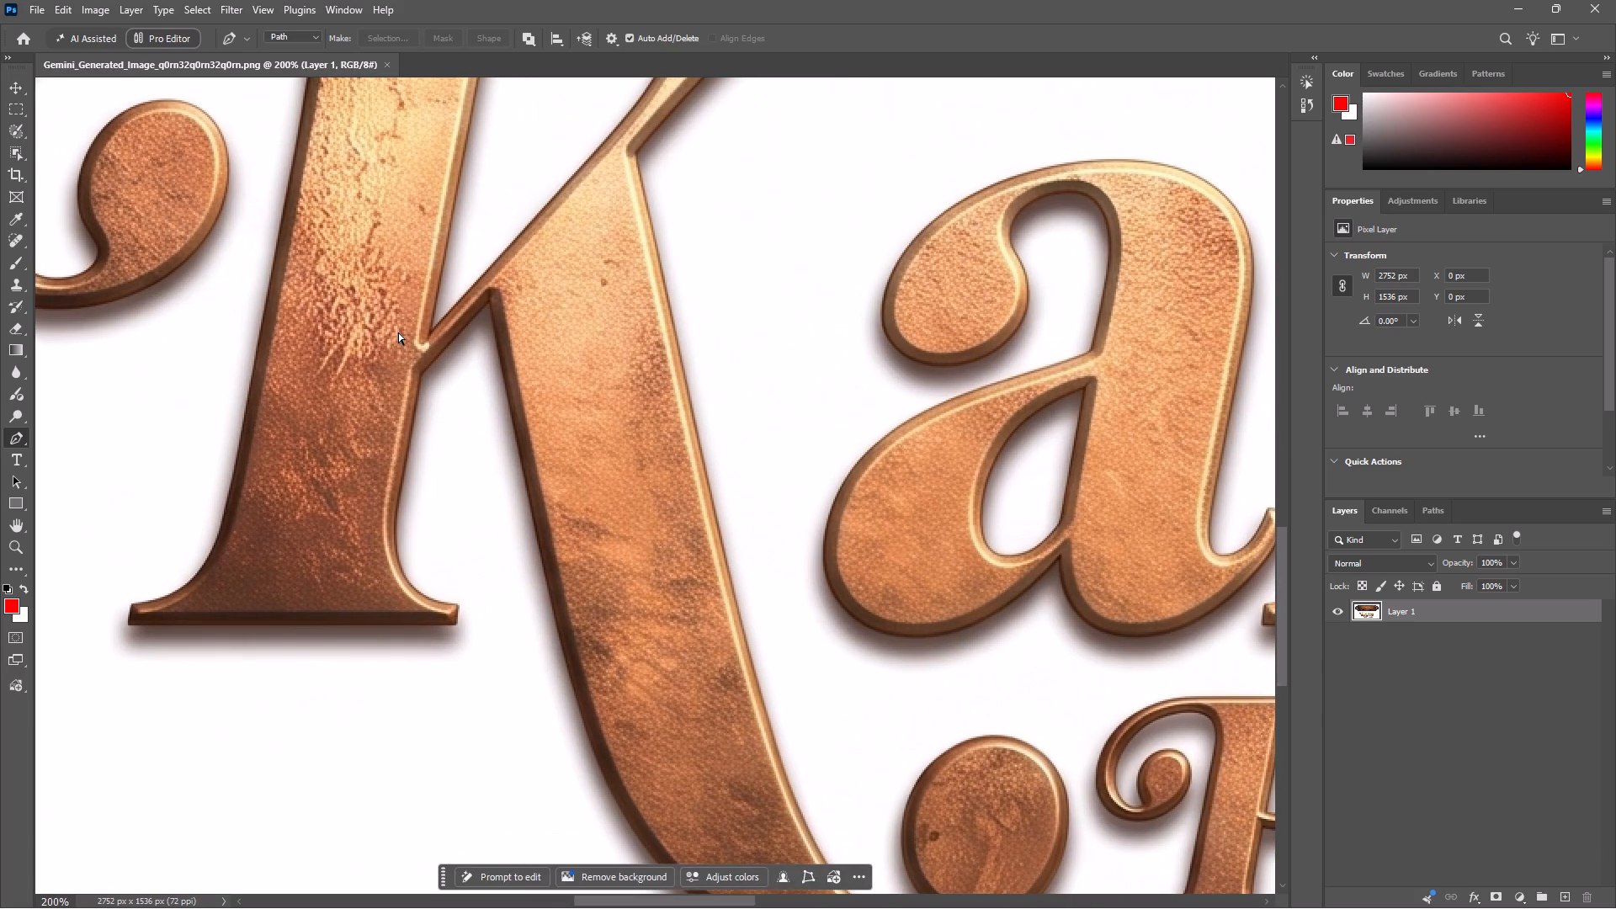
scroll(398, 332, right, 2)
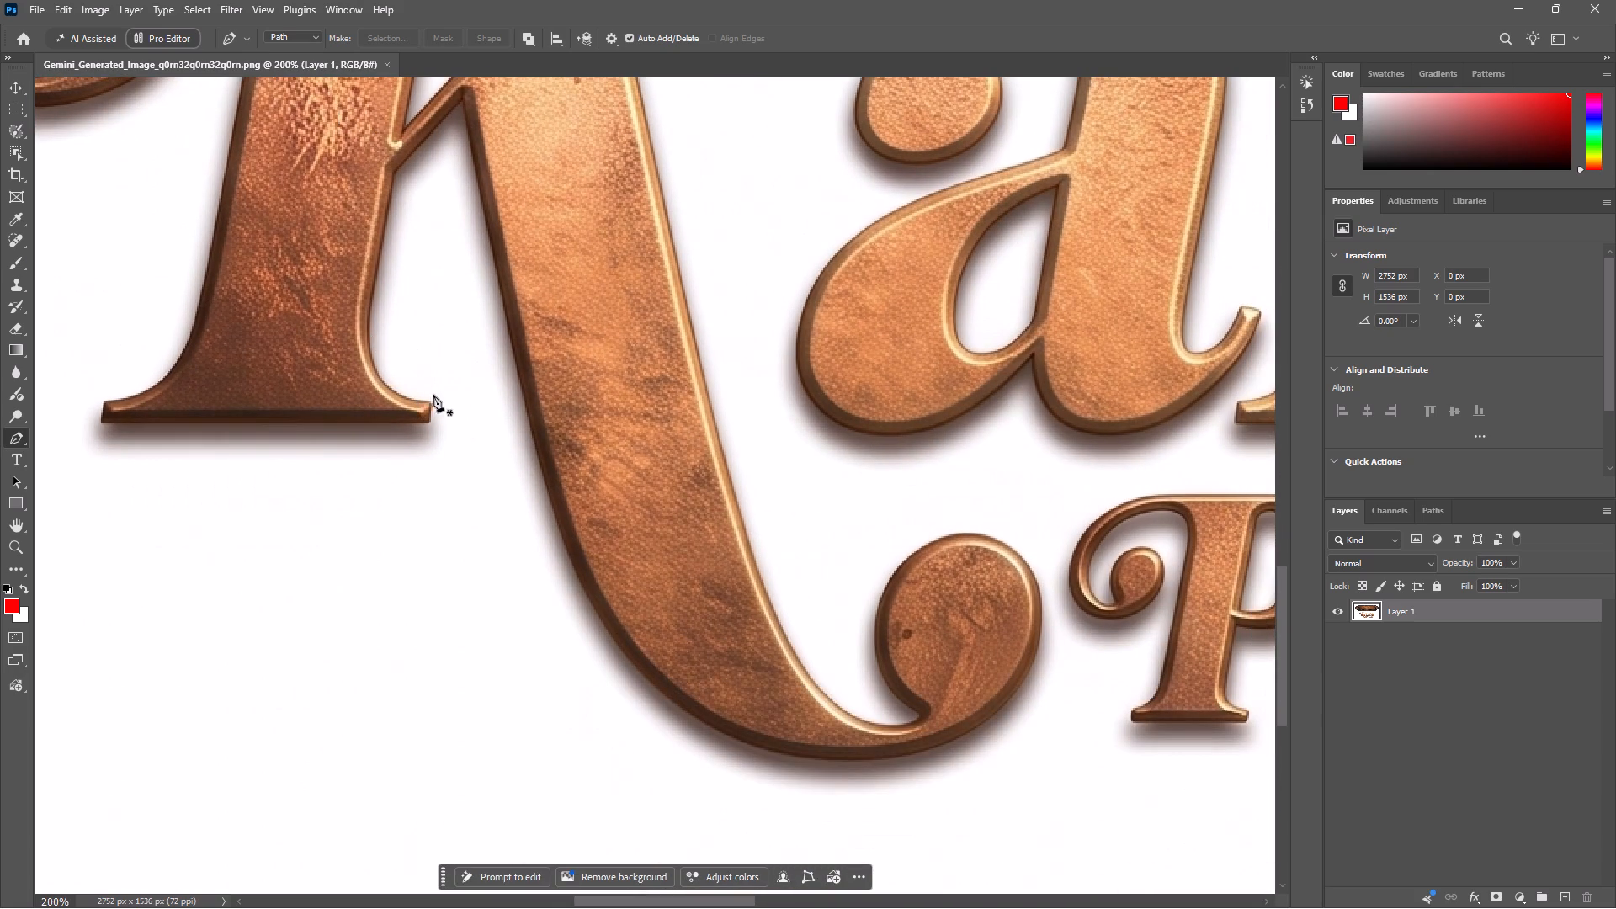
click(431, 402)
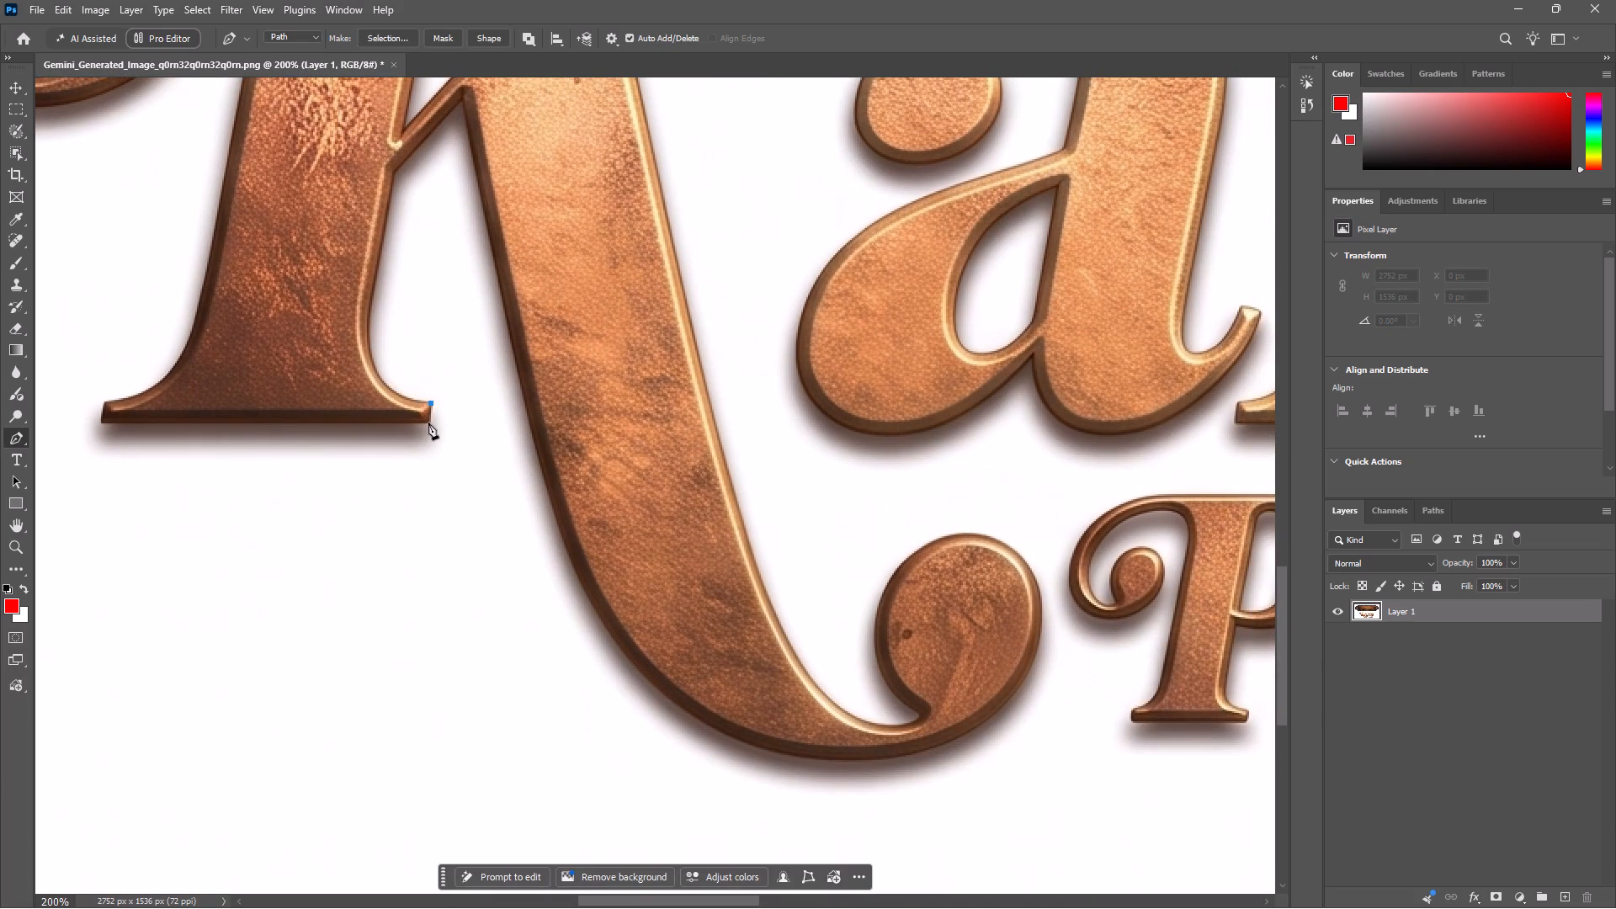
click(430, 422)
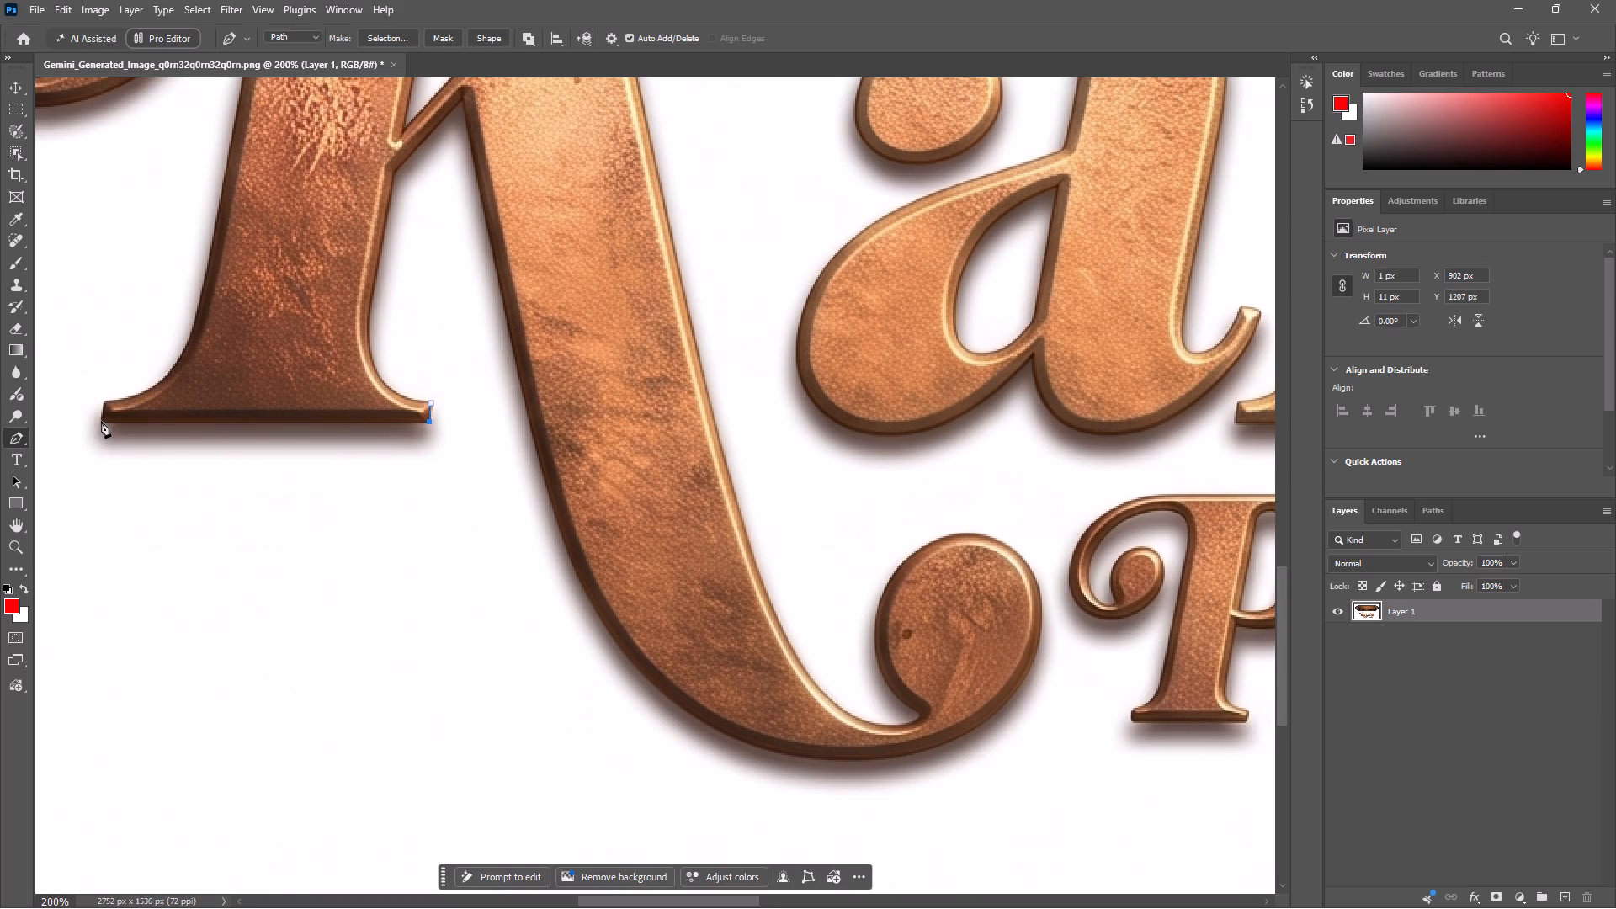
click(101, 421)
click(104, 403)
Continue the path from the K's foot, curving into the main stem and following its left edge up to just below the swash.
drag(173, 360, 200, 303)
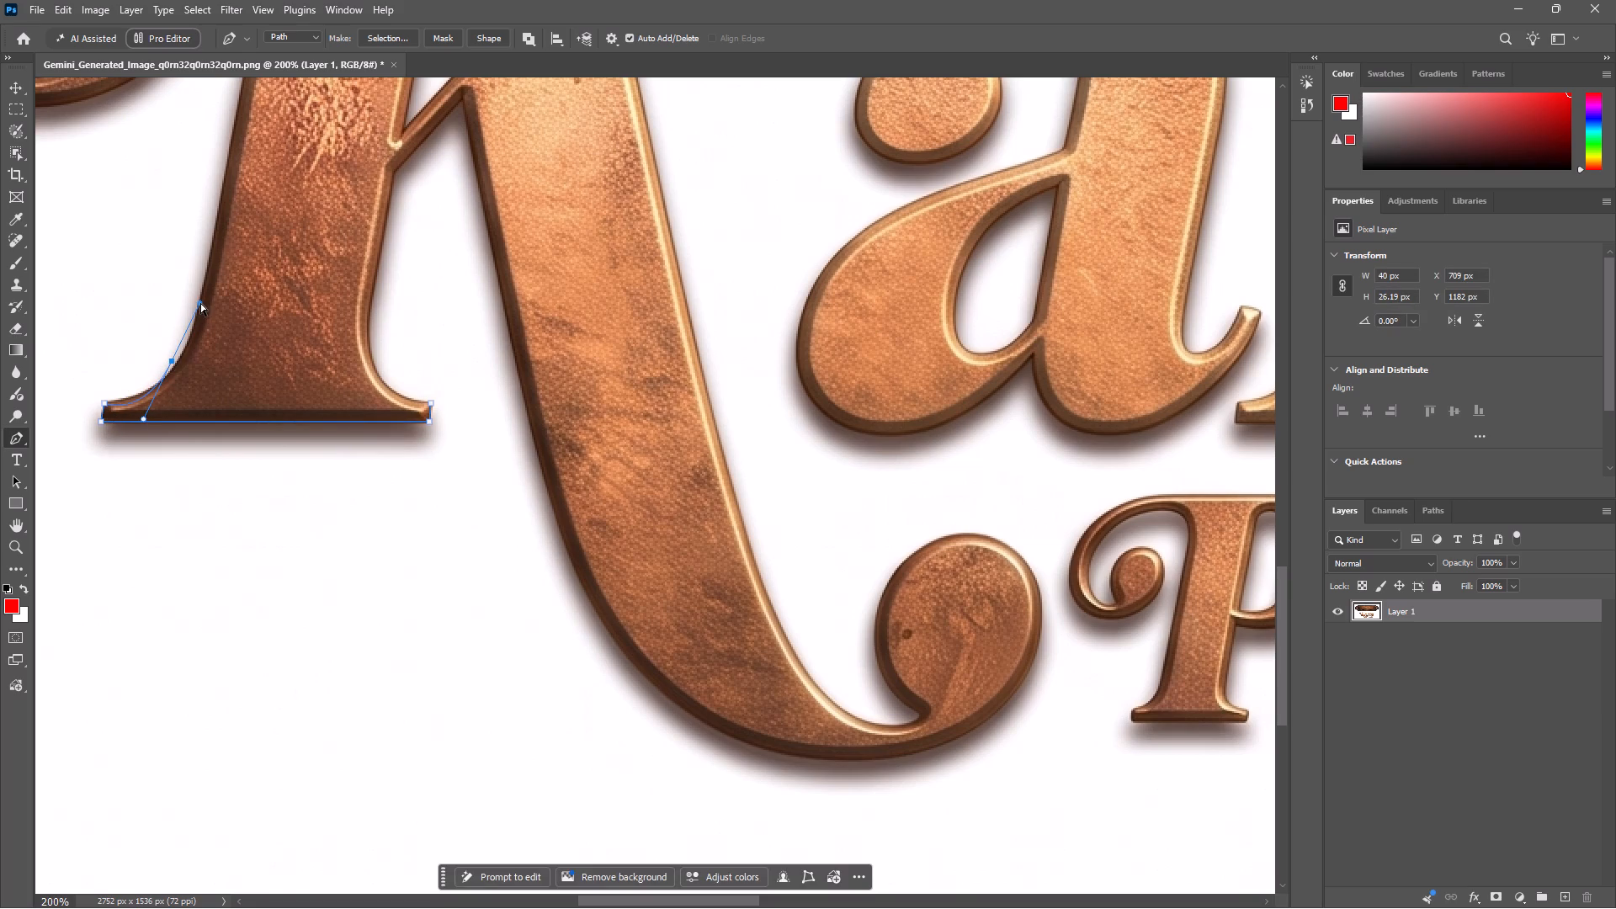
key(ctrl+z)
drag(201, 295, 223, 169)
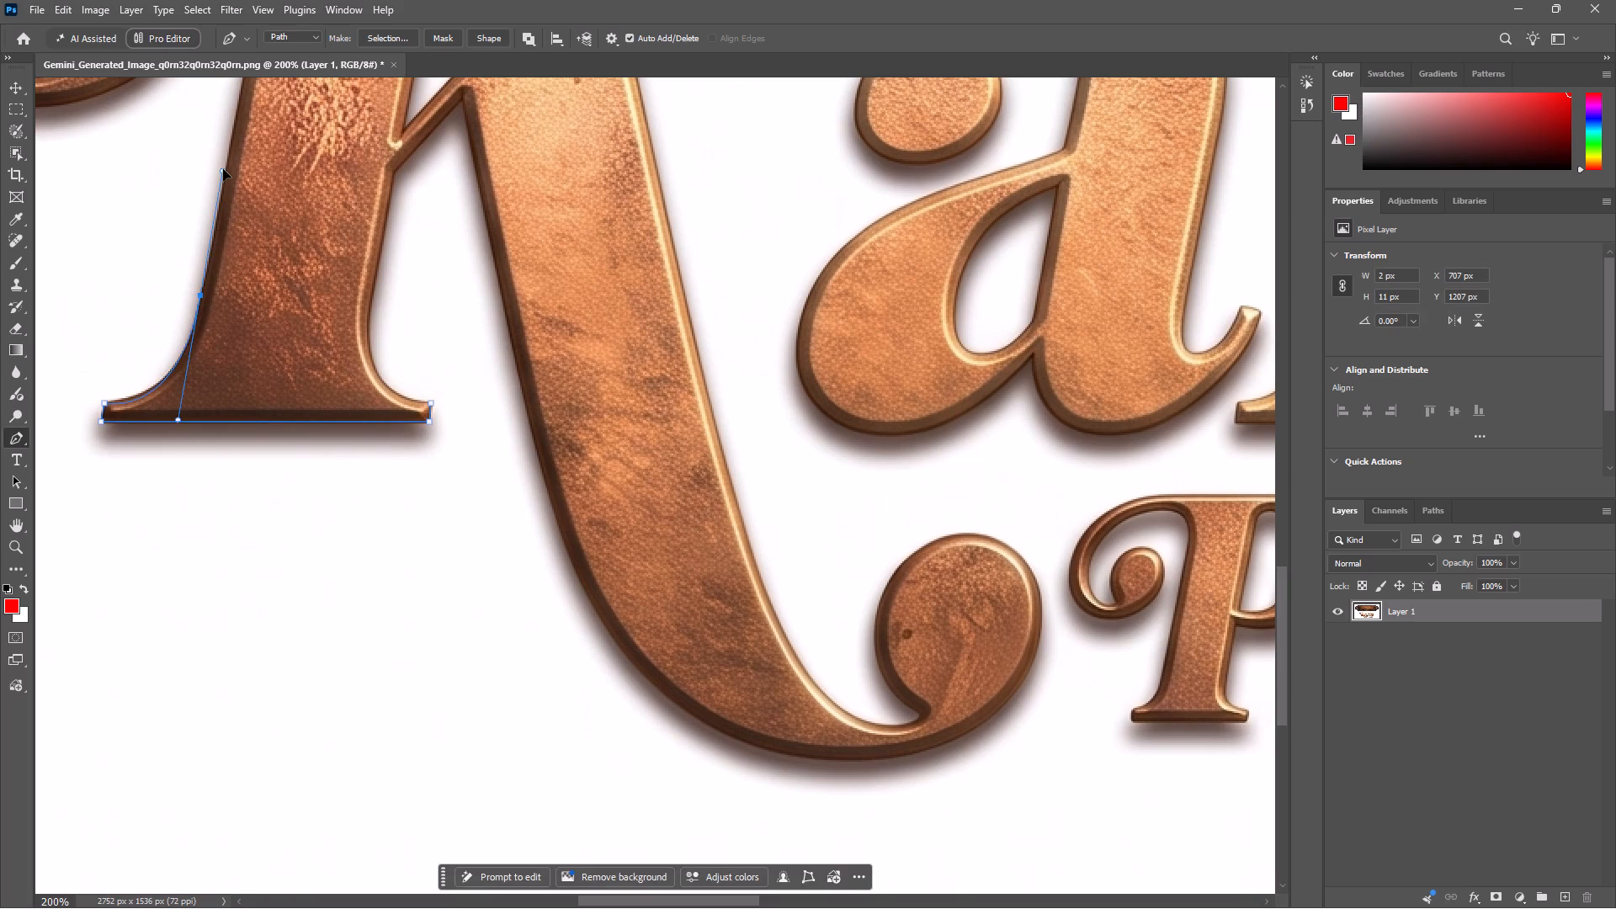
drag(223, 169, 226, 180)
scroll(226, 180, up, 4)
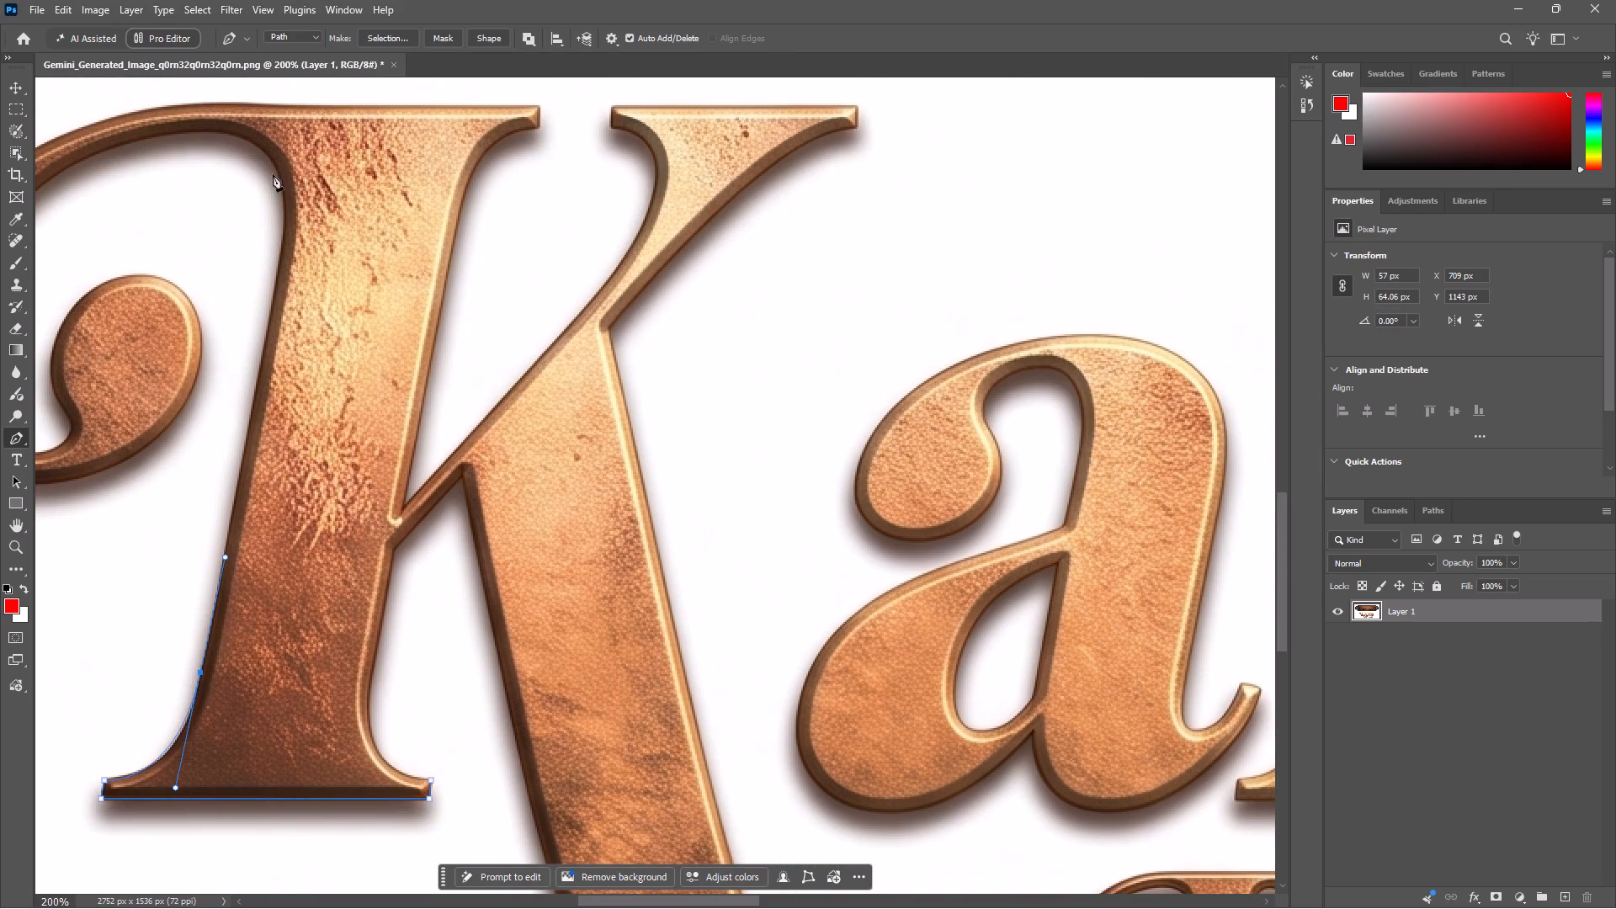
click(282, 245)
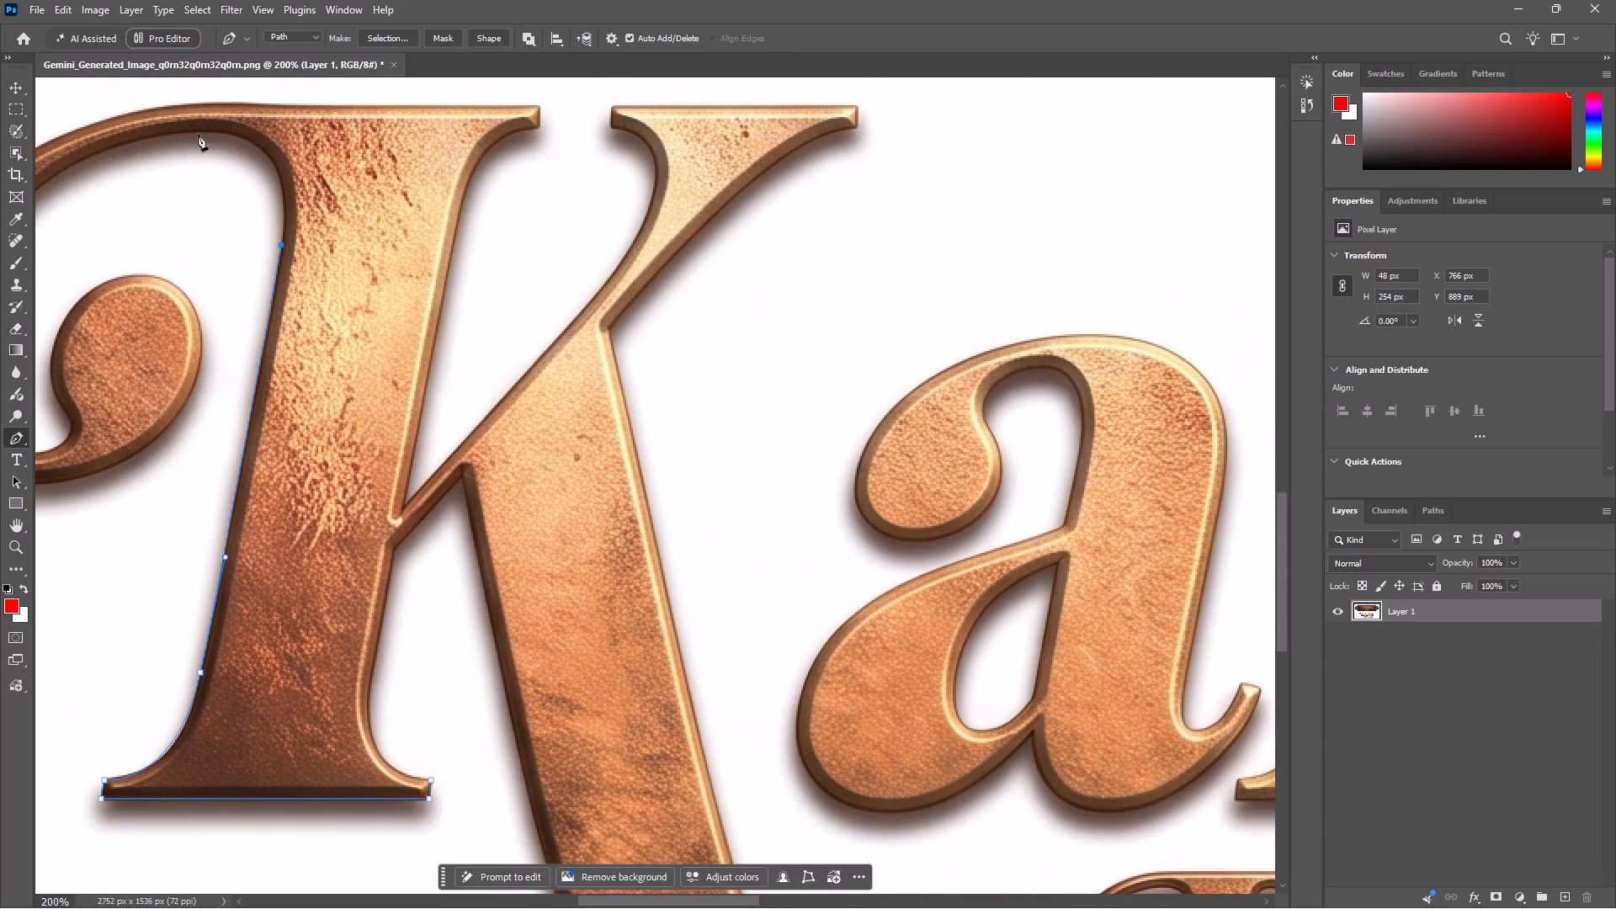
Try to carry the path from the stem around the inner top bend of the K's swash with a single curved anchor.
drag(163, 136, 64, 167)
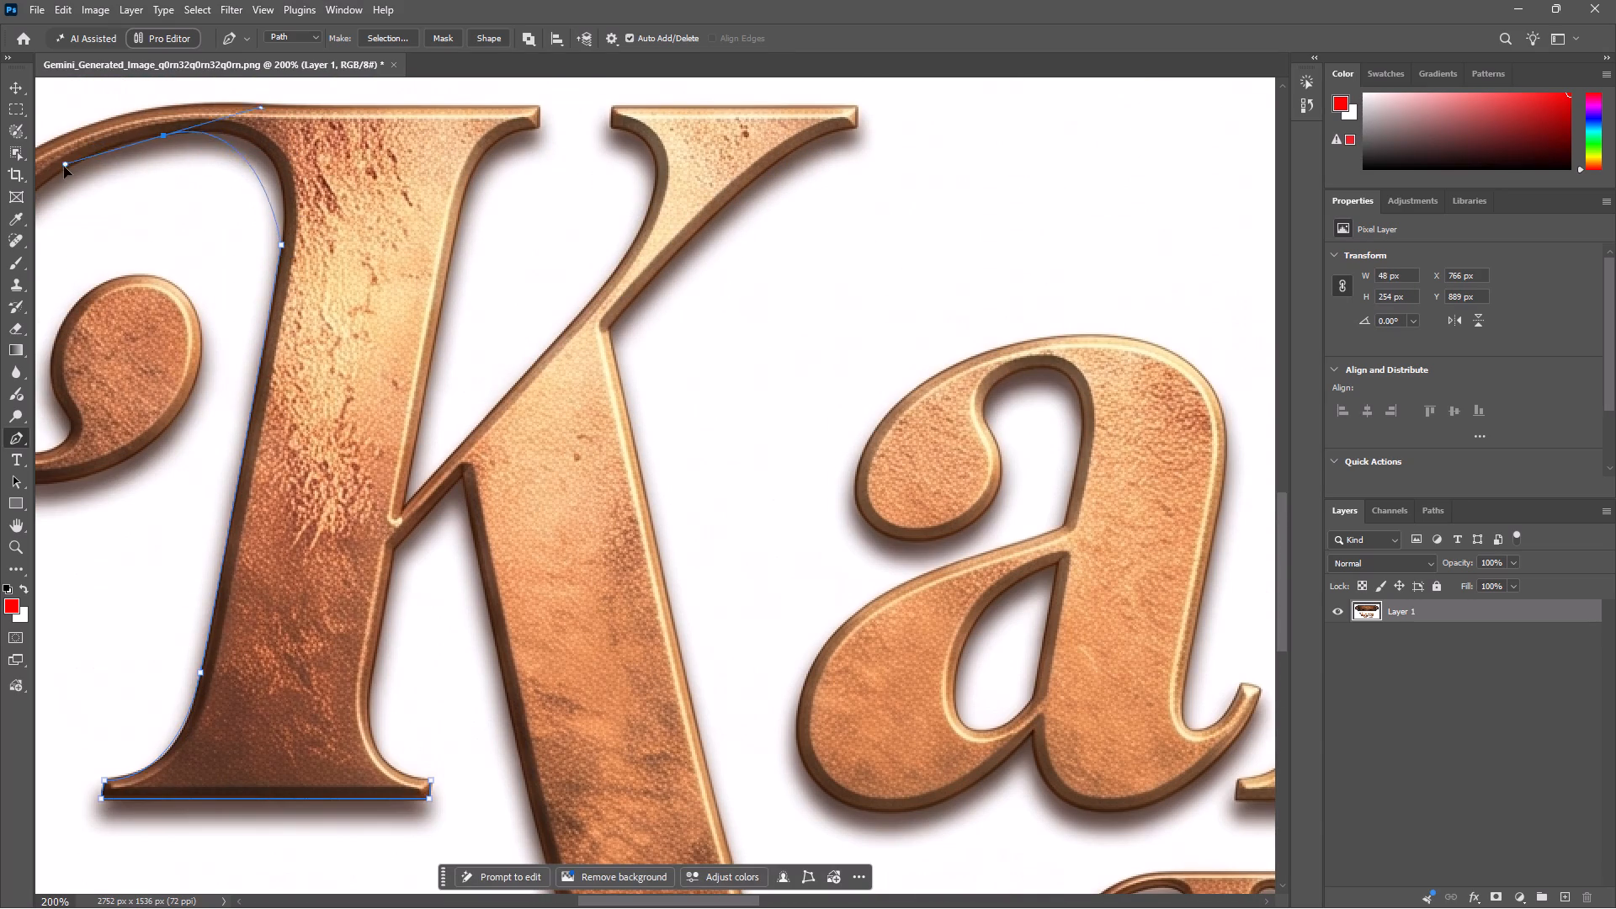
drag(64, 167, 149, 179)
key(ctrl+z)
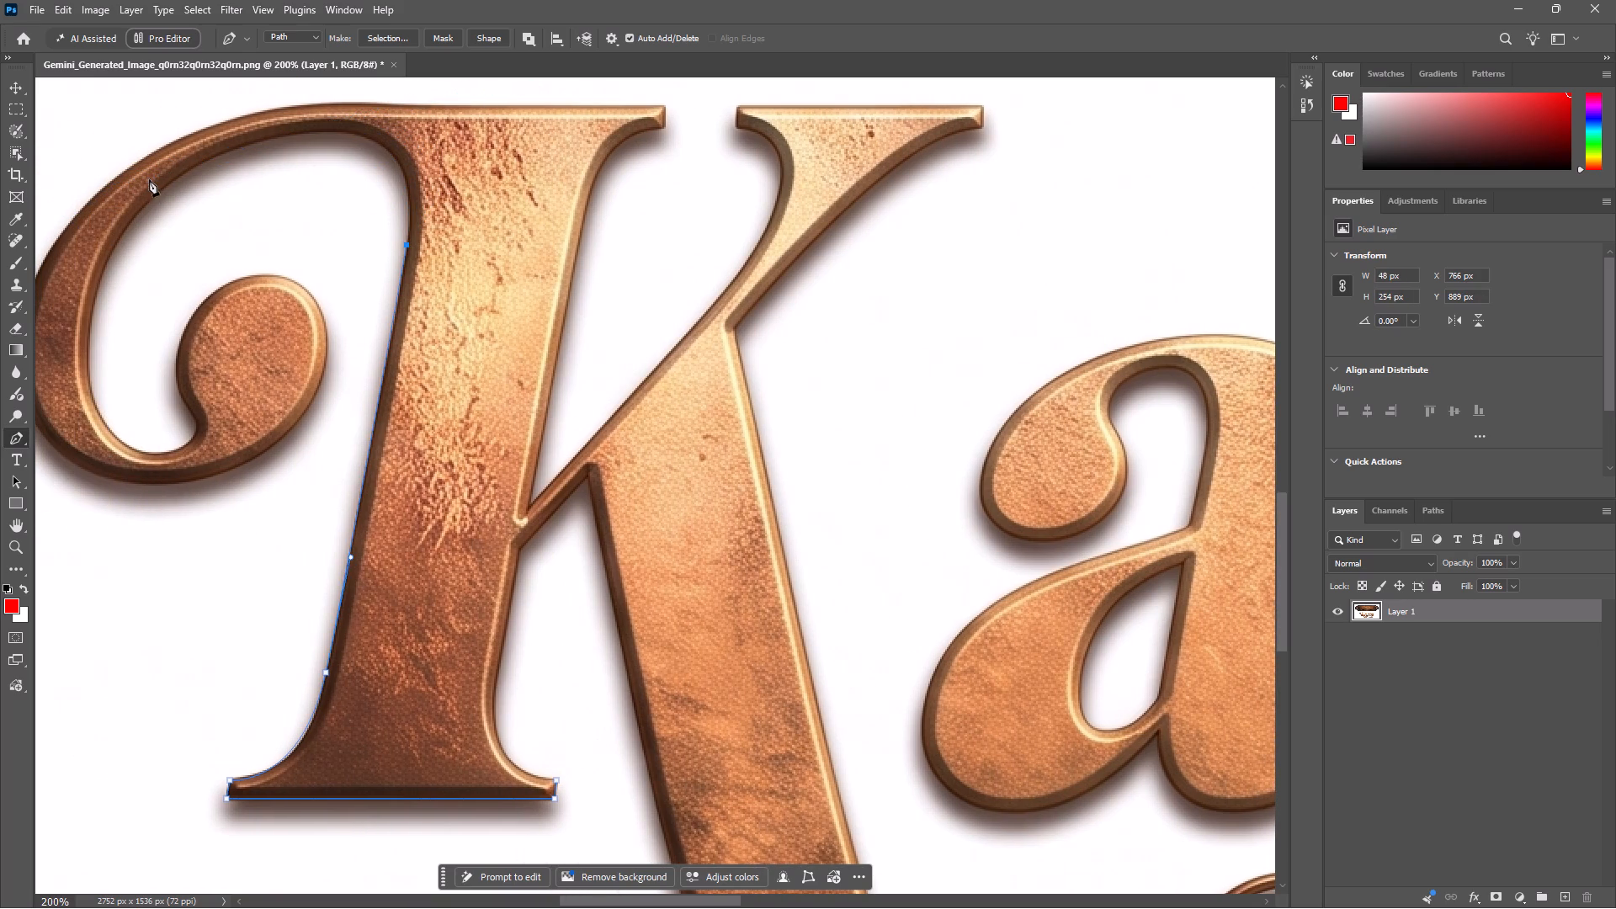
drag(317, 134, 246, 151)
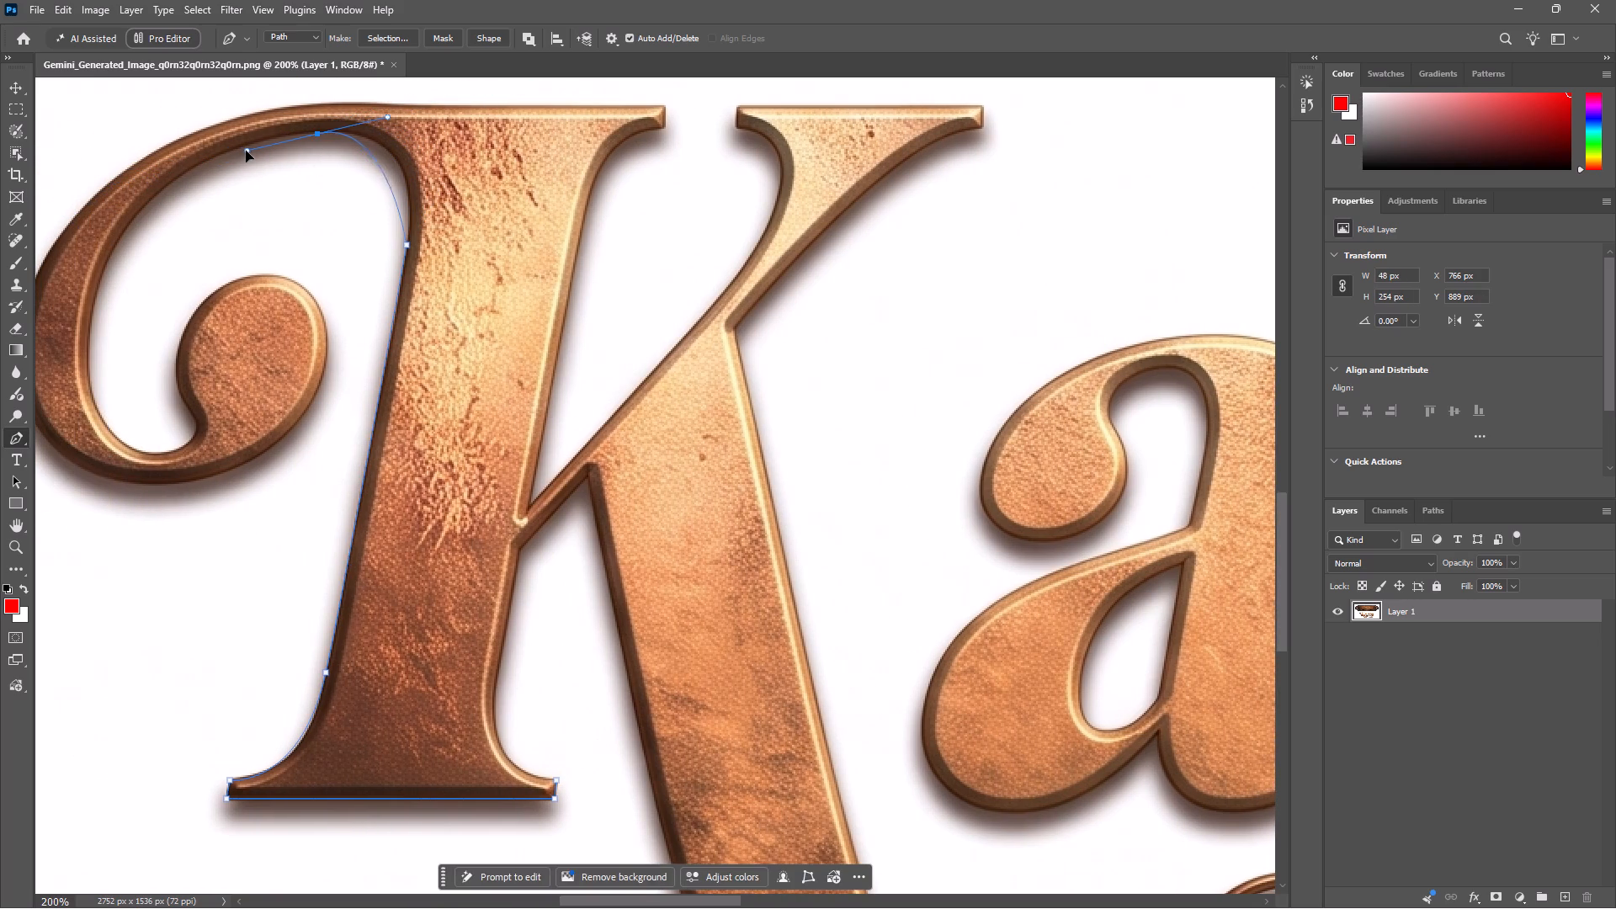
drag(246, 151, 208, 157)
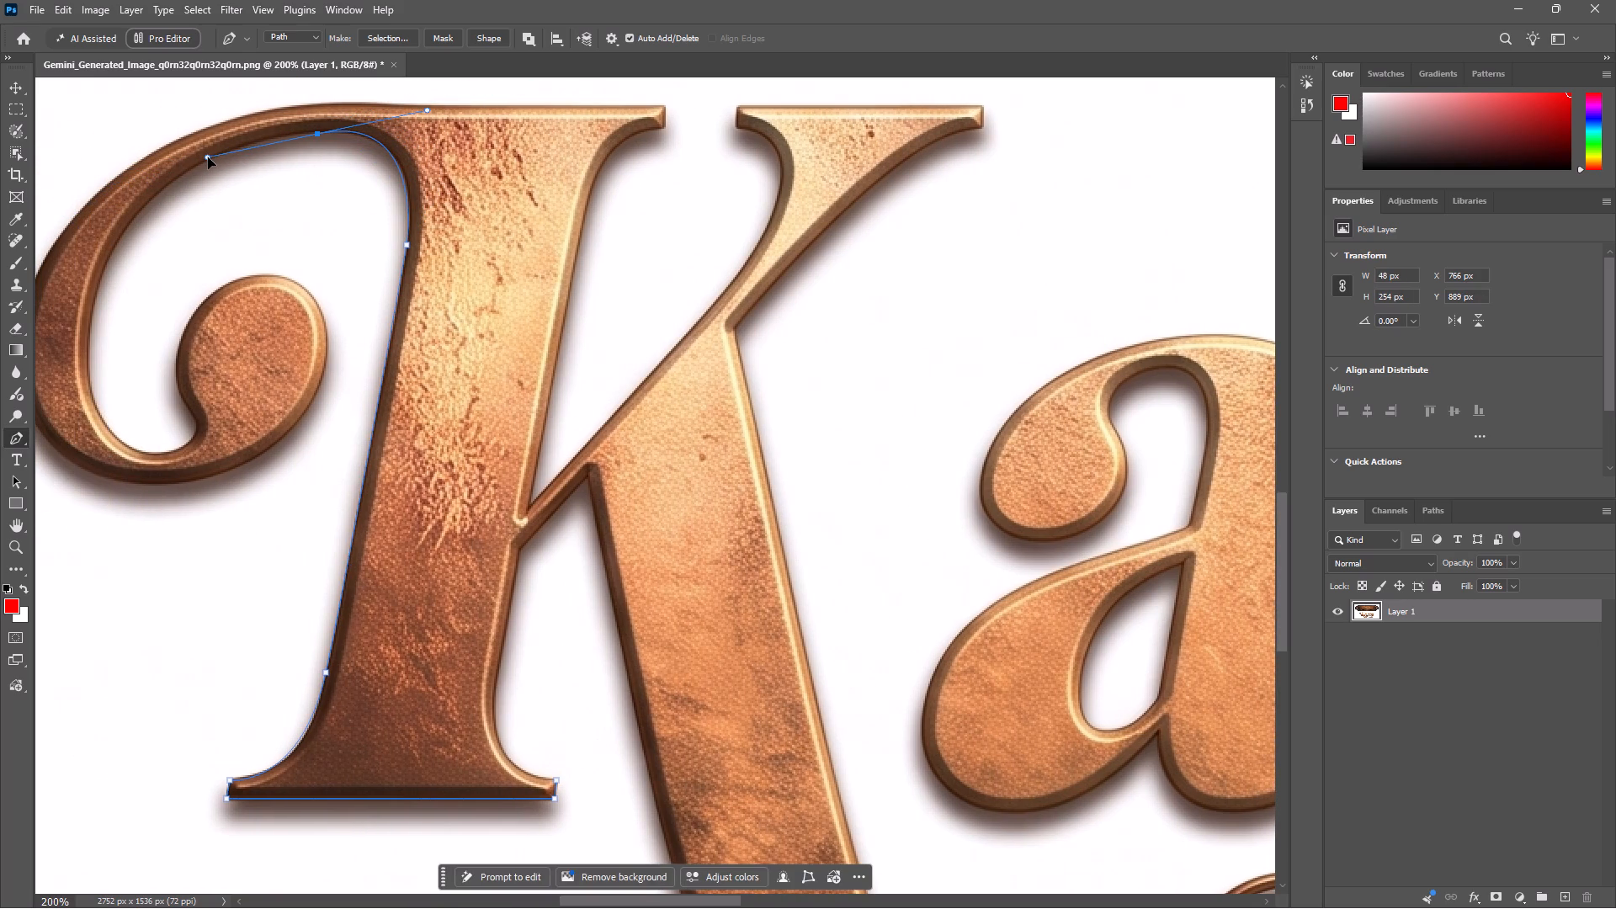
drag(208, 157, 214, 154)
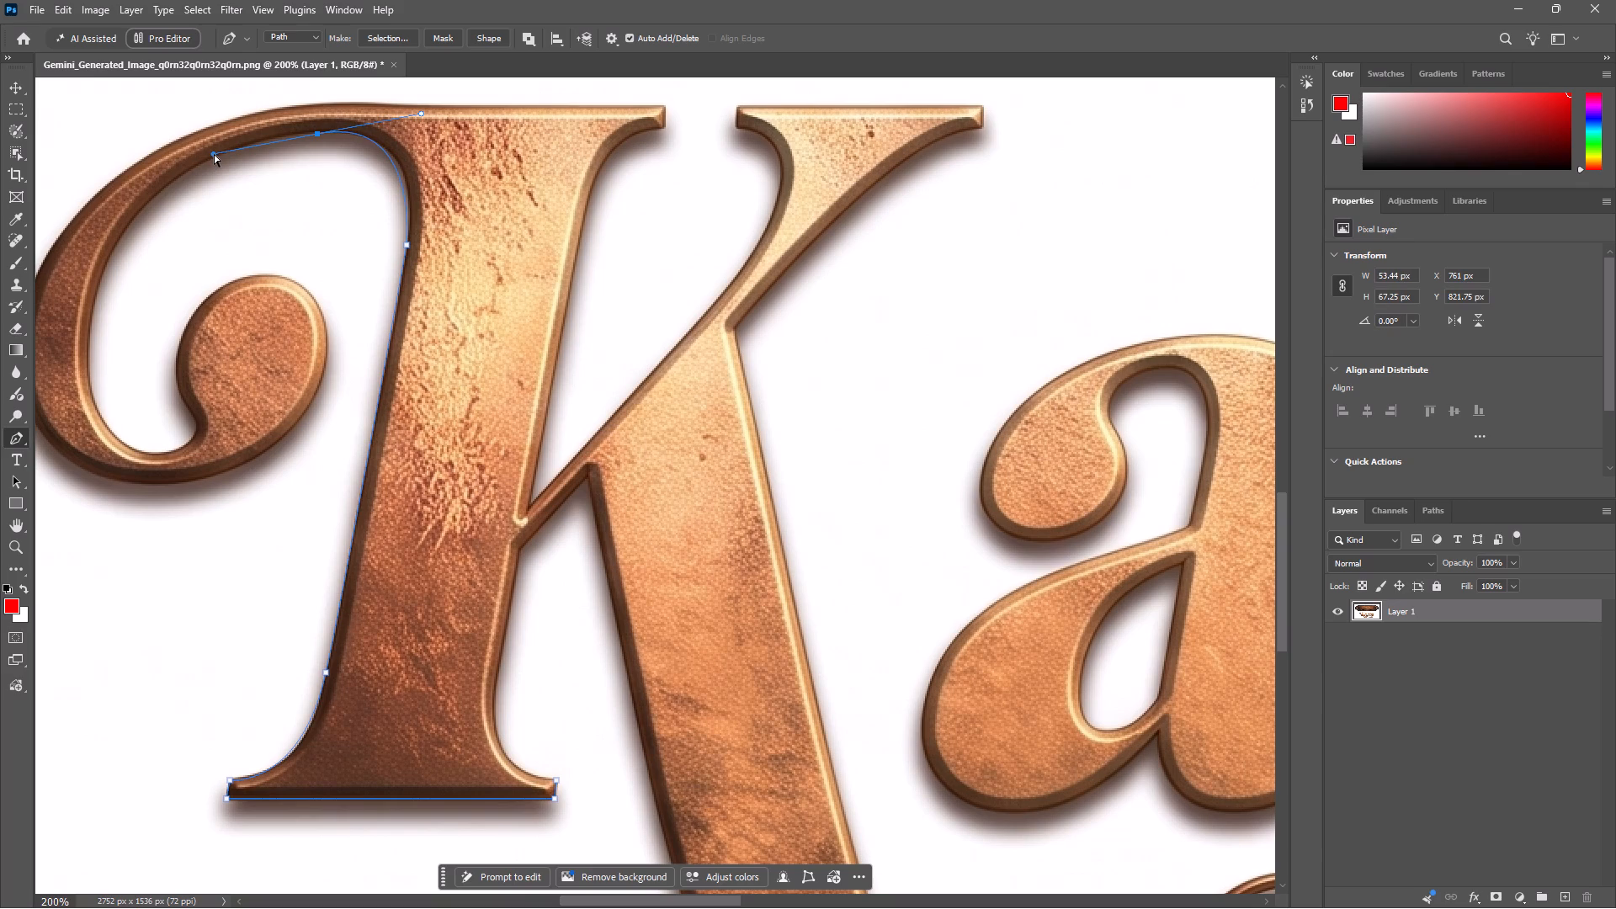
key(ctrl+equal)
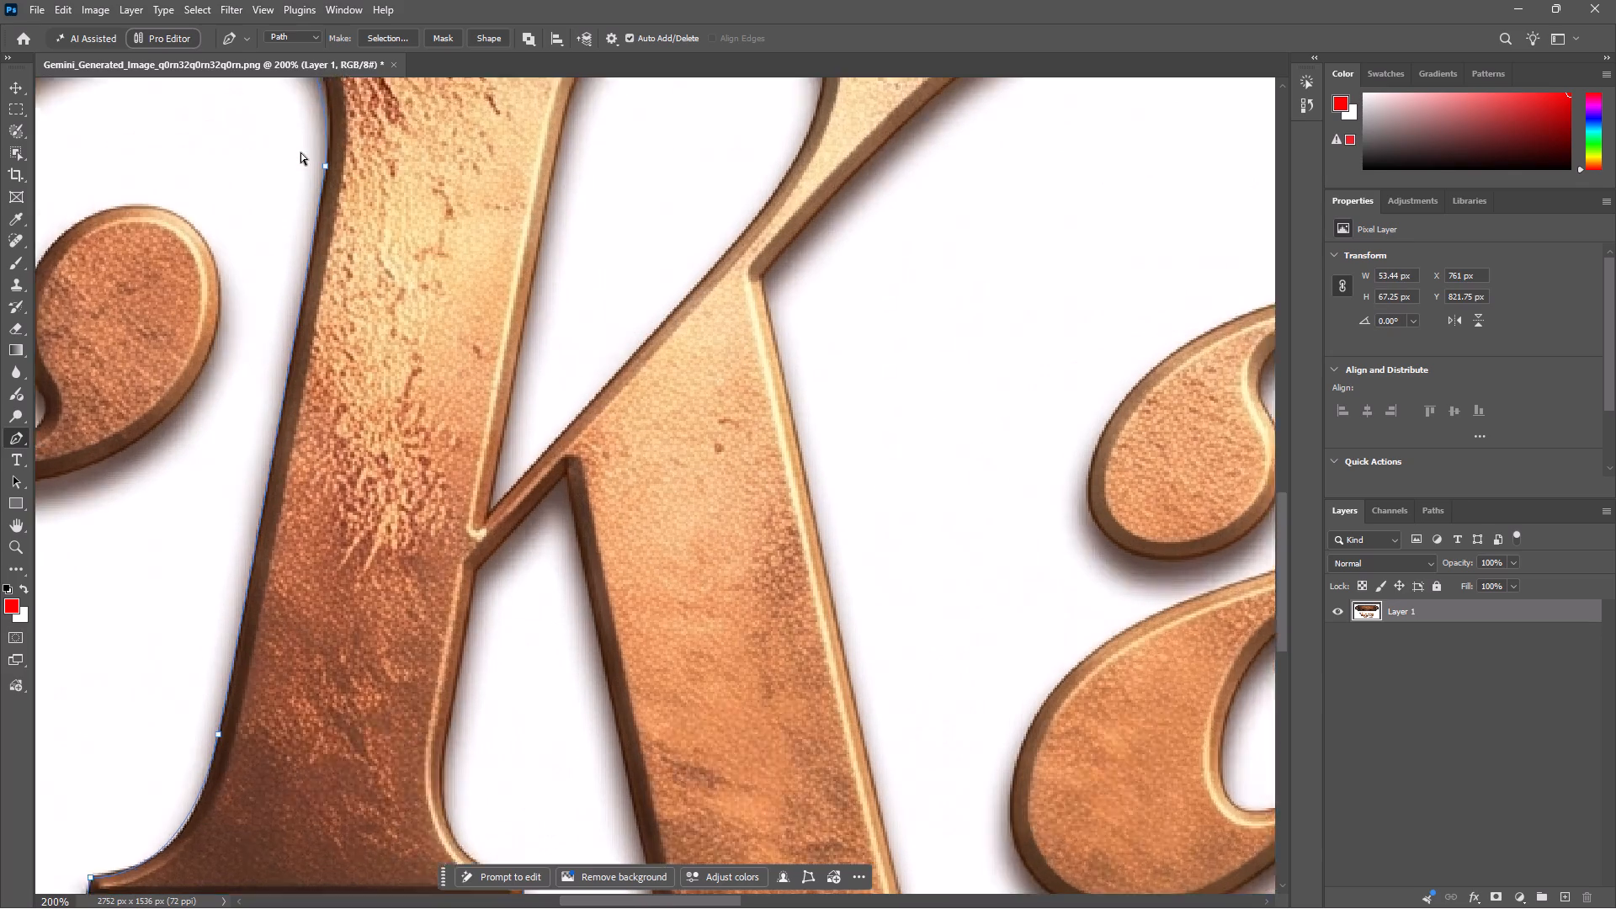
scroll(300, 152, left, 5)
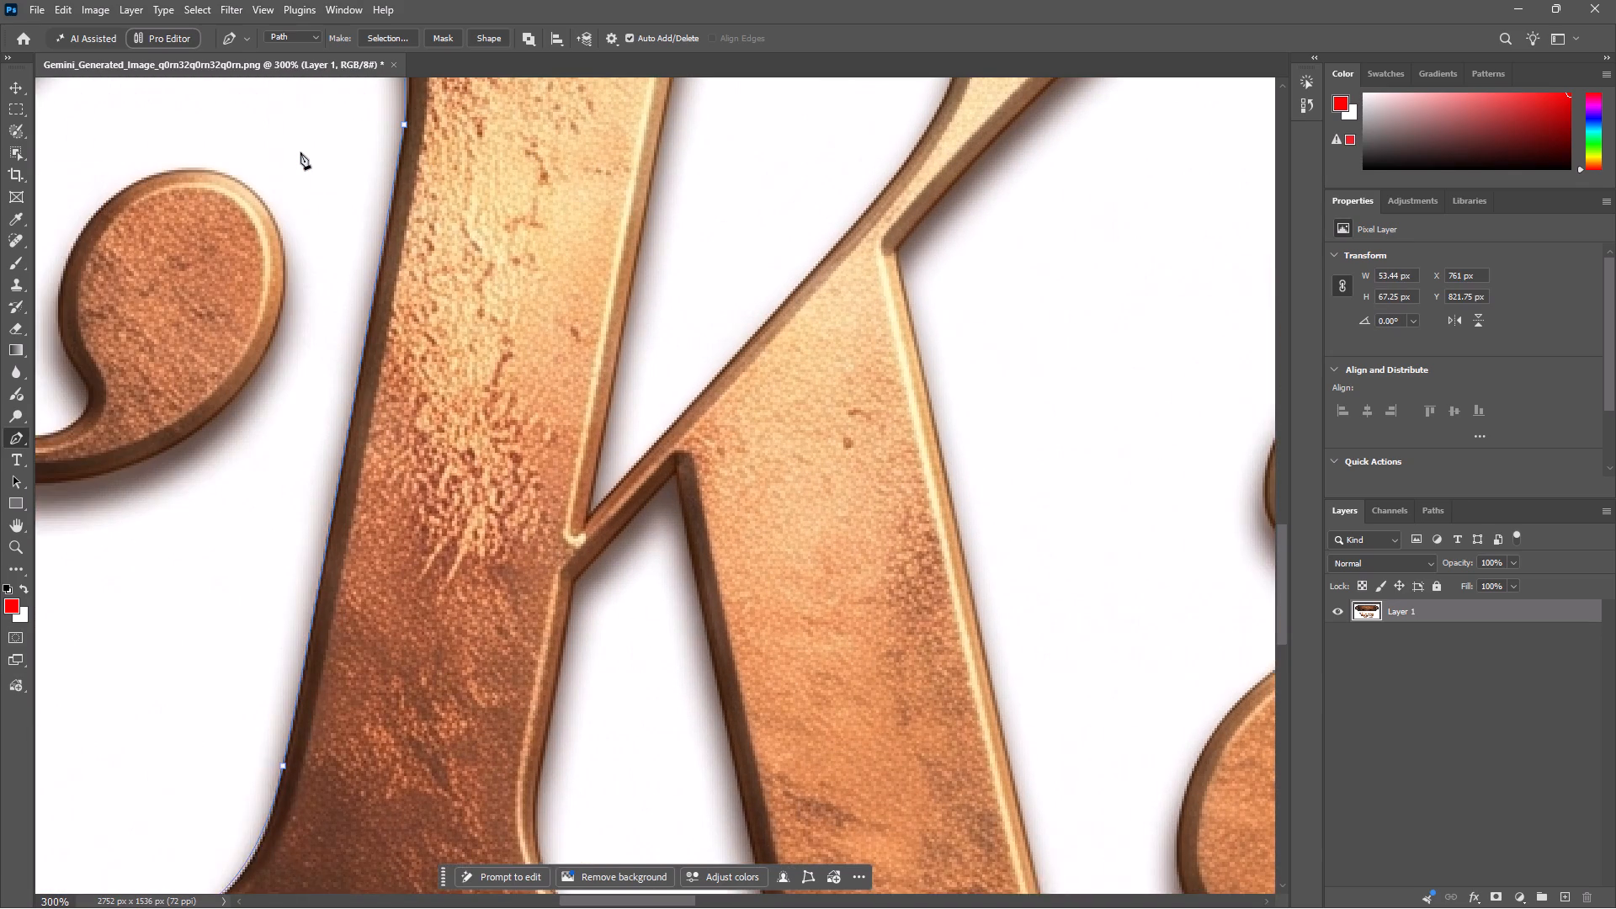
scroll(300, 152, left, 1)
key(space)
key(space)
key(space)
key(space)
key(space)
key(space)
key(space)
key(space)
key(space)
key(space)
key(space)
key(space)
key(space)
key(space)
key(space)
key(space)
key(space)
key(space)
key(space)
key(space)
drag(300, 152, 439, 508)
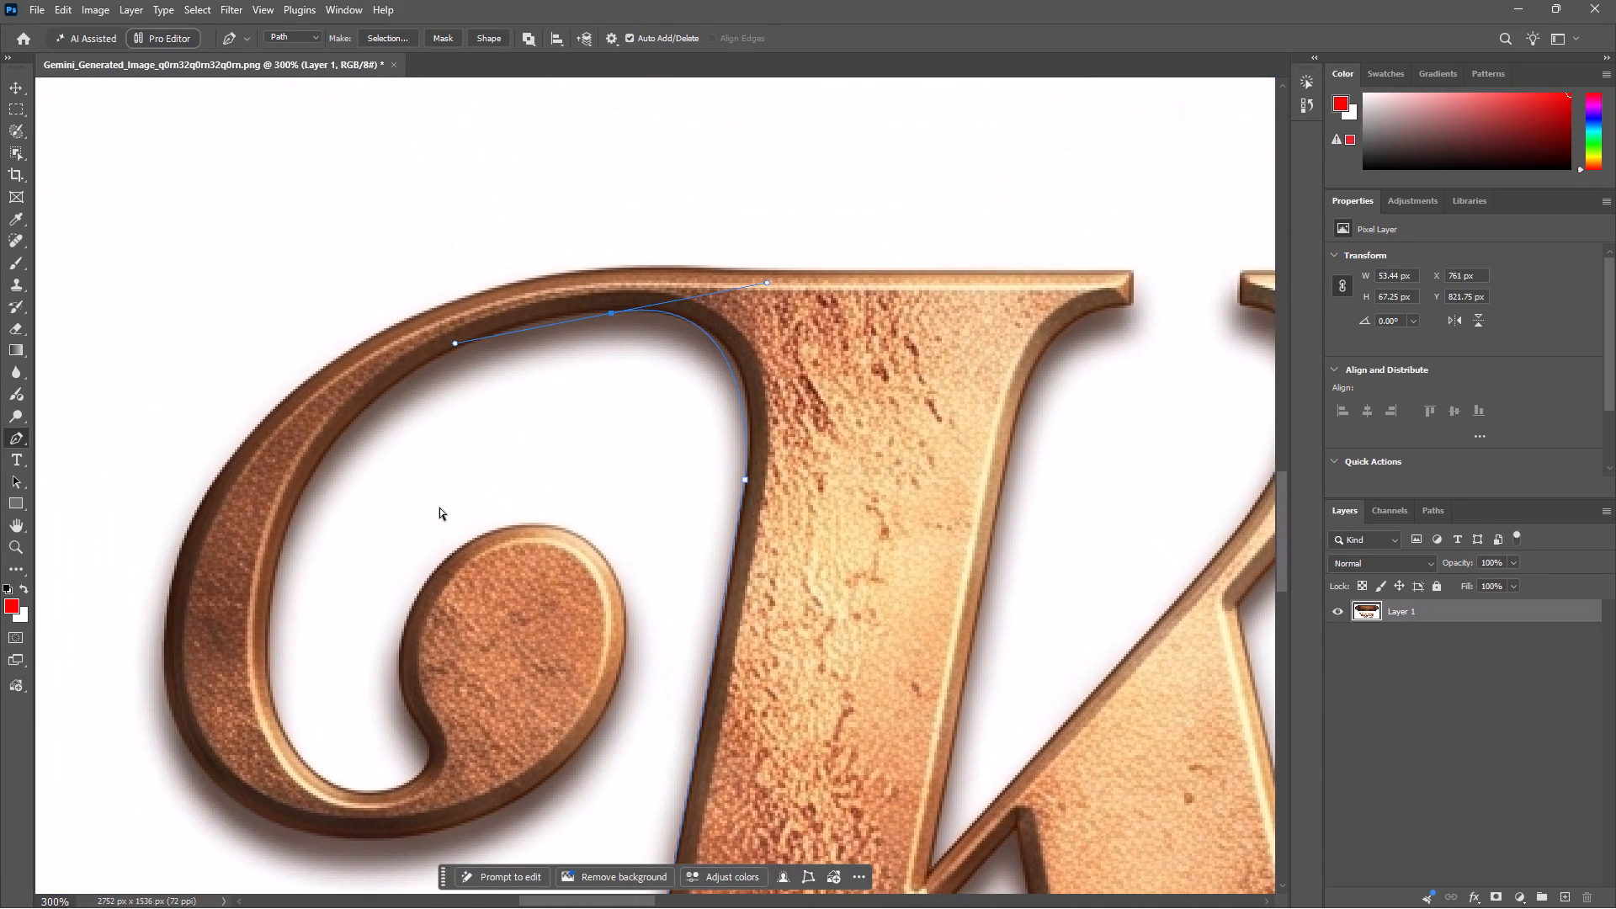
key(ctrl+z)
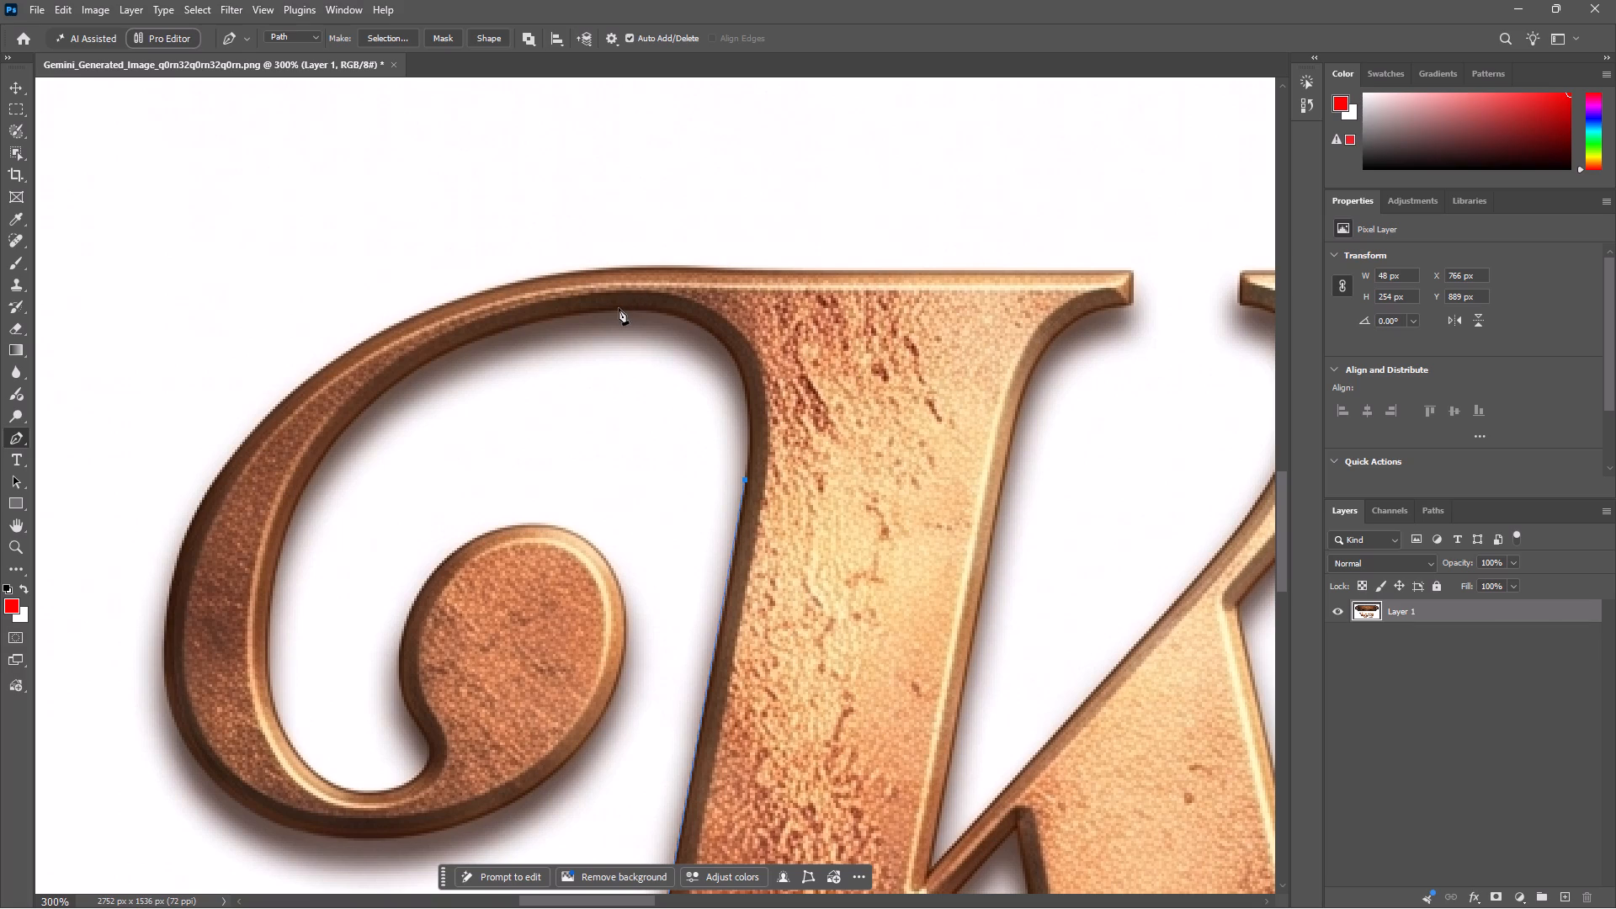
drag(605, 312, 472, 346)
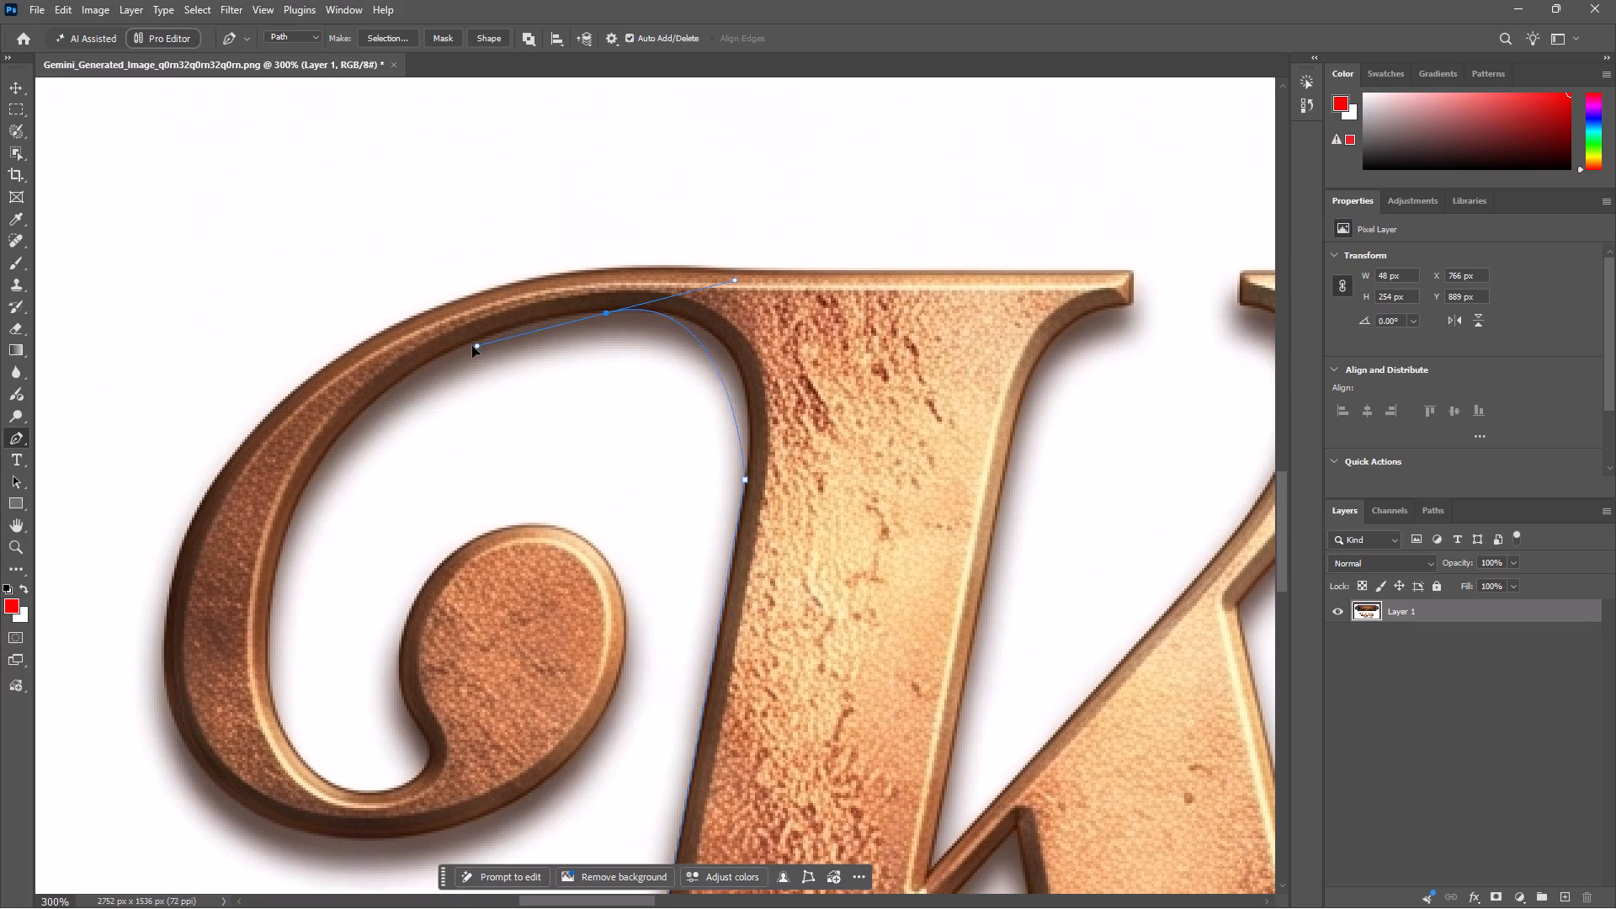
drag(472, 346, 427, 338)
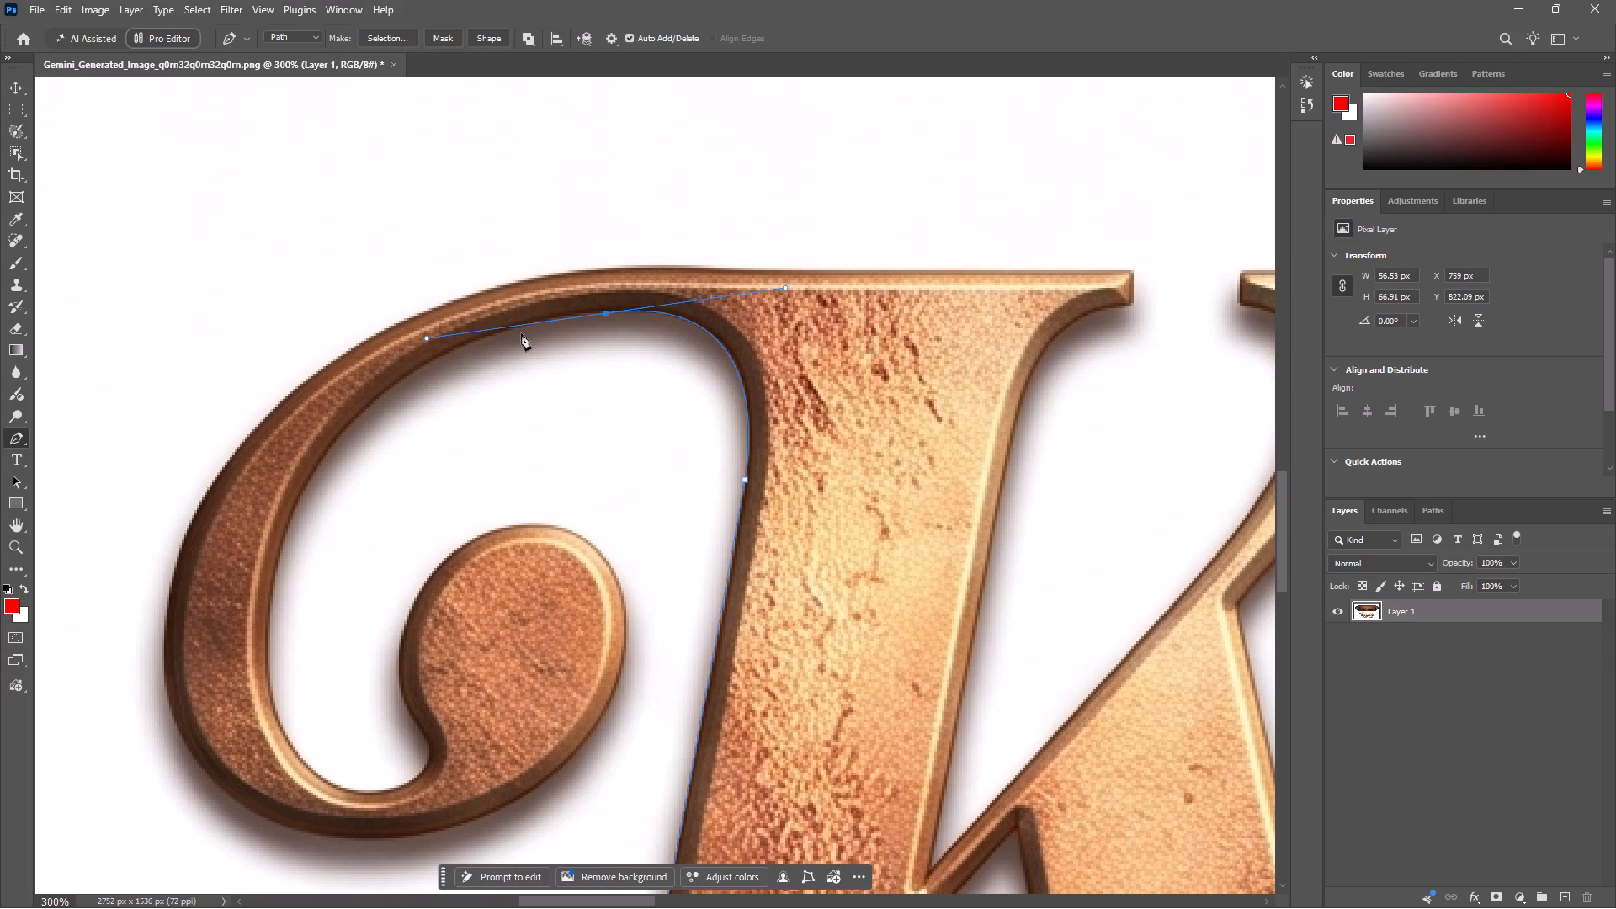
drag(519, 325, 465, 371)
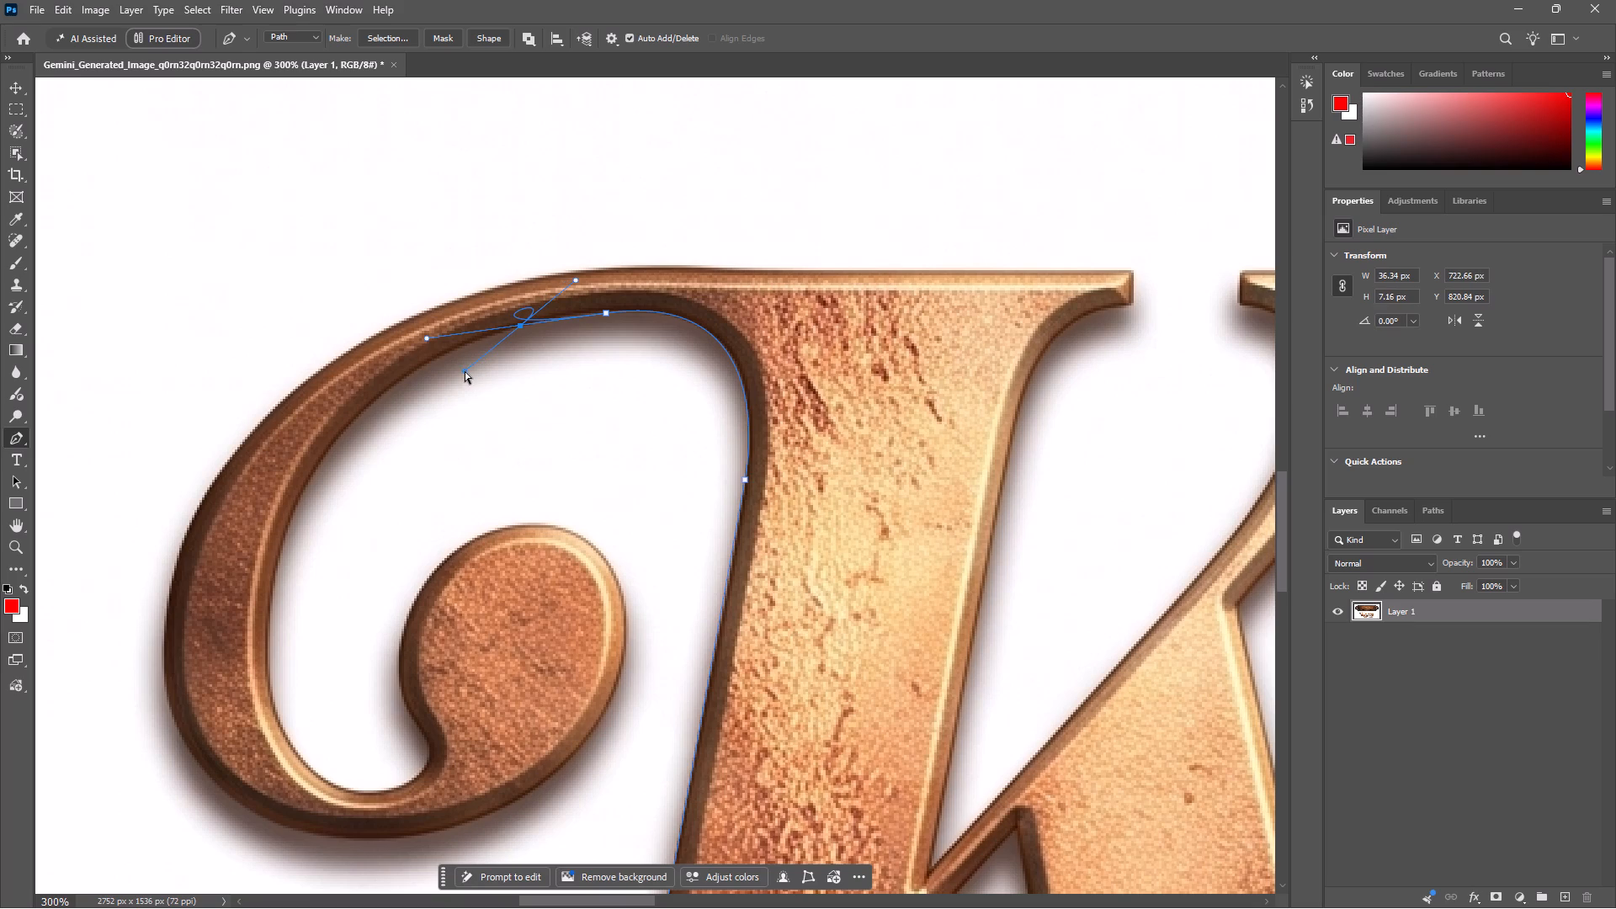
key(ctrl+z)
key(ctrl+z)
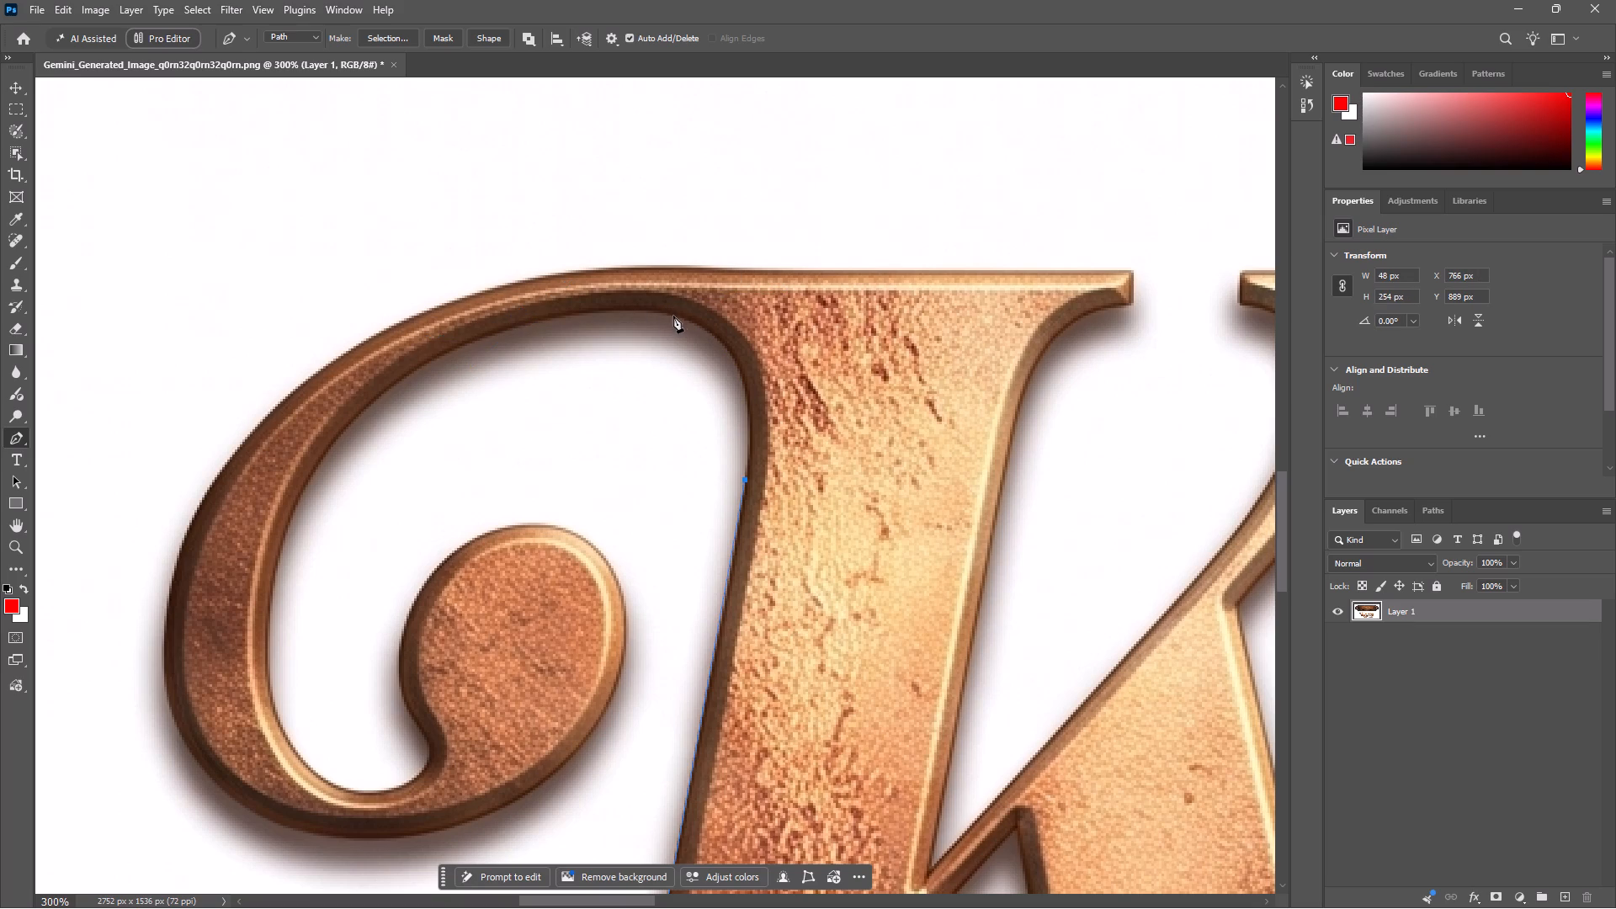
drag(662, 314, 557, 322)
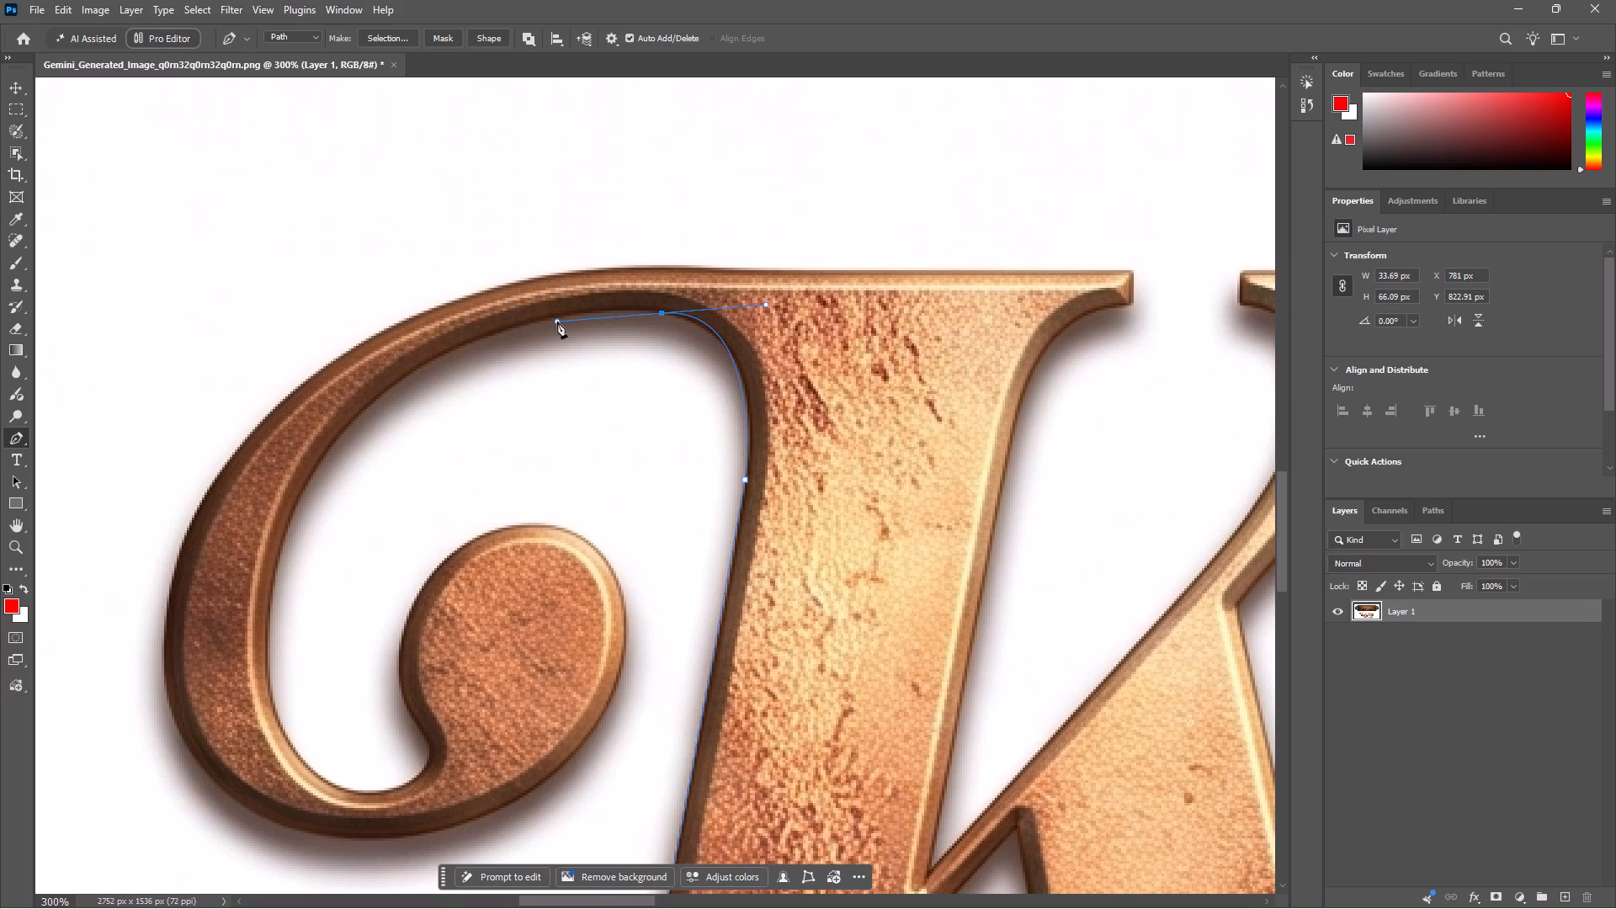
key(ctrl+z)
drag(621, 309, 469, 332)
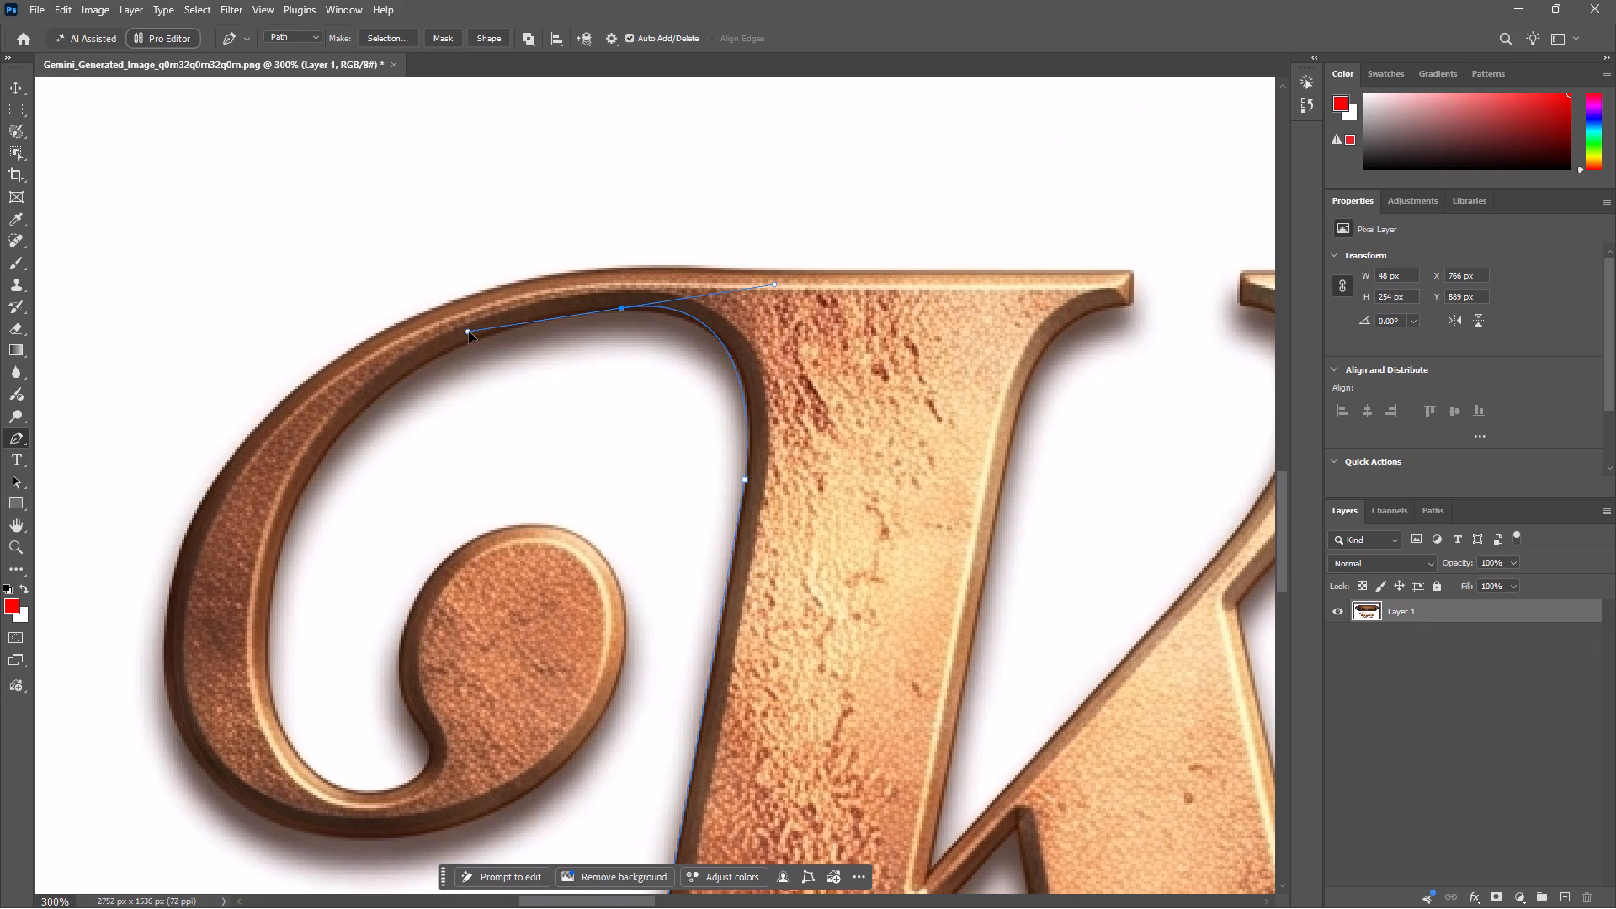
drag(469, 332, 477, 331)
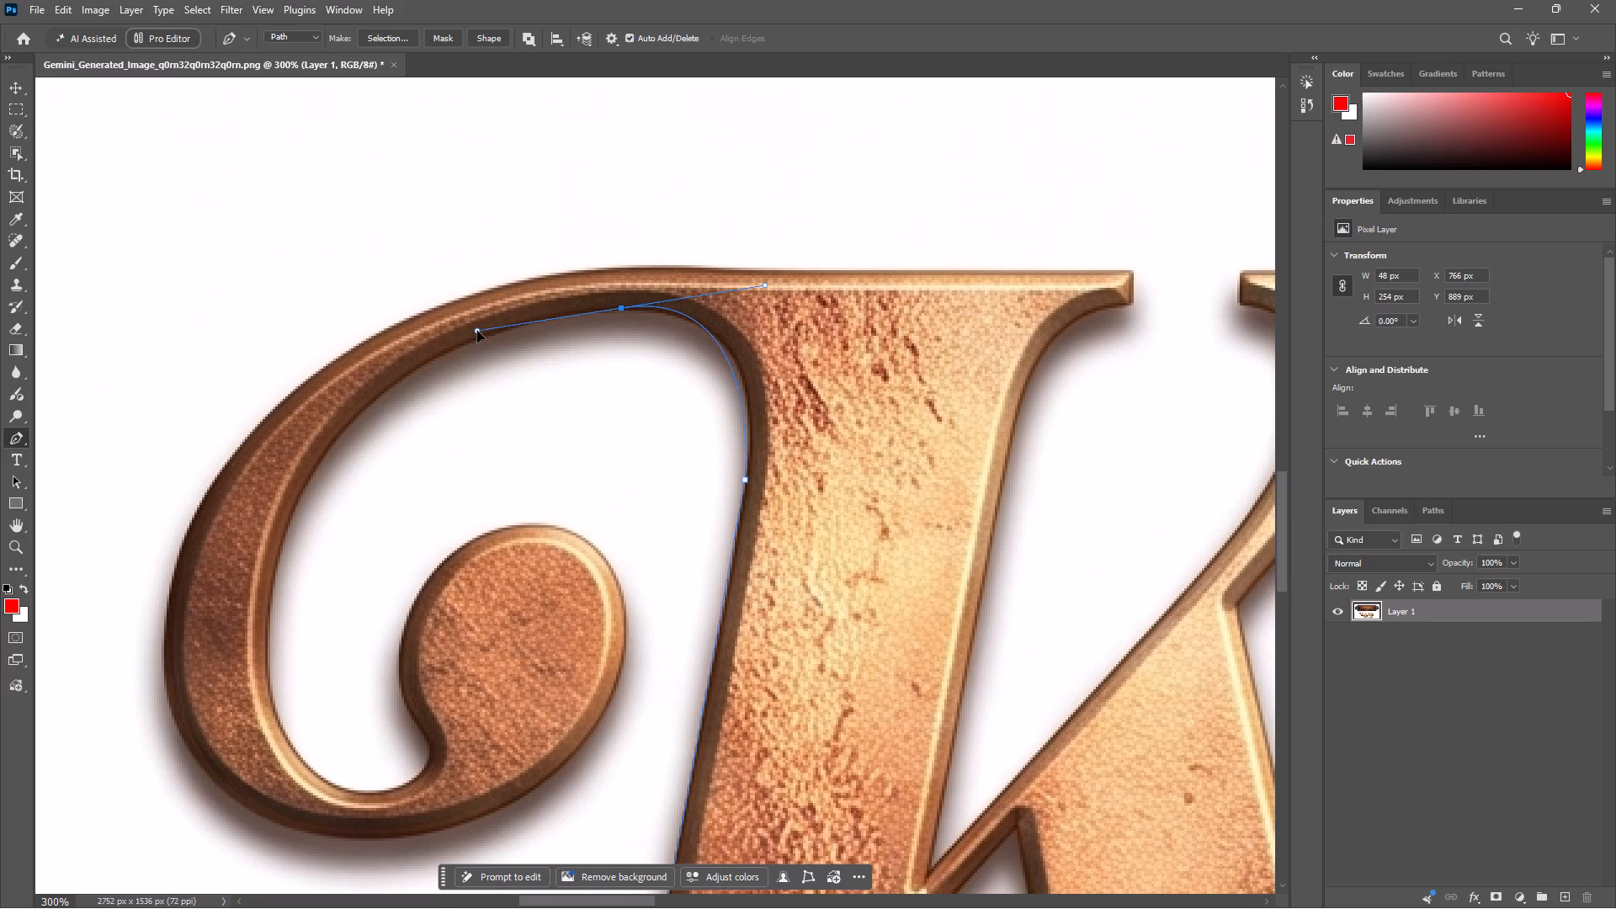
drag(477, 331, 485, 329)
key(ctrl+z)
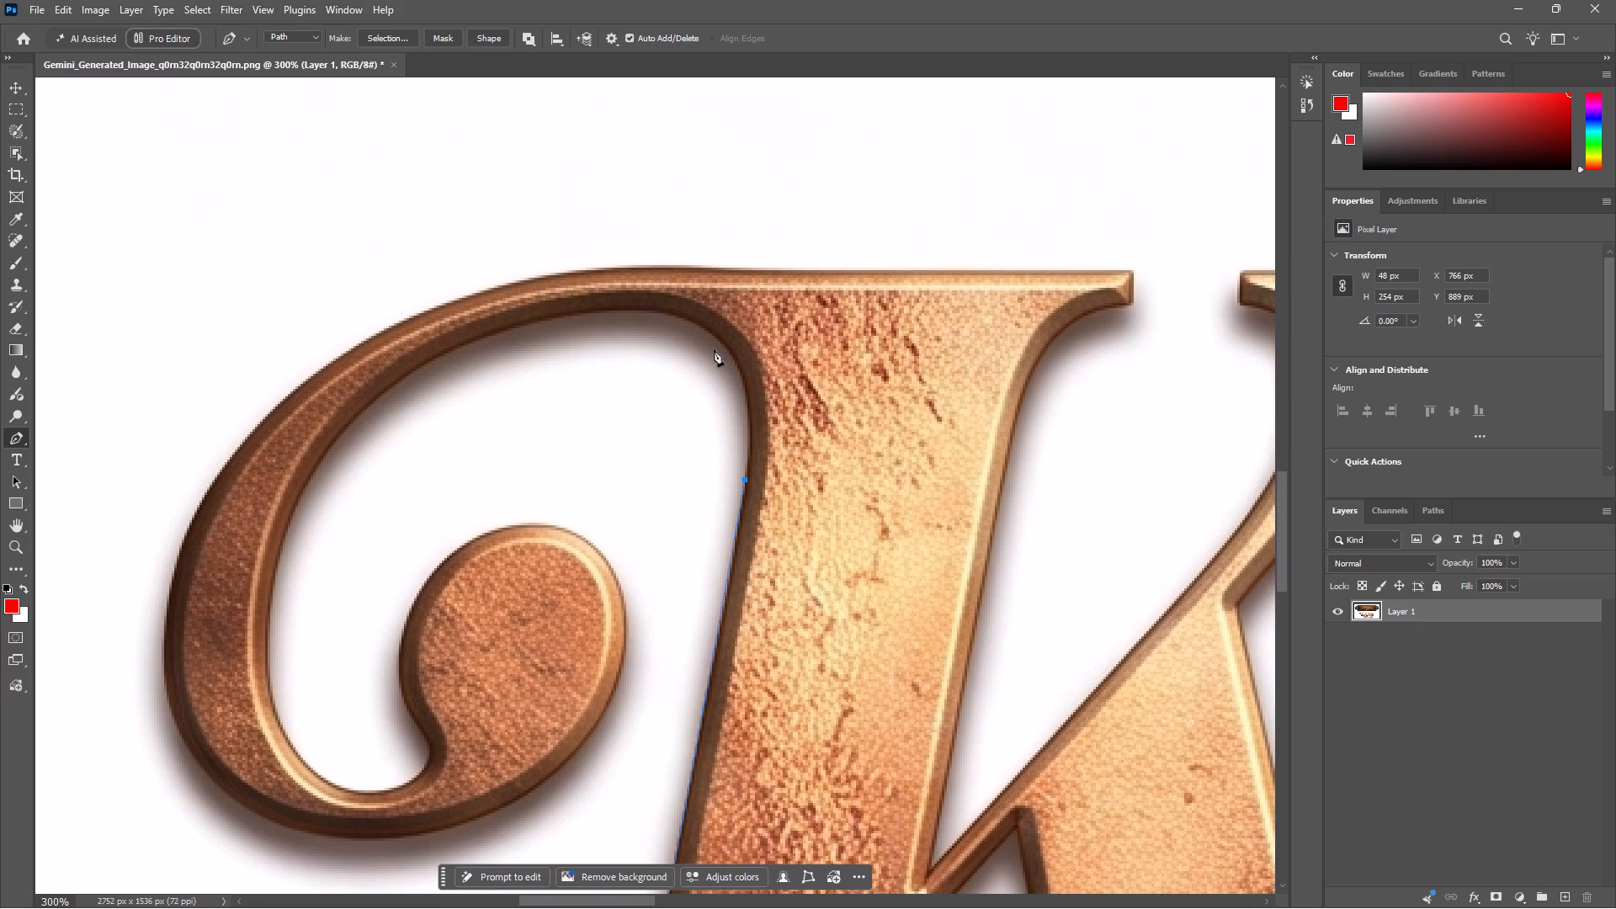
Trace the swash's inner edge with several short curves, around the bend beside the stem and along the arch to its upper left side.
drag(718, 340, 675, 309)
drag(576, 316, 532, 322)
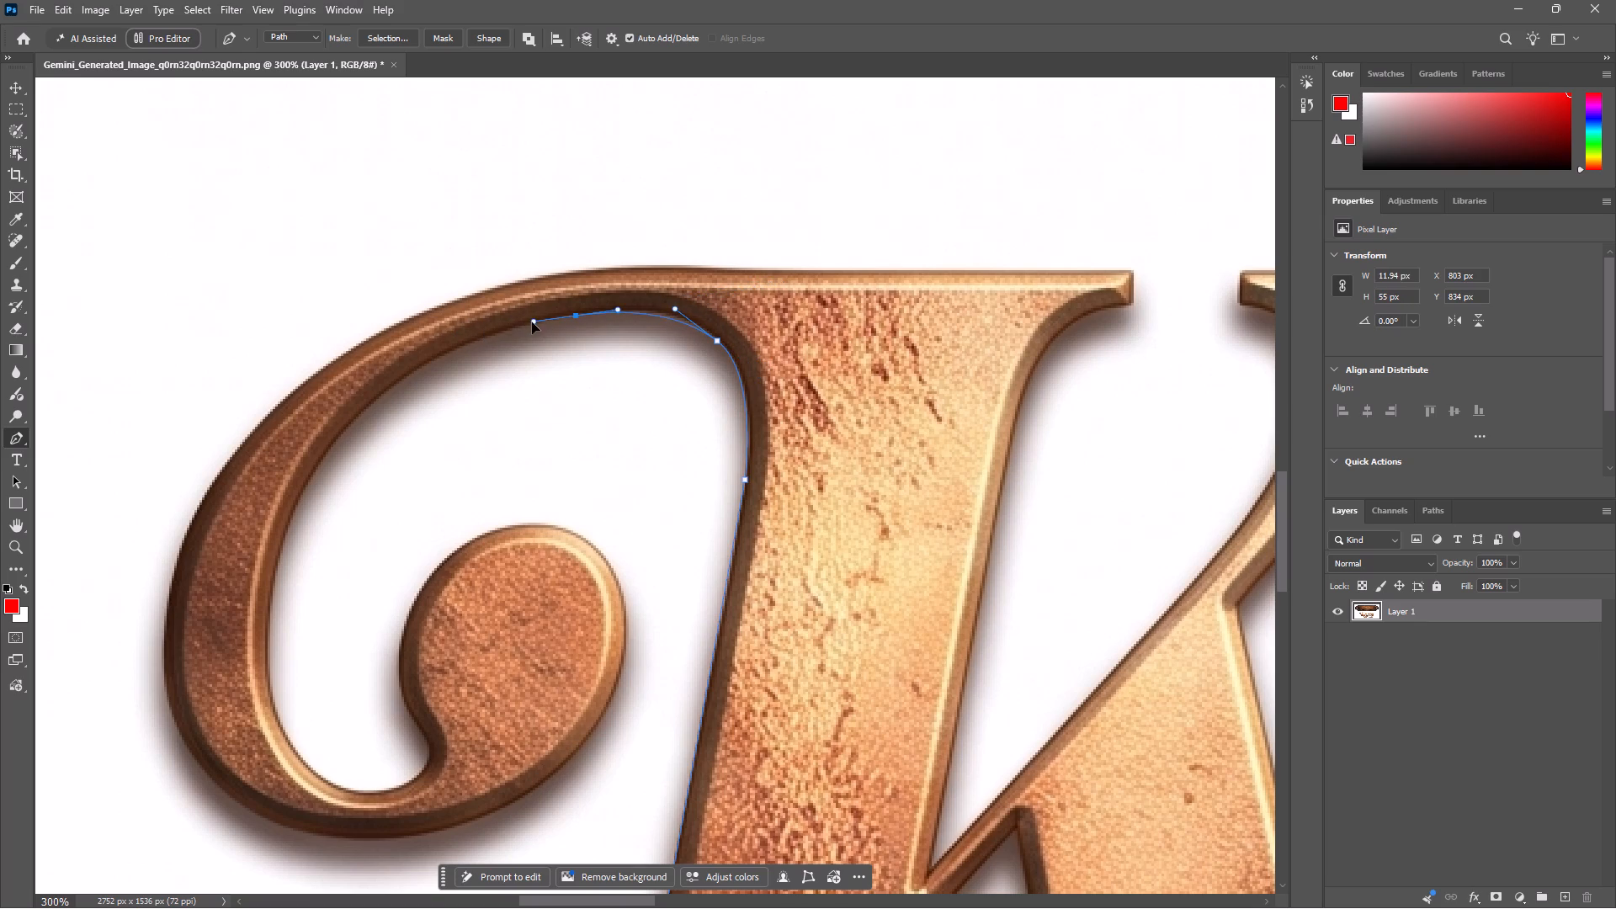
drag(532, 322, 507, 332)
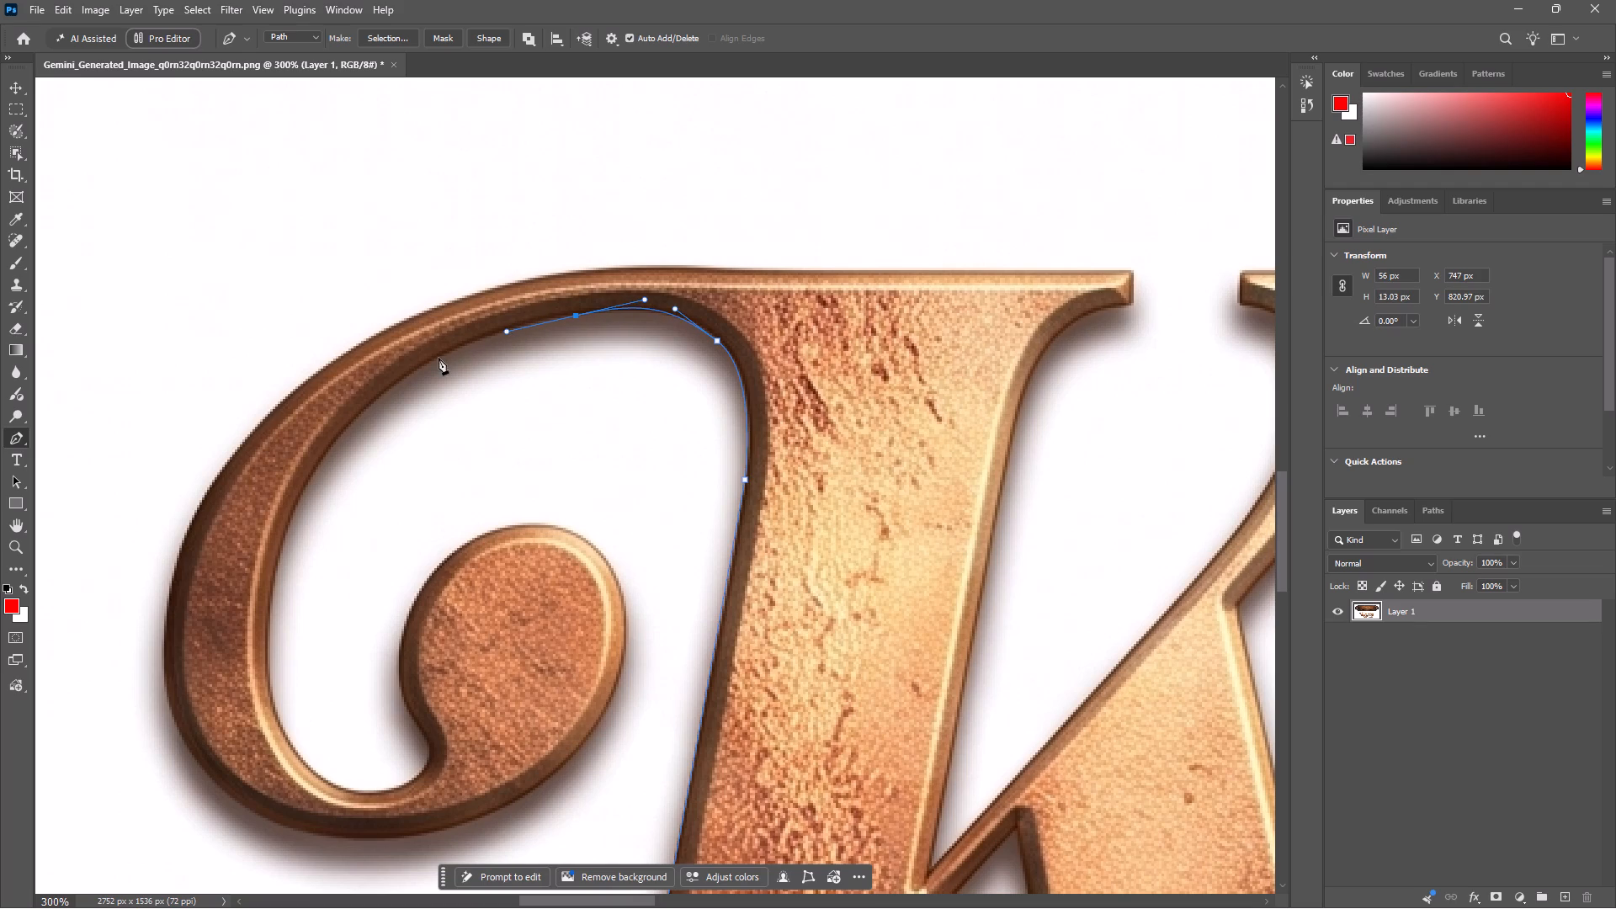
drag(439, 358, 419, 375)
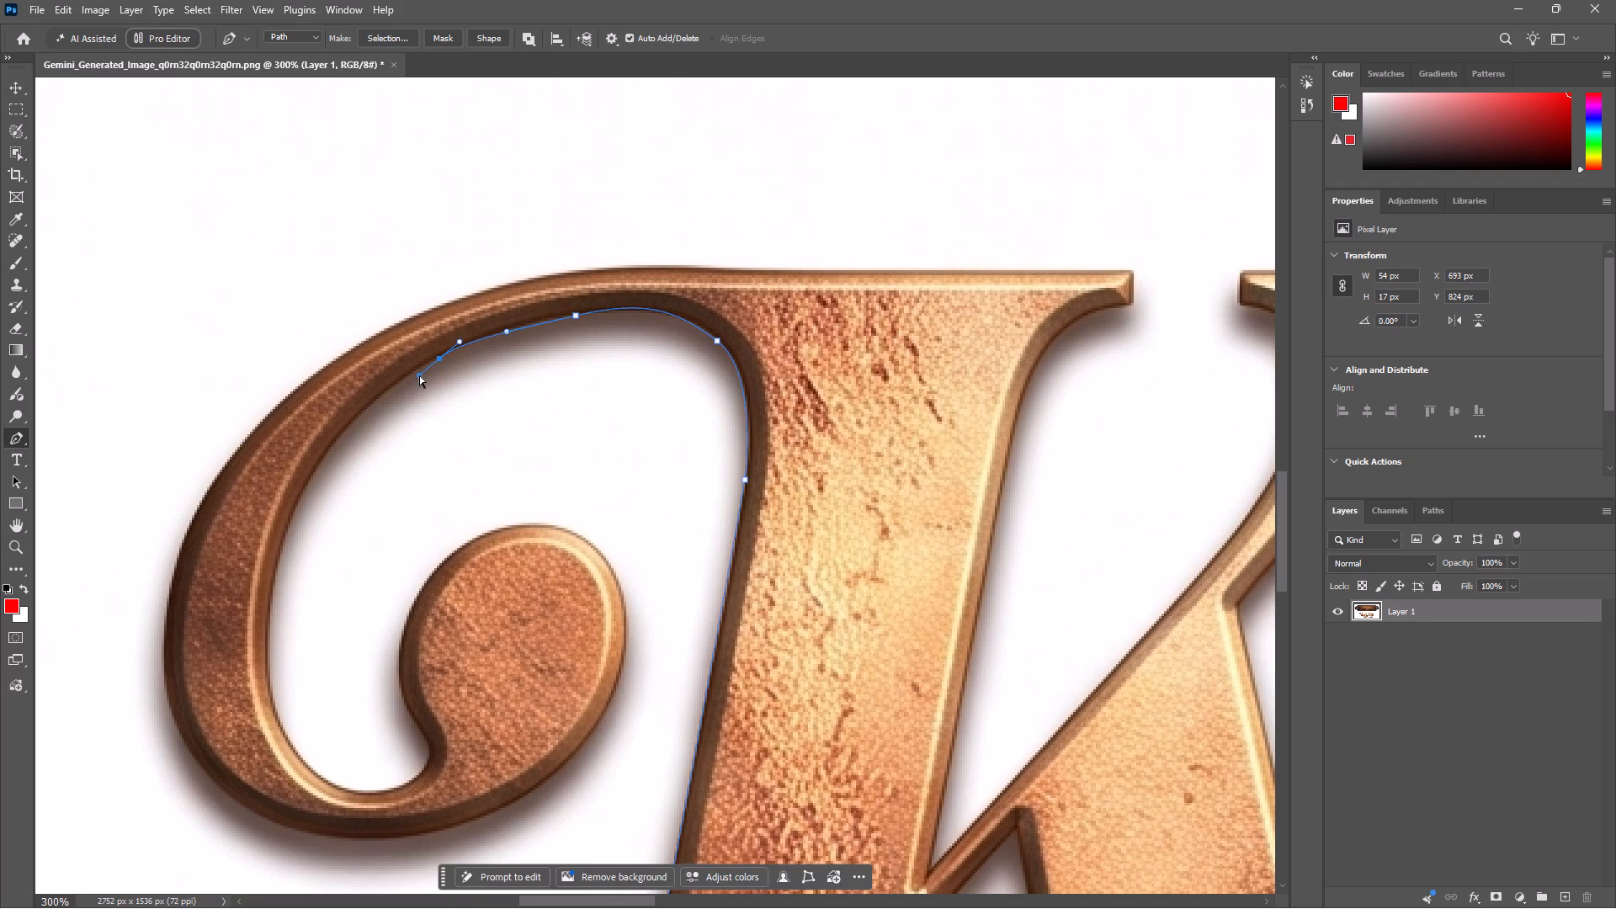
key(ctrl+z)
drag(380, 402, 349, 423)
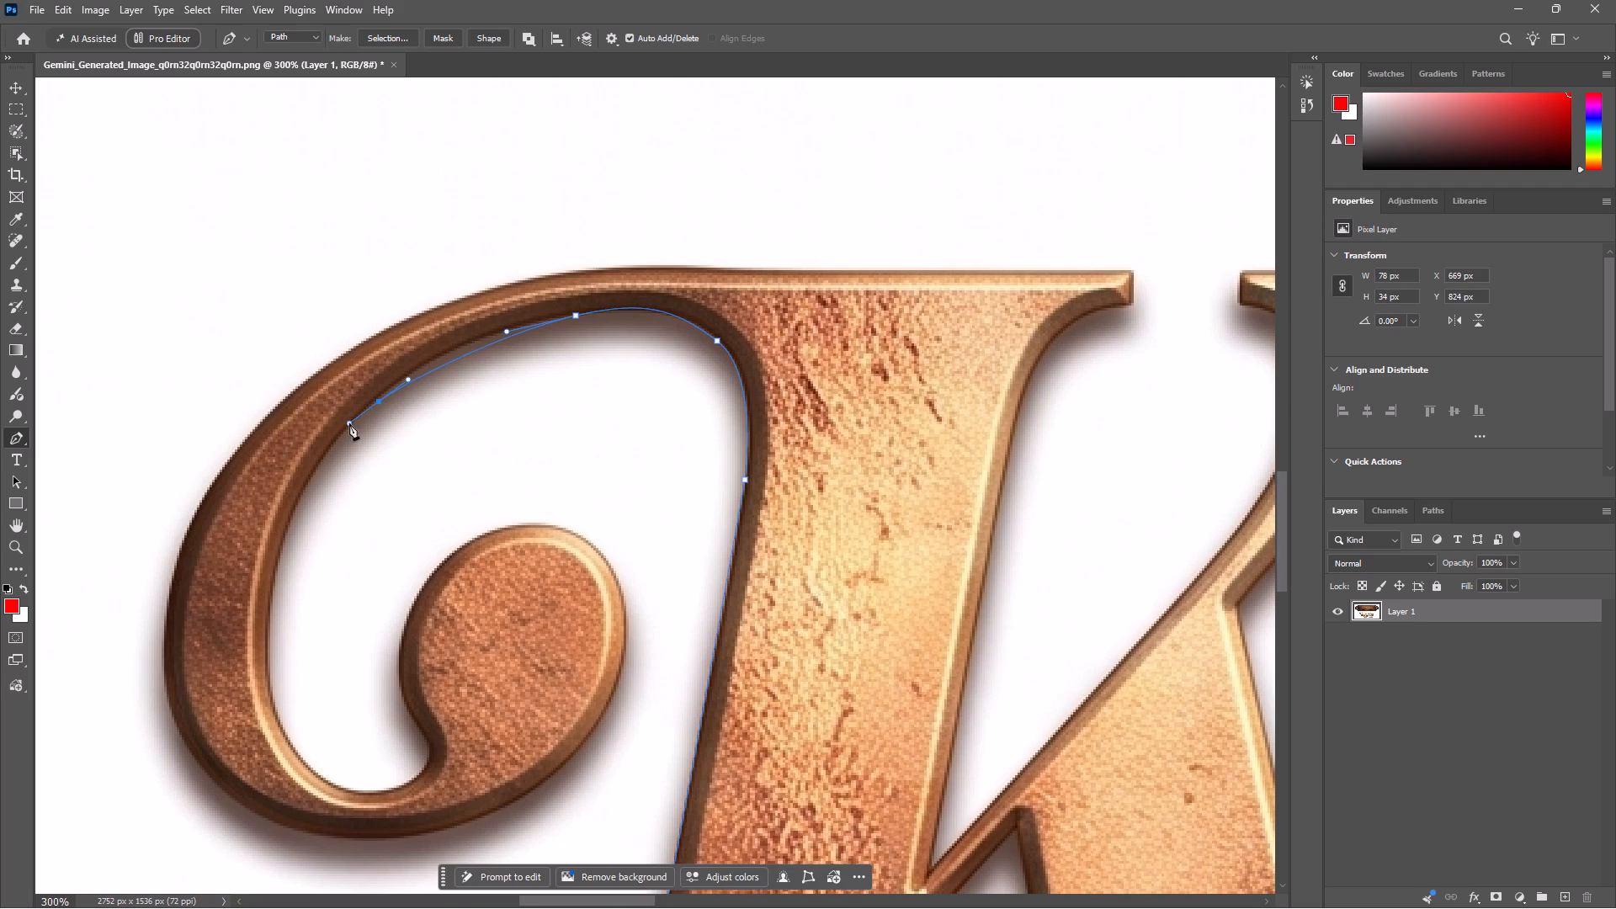
key(ctrl+z)
drag(364, 414, 326, 442)
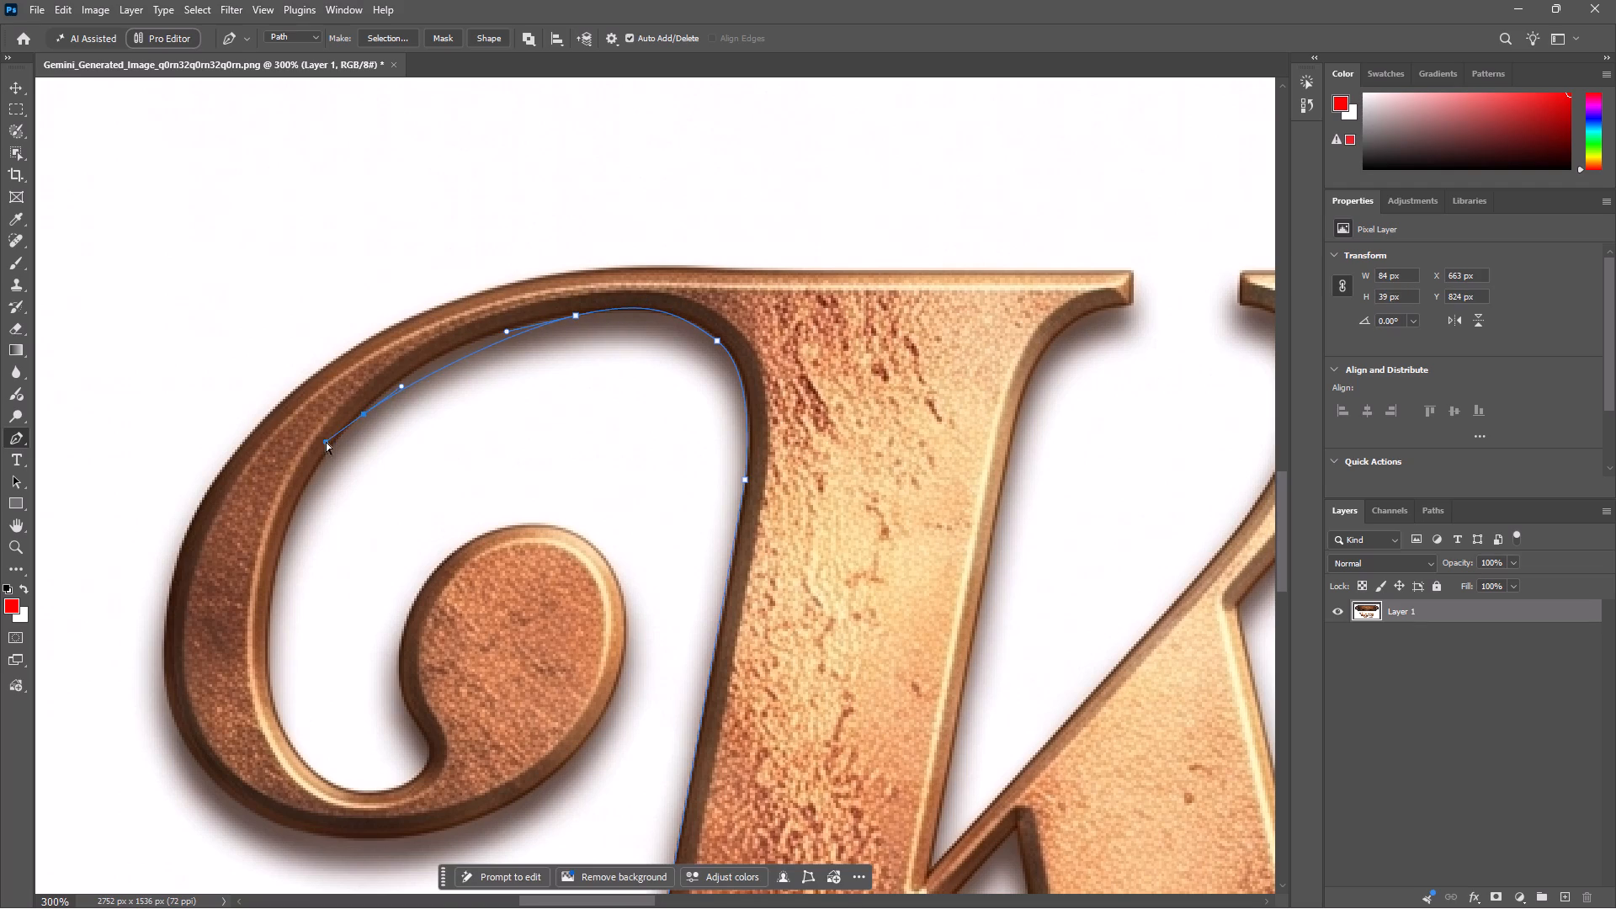
key(ctrl+z)
drag(383, 393, 333, 446)
drag(298, 502, 287, 520)
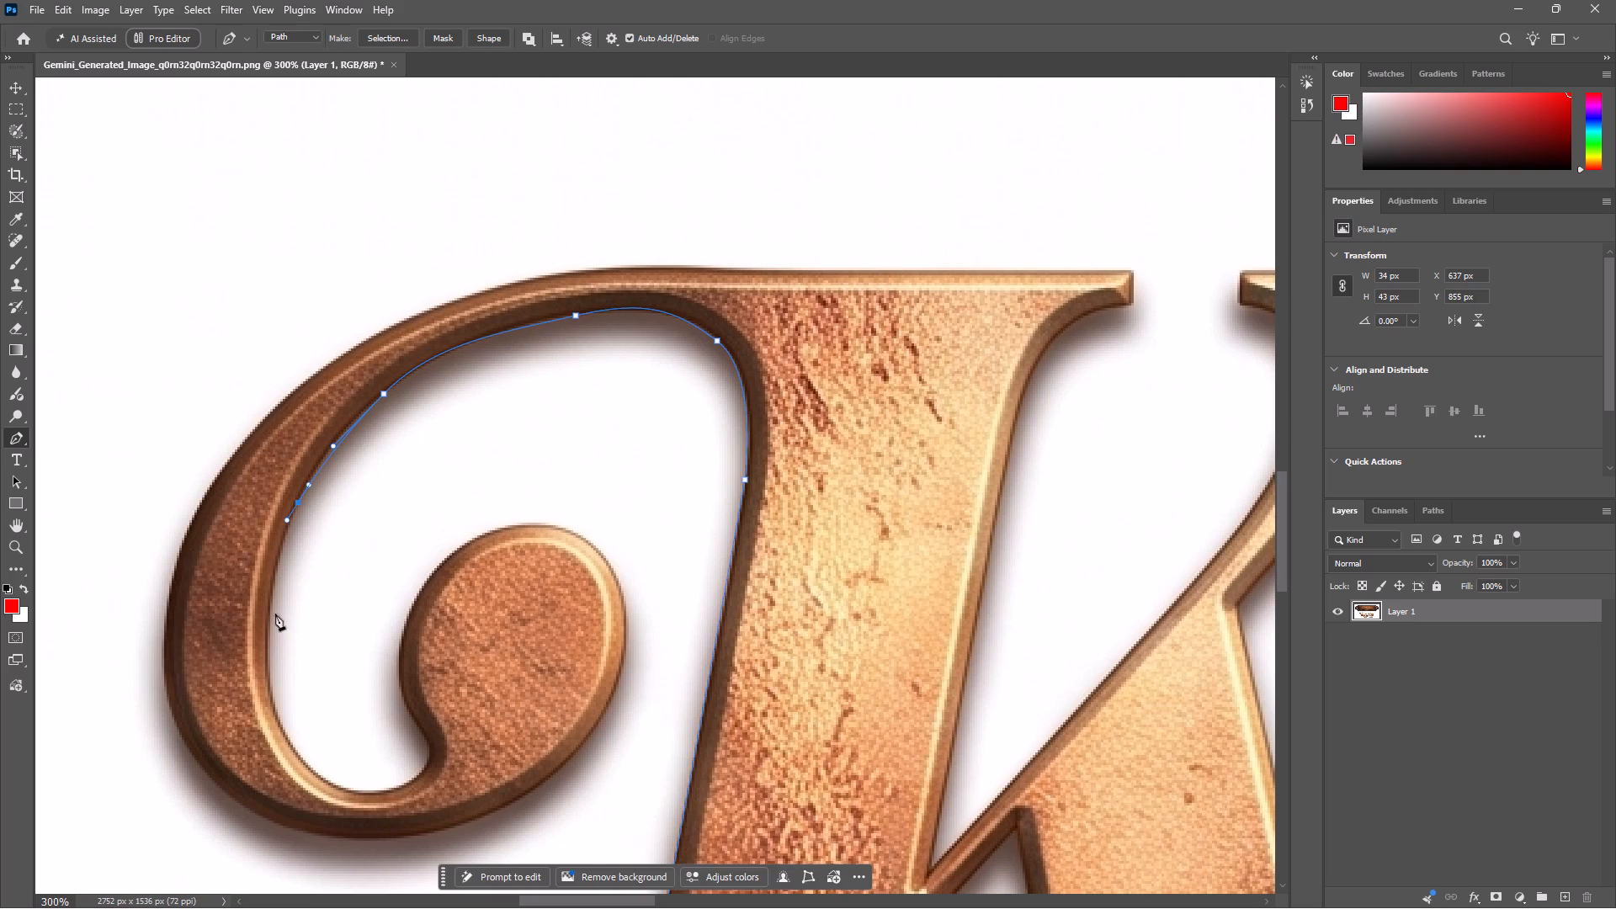
Extend the path down the swash's inner left edge and around to the bottom of its inner curve.
drag(268, 635, 268, 666)
drag(274, 704, 279, 720)
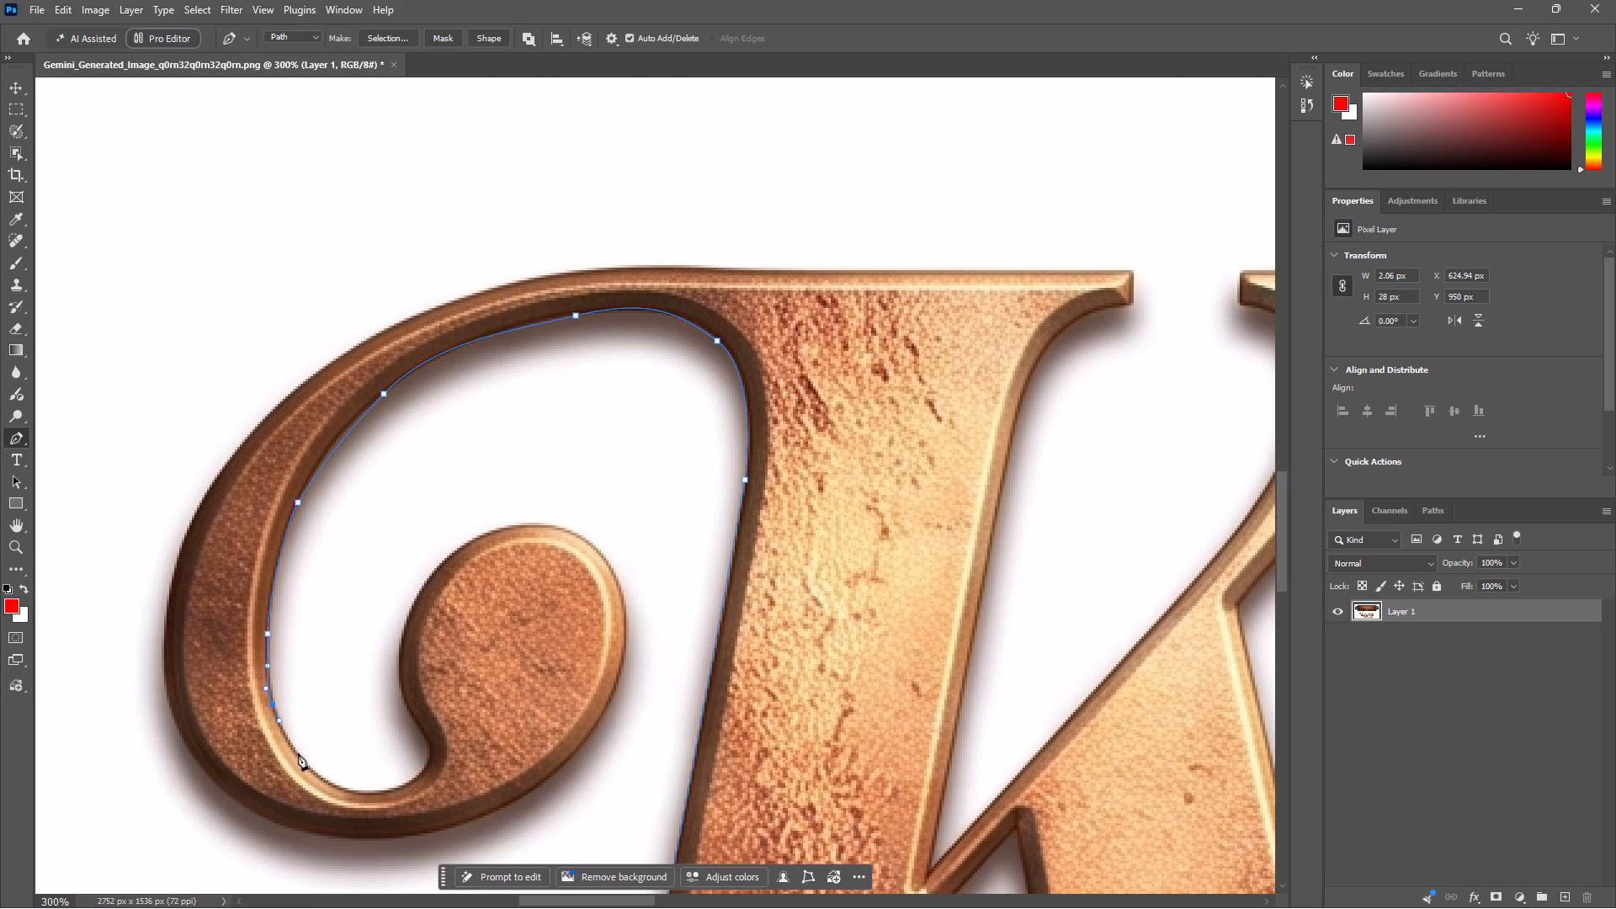
drag(311, 762, 342, 784)
key(ctrl+z)
drag(348, 789, 361, 789)
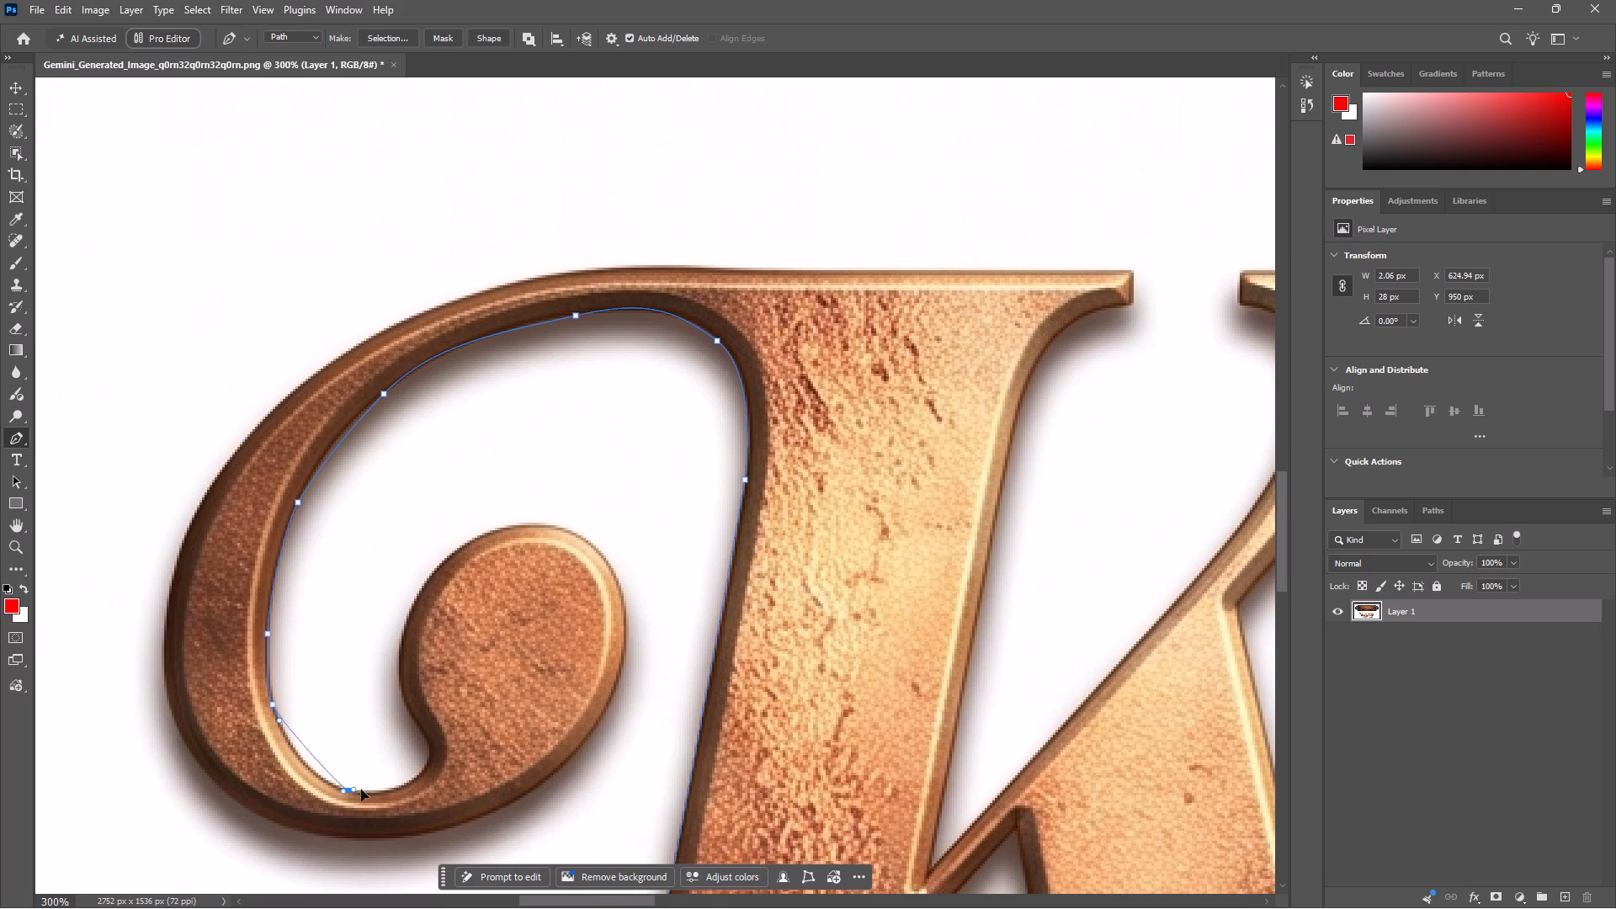
drag(361, 789, 391, 793)
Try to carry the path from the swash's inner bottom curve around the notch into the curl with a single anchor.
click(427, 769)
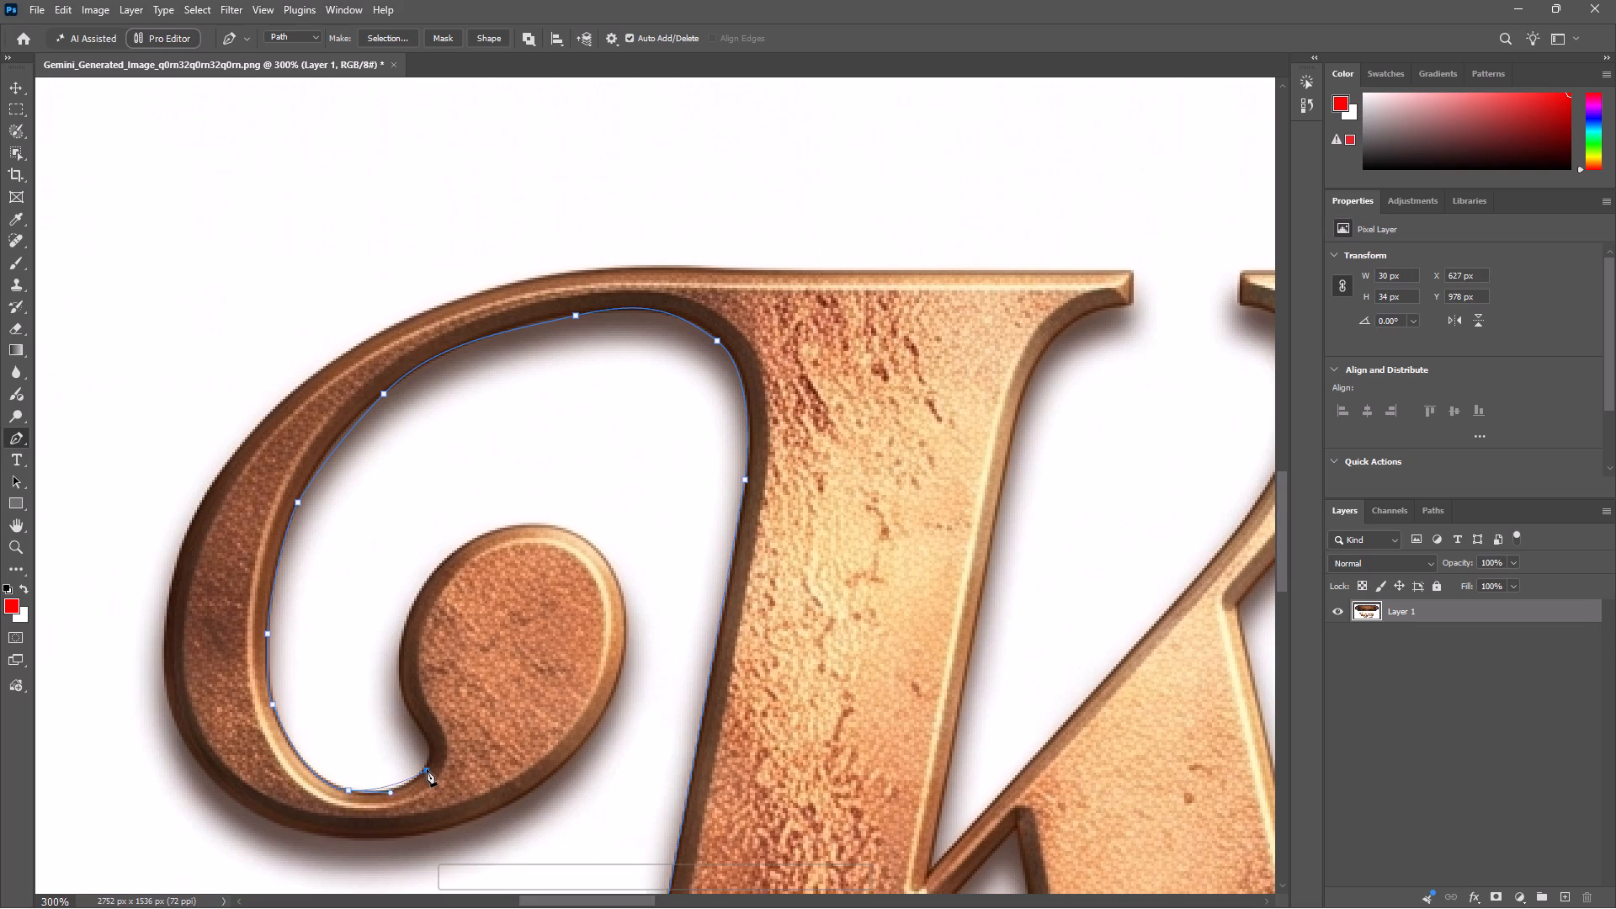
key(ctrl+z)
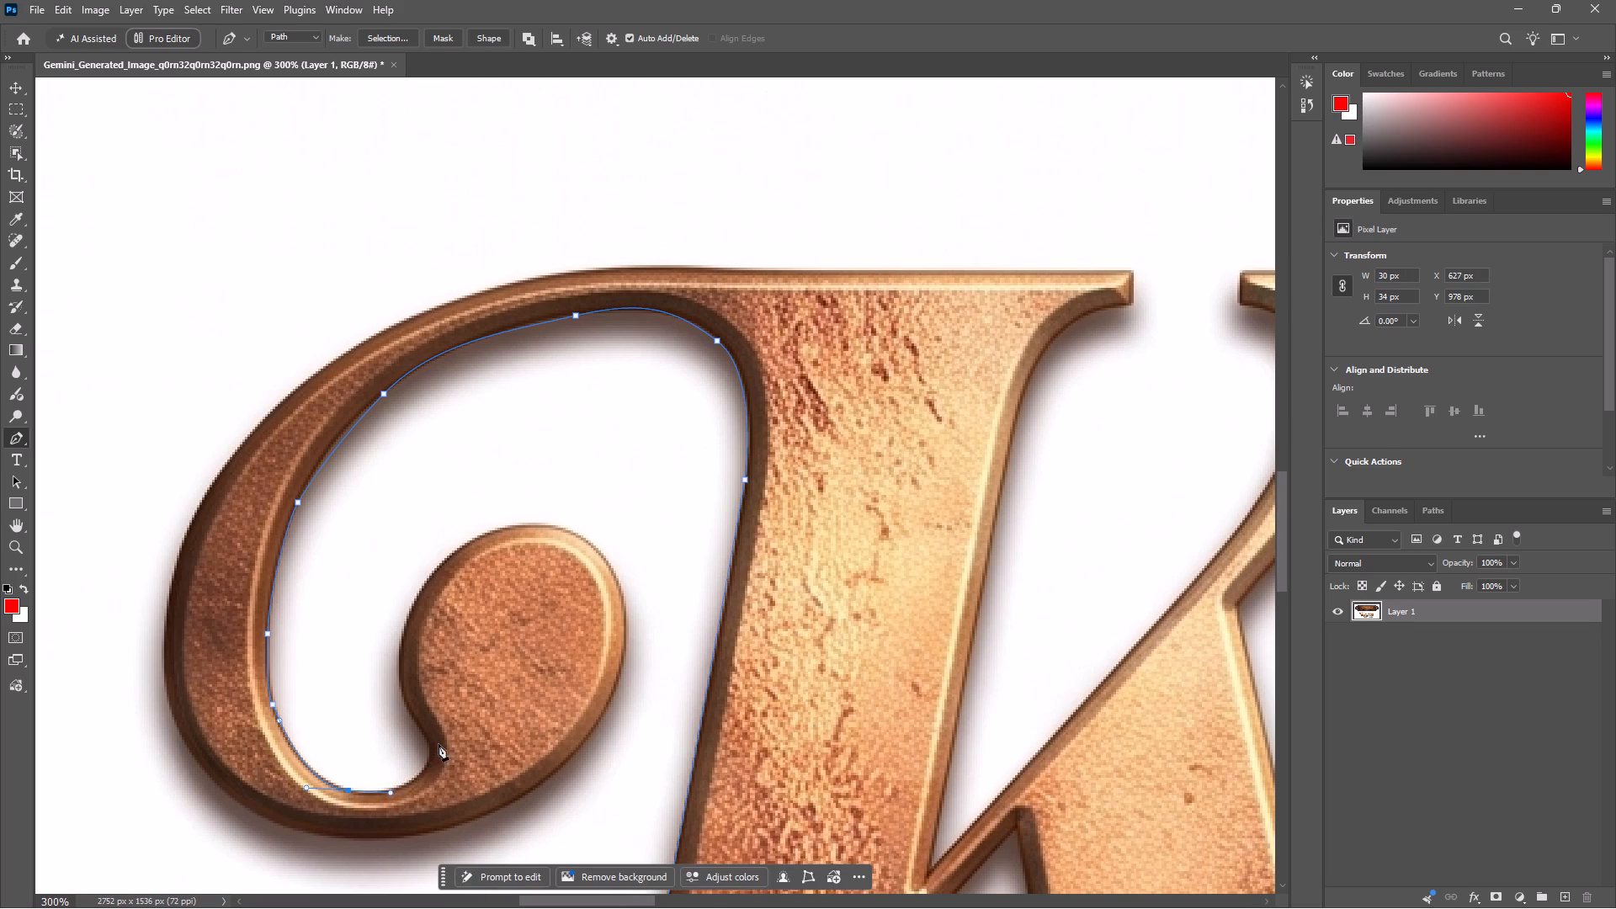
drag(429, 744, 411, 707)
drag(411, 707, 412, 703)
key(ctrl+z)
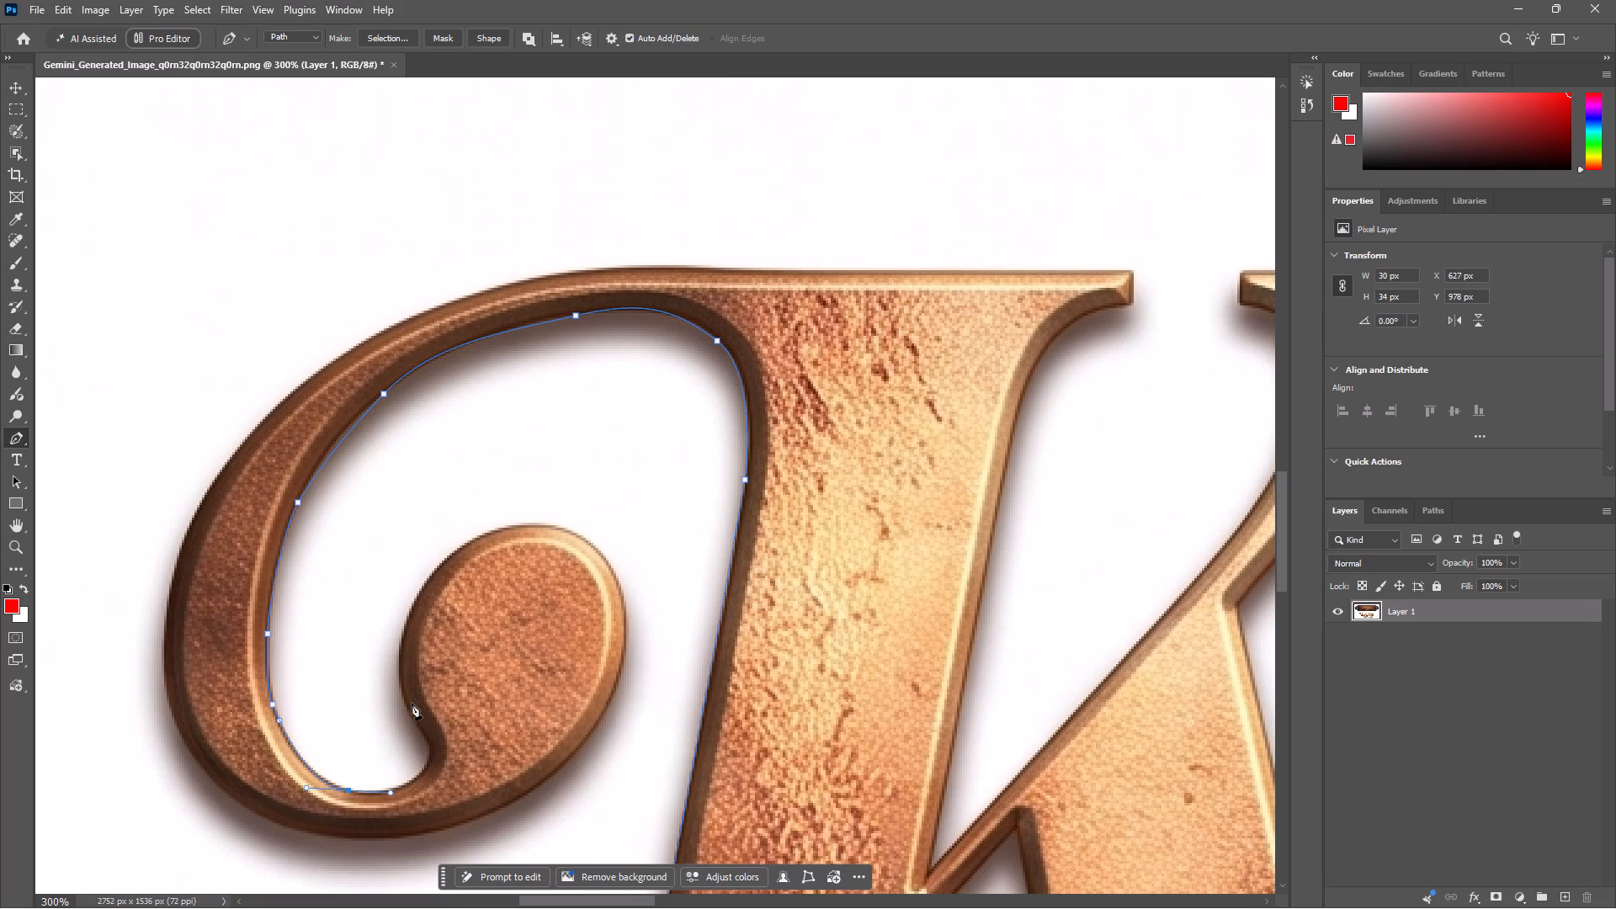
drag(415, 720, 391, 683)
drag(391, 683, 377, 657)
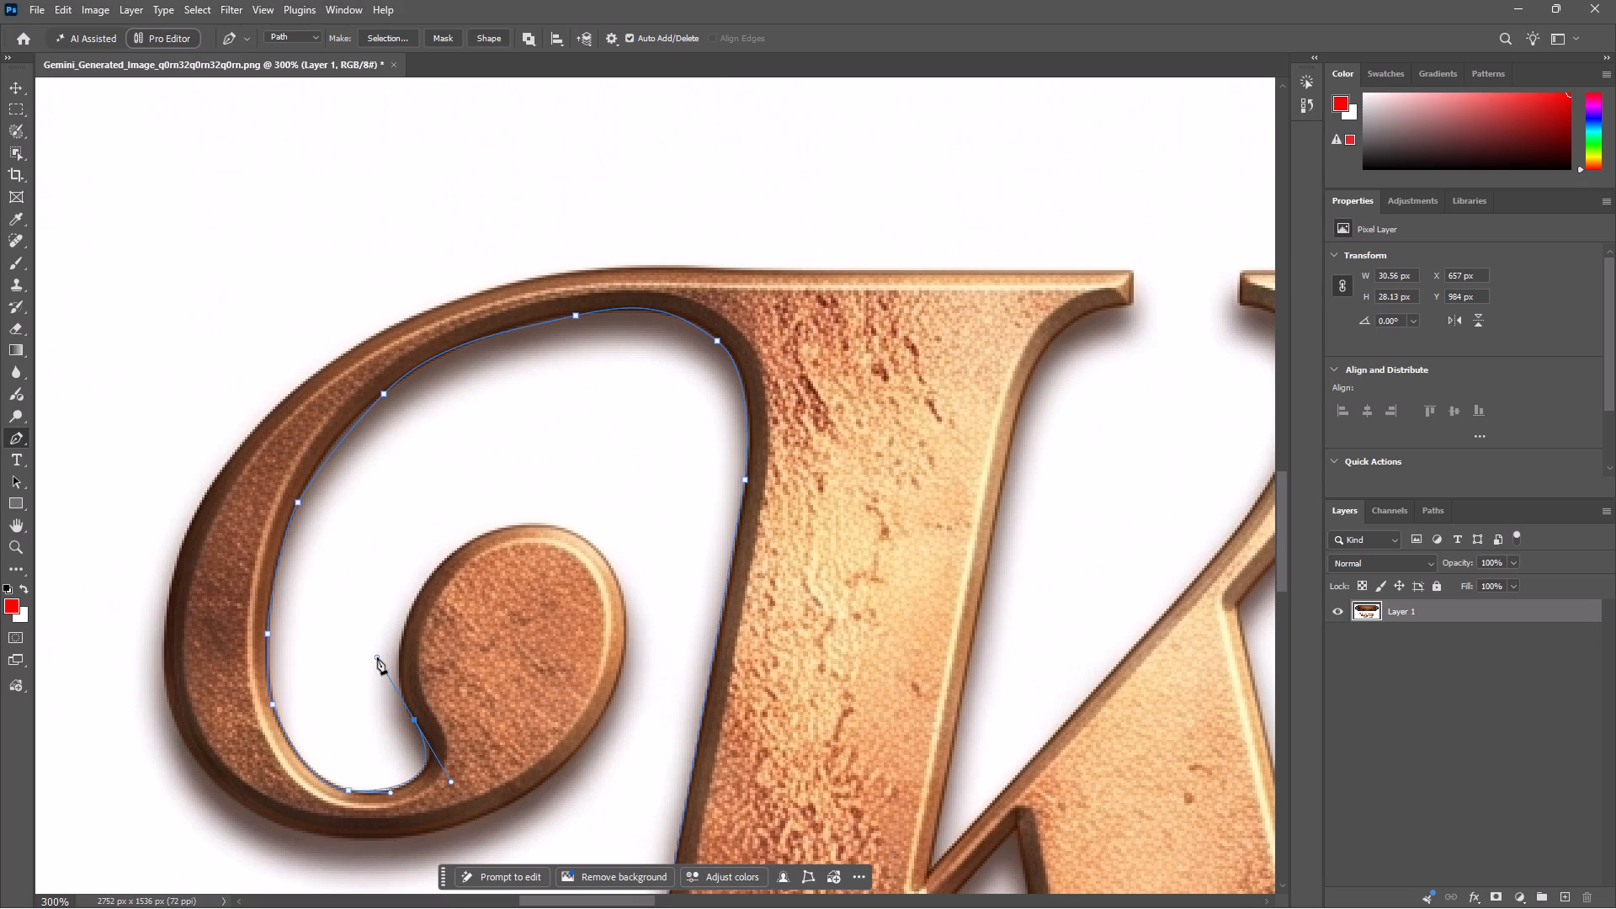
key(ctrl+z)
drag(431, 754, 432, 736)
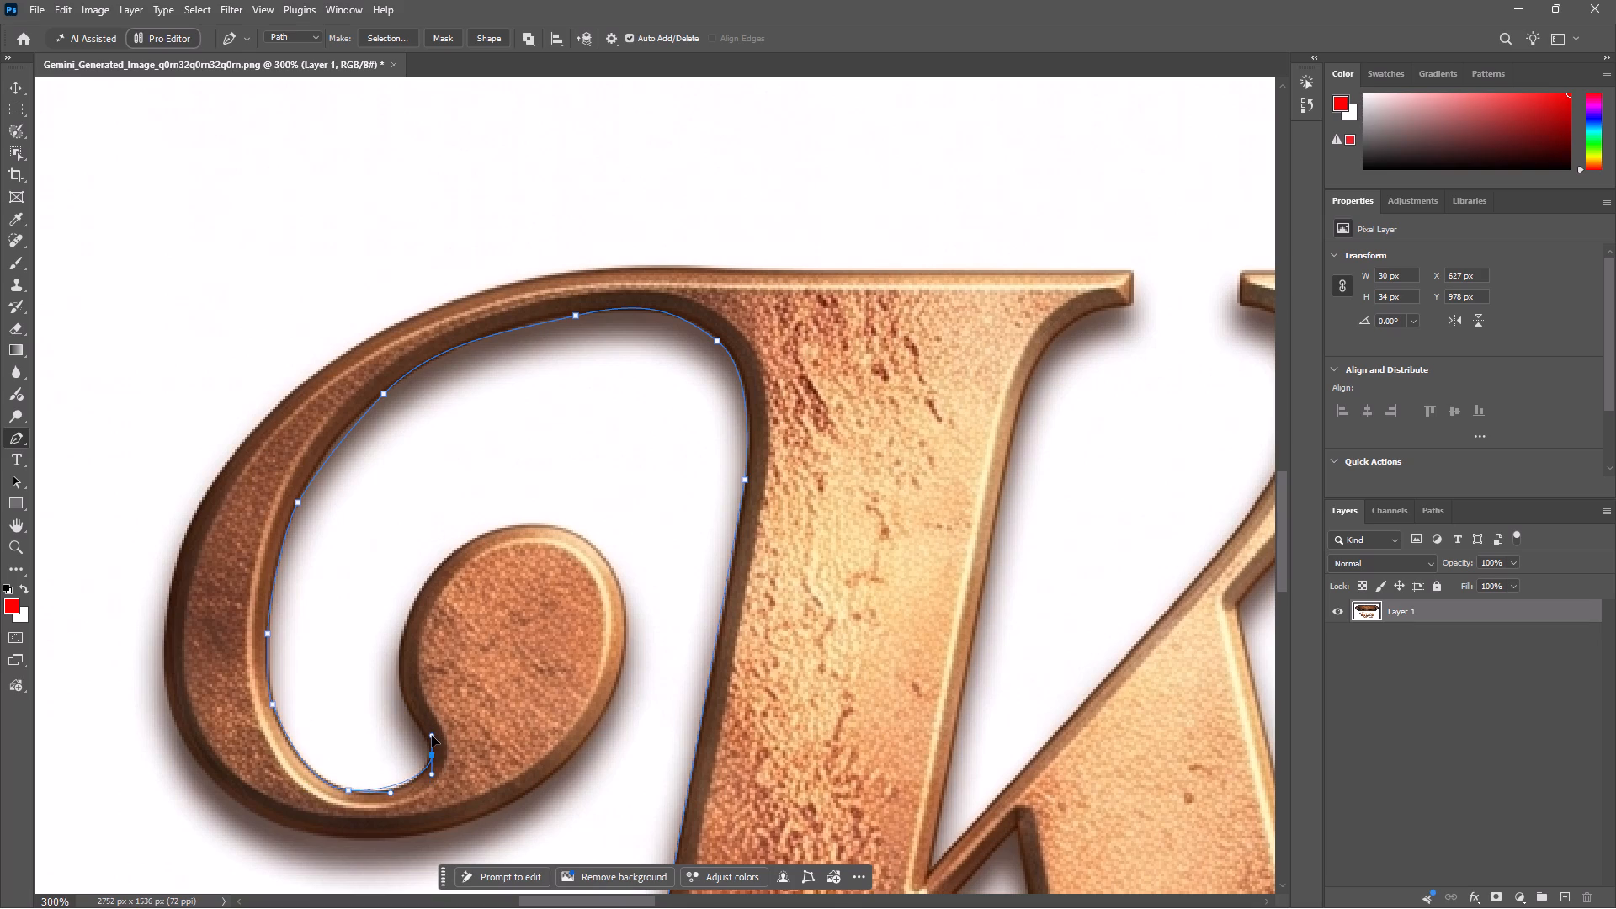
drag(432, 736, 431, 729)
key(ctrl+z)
Trace the notch with short curves and continue the path up the inner side of the swash's rounded curl to its top.
drag(412, 779, 422, 773)
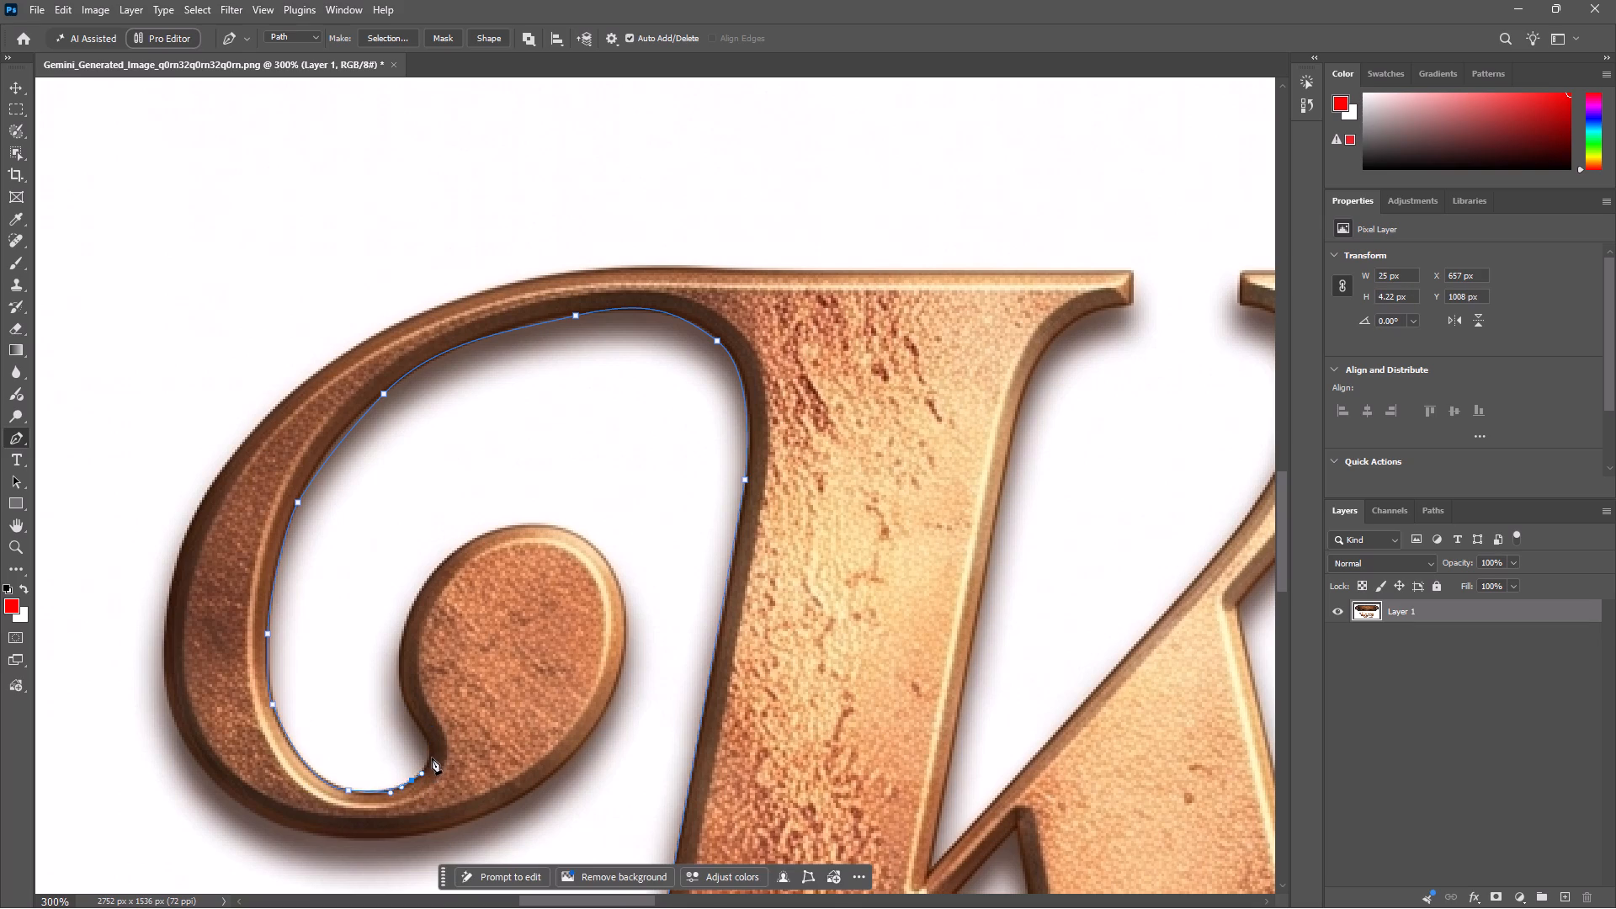
drag(433, 753, 433, 745)
drag(403, 699, 402, 688)
drag(409, 618, 418, 607)
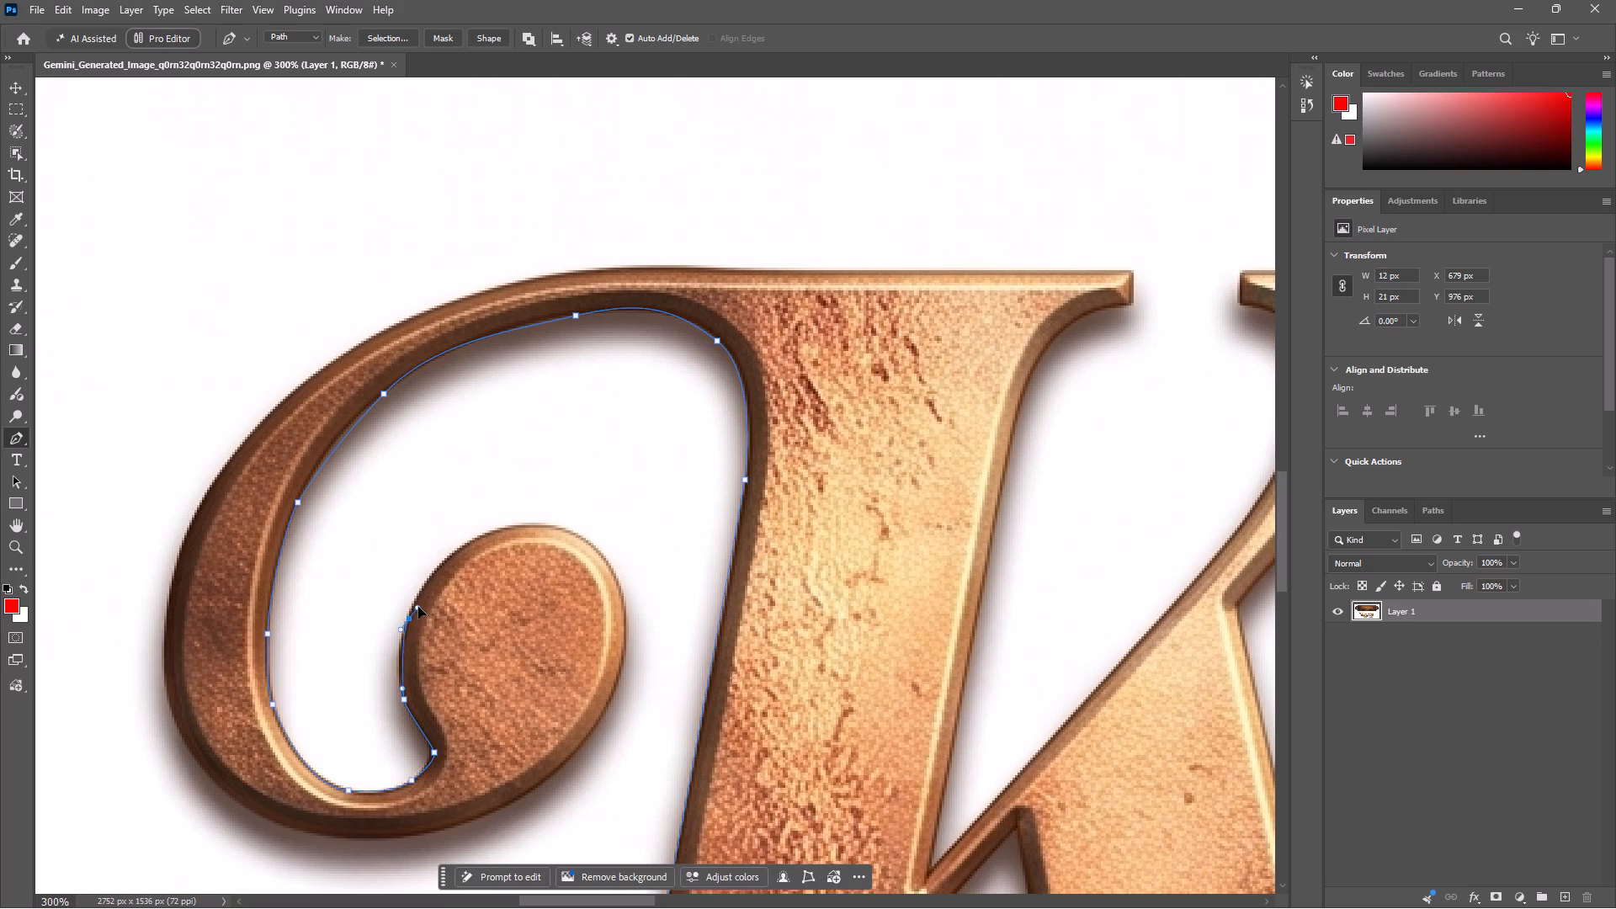
drag(418, 607, 423, 590)
drag(470, 539, 481, 533)
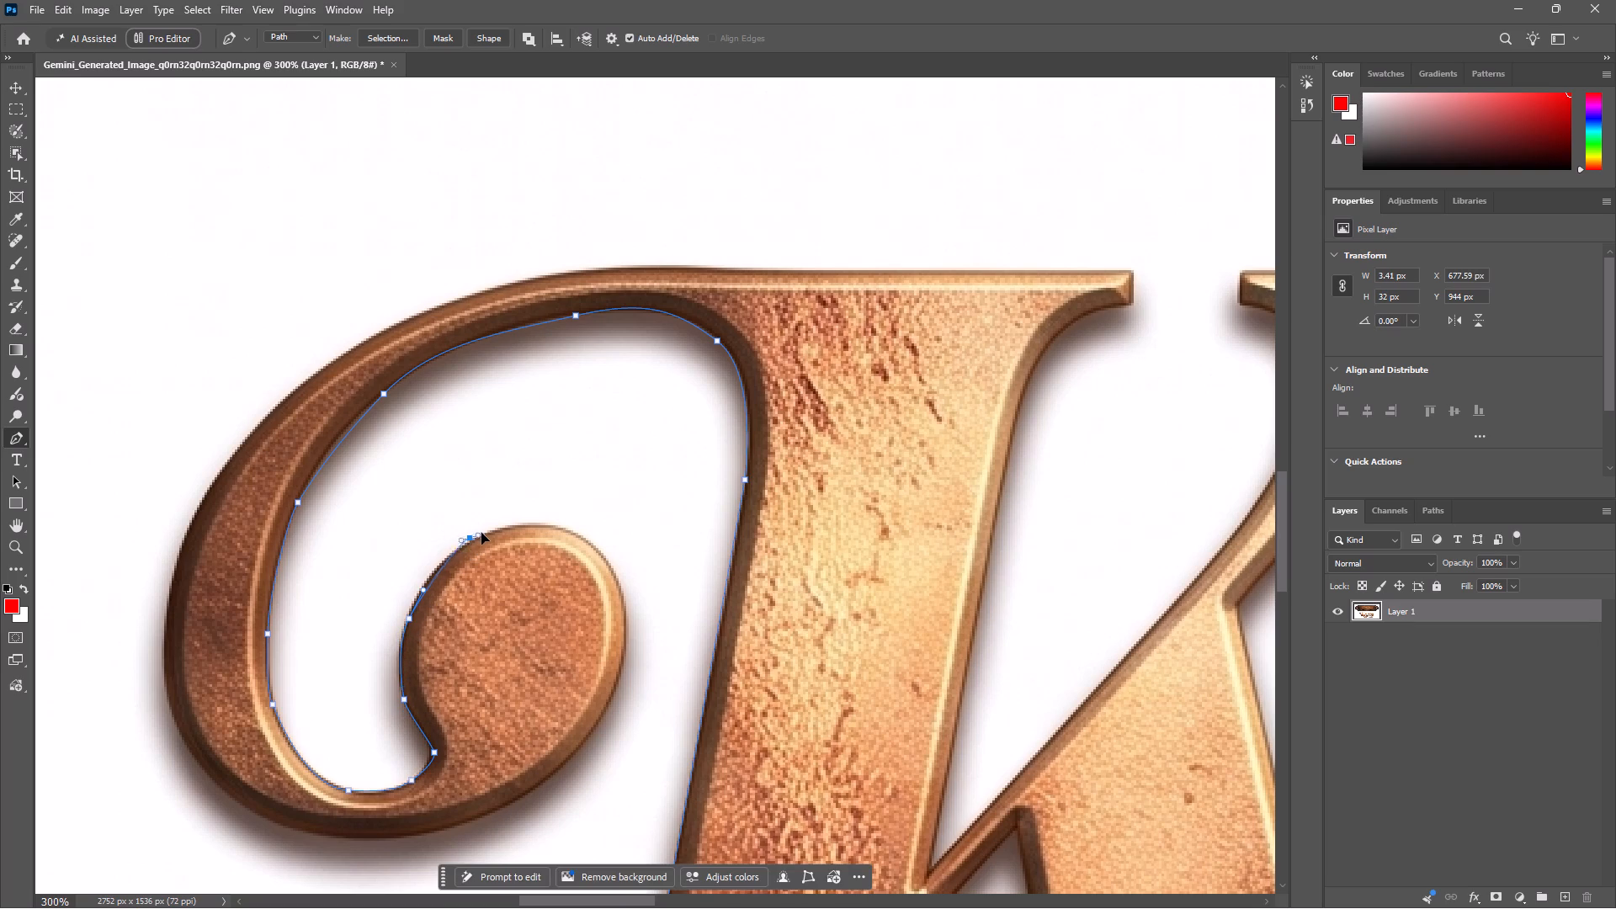
drag(481, 533, 492, 531)
key(ctrl+z)
drag(492, 531, 518, 527)
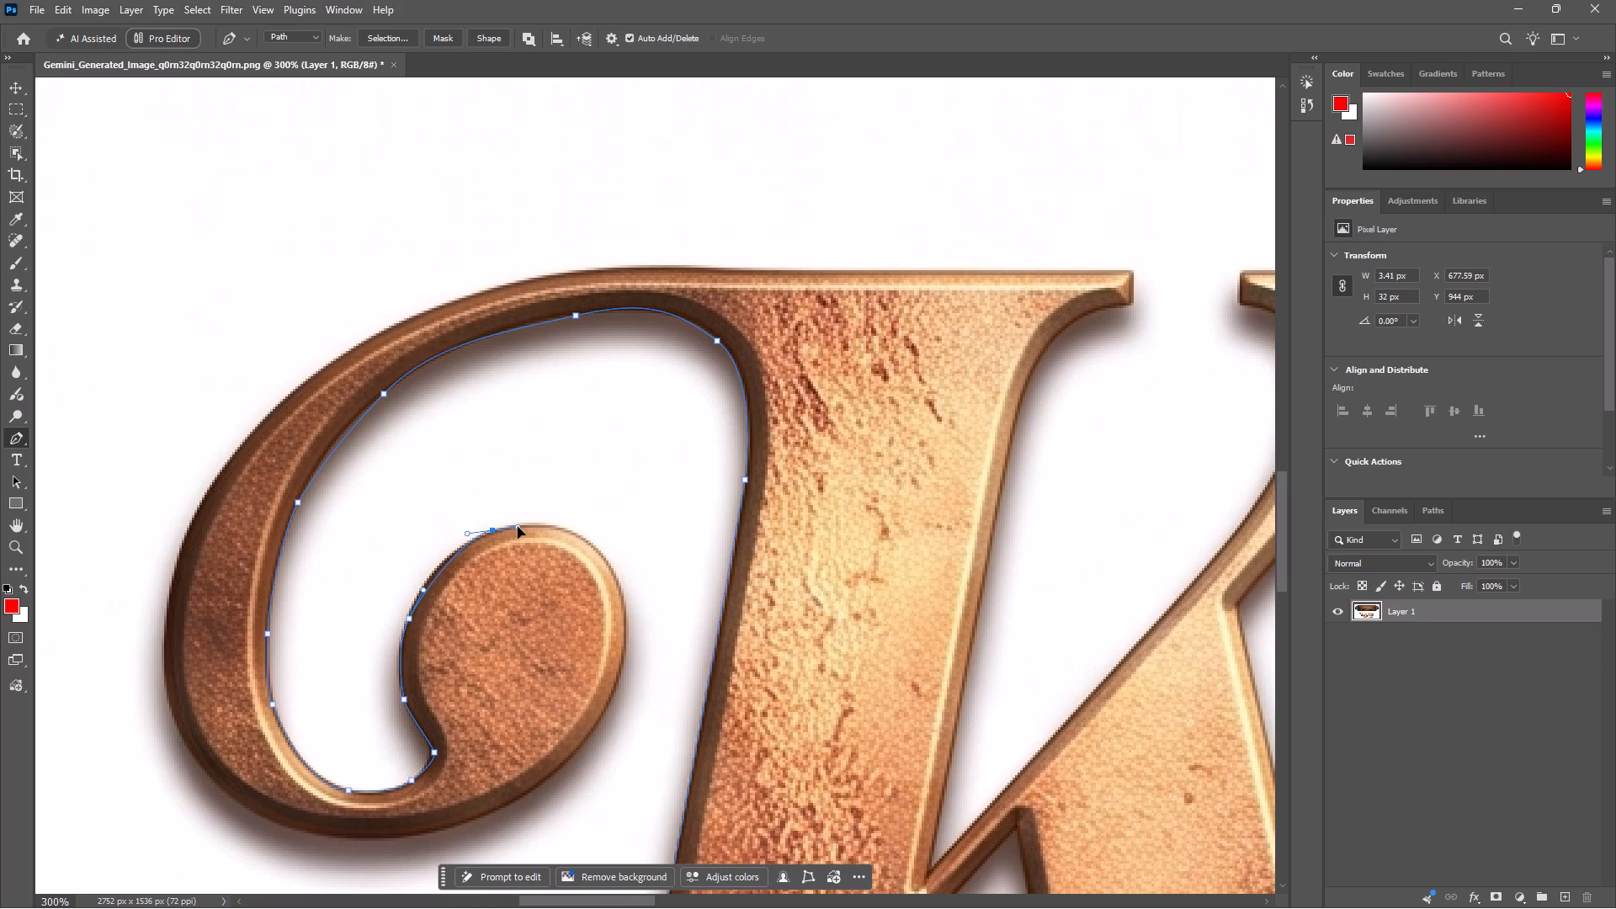
drag(518, 527, 529, 522)
Continue the path over the top of the rounded curl, down its stem-facing side and around to its underside.
scroll(529, 522, right, 2)
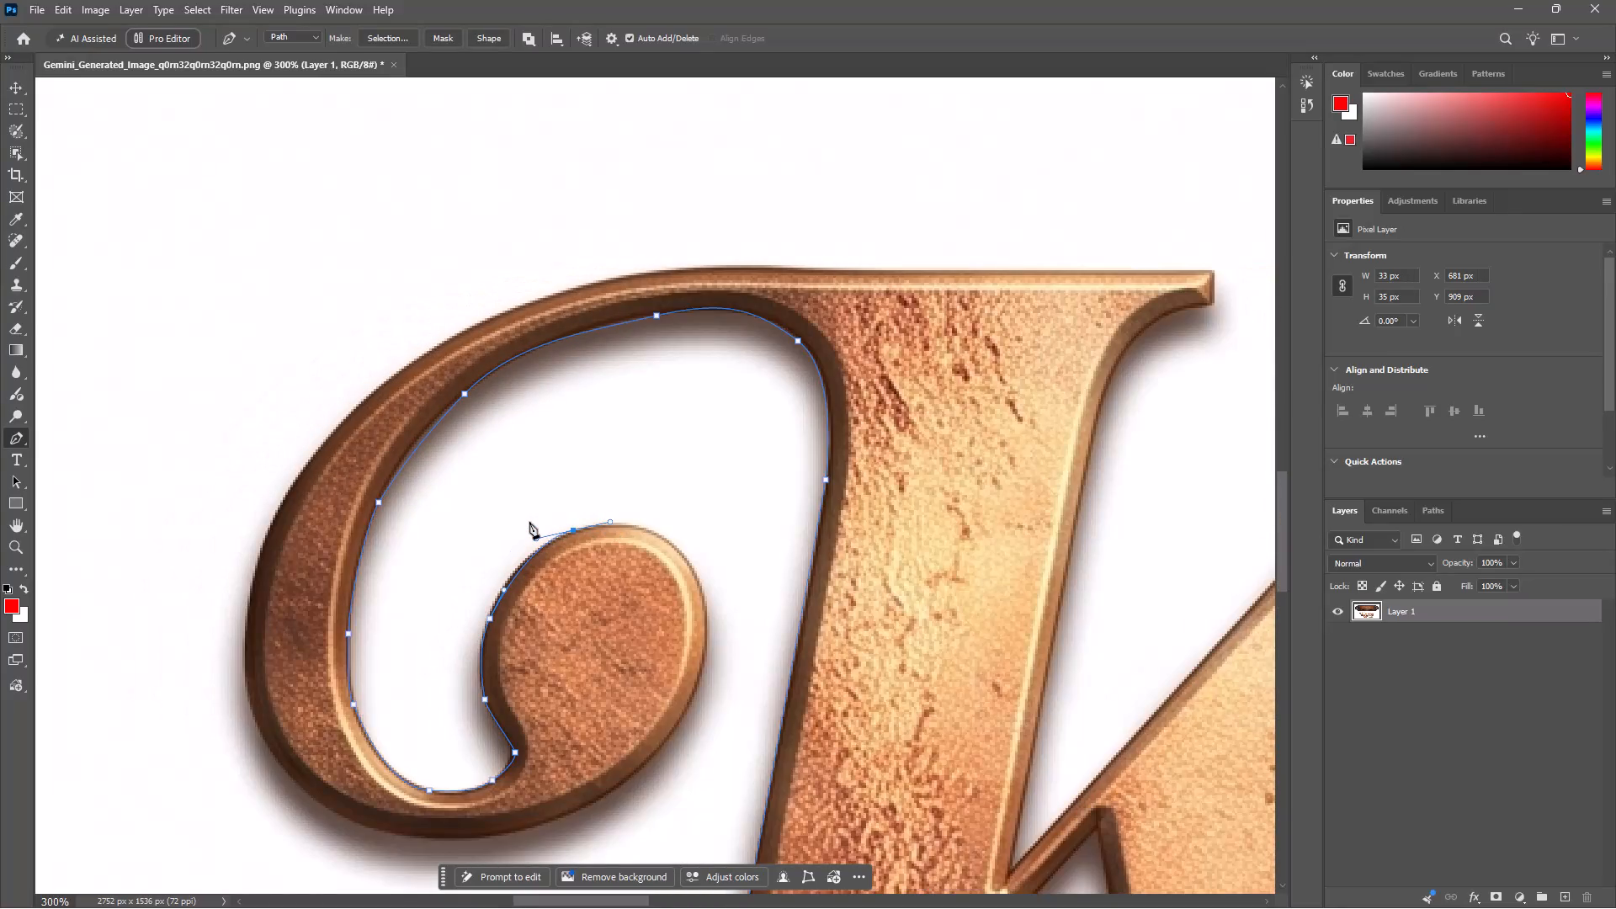
key(space)
key(space)
key(space)
key(space)
key(space)
key(space)
key(space)
key(space)
key(space)
key(space)
key(space)
key(space)
key(space)
key(space)
key(space)
key(space)
key(space)
key(space)
key(space)
key(space)
key(space)
key(space)
key(space)
key(space)
key(space)
key(space)
key(space)
key(space)
key(space)
key(space)
key(space)
key(space)
key(space)
key(space)
key(space)
key(space)
key(space)
key(space)
key(space)
key(space)
key(space)
key(space)
key(space)
key(space)
key(space)
key(space)
key(space)
key(space)
key(space)
key(space)
key(space)
key(space)
key(space)
key(space)
key(space)
key(space)
key(space)
key(space)
key(space)
key(space)
scroll(810, 523, down, 14)
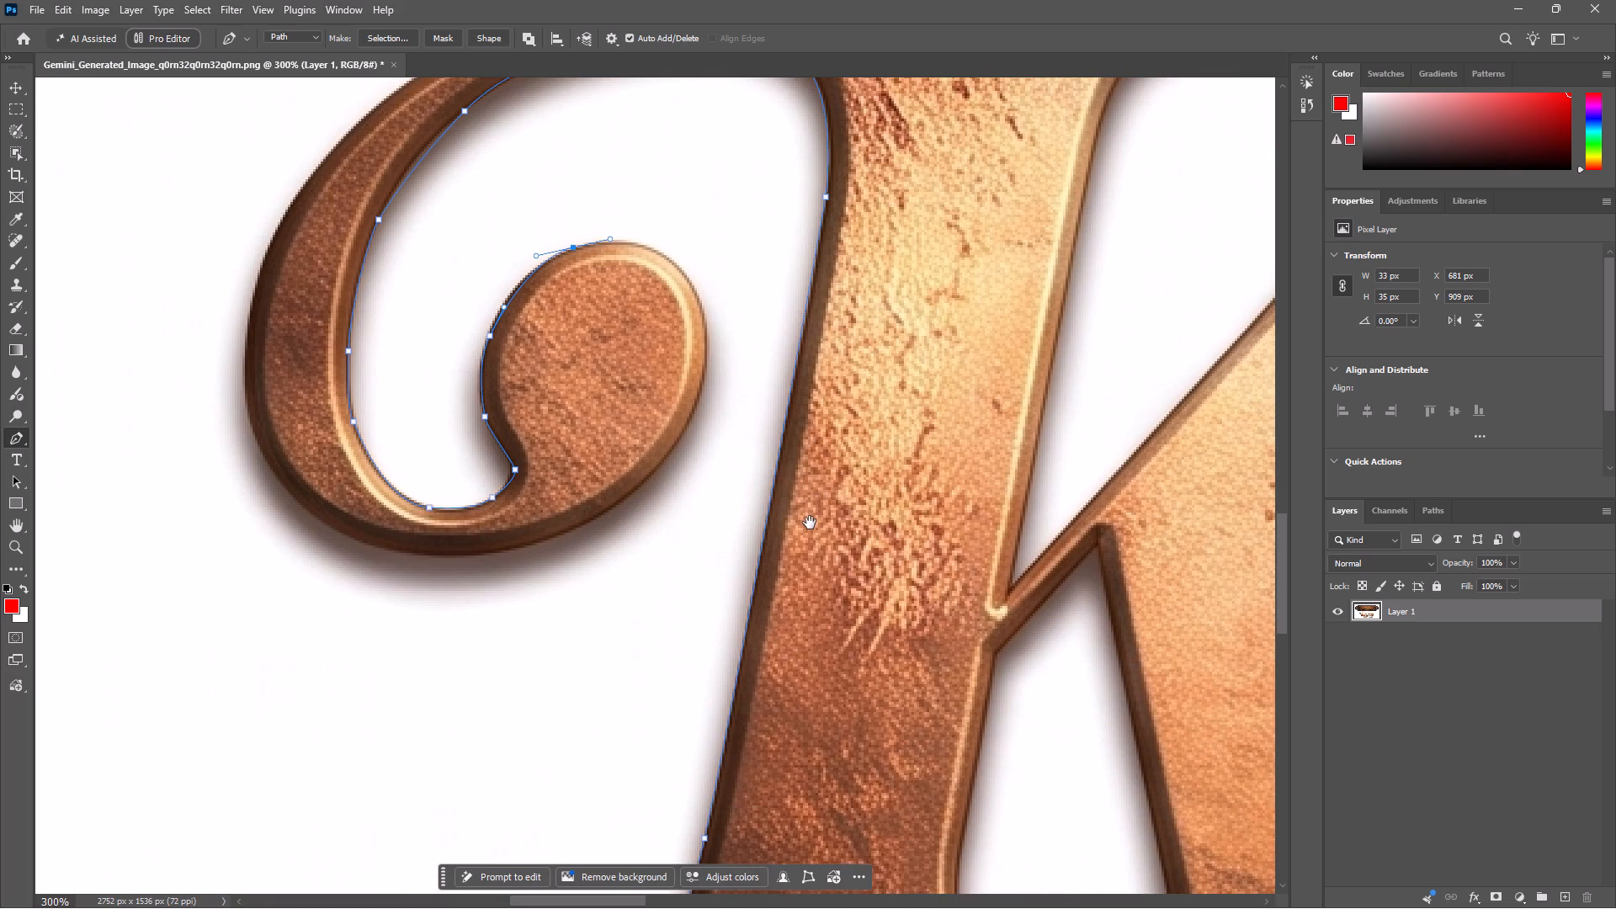
scroll(810, 523, down, 1)
drag(679, 270, 699, 300)
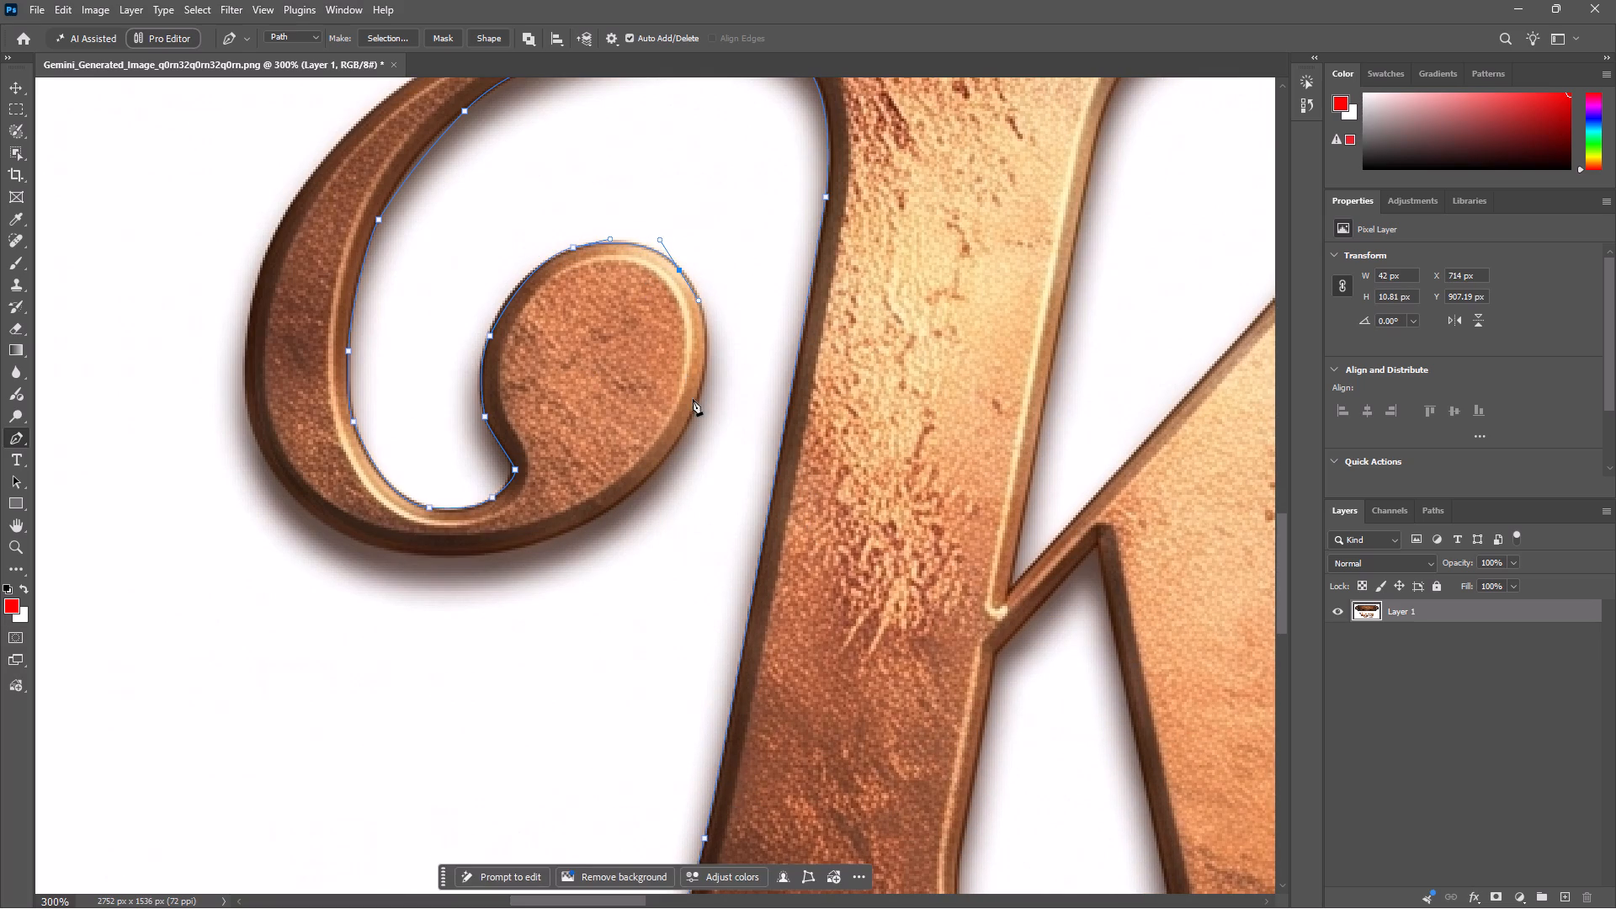
drag(692, 407, 665, 460)
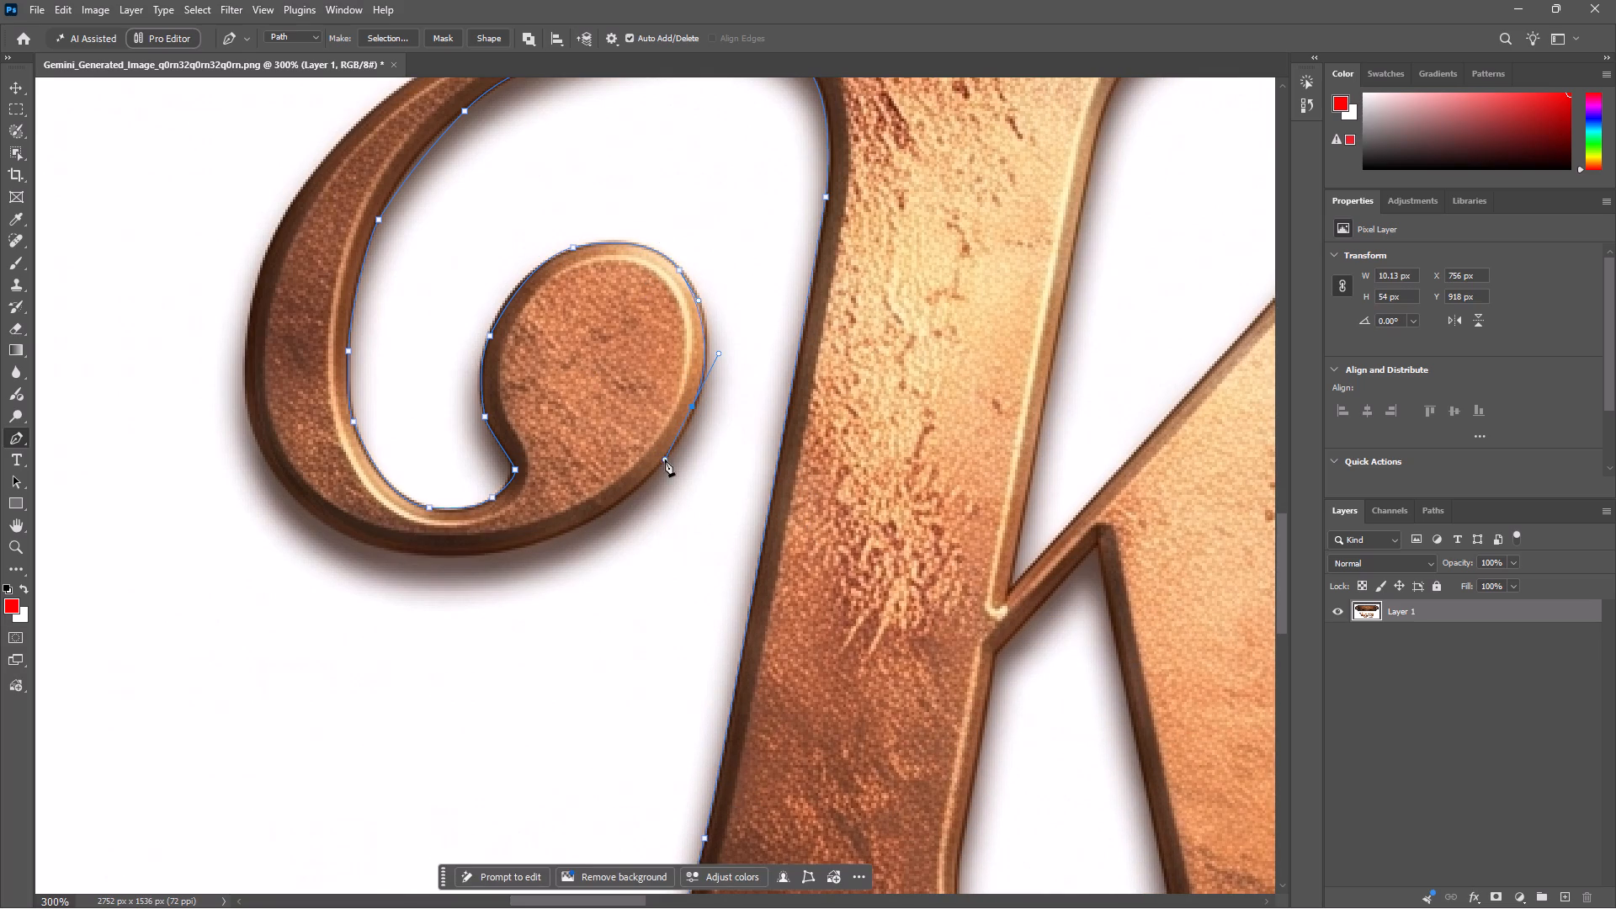
drag(570, 531, 524, 548)
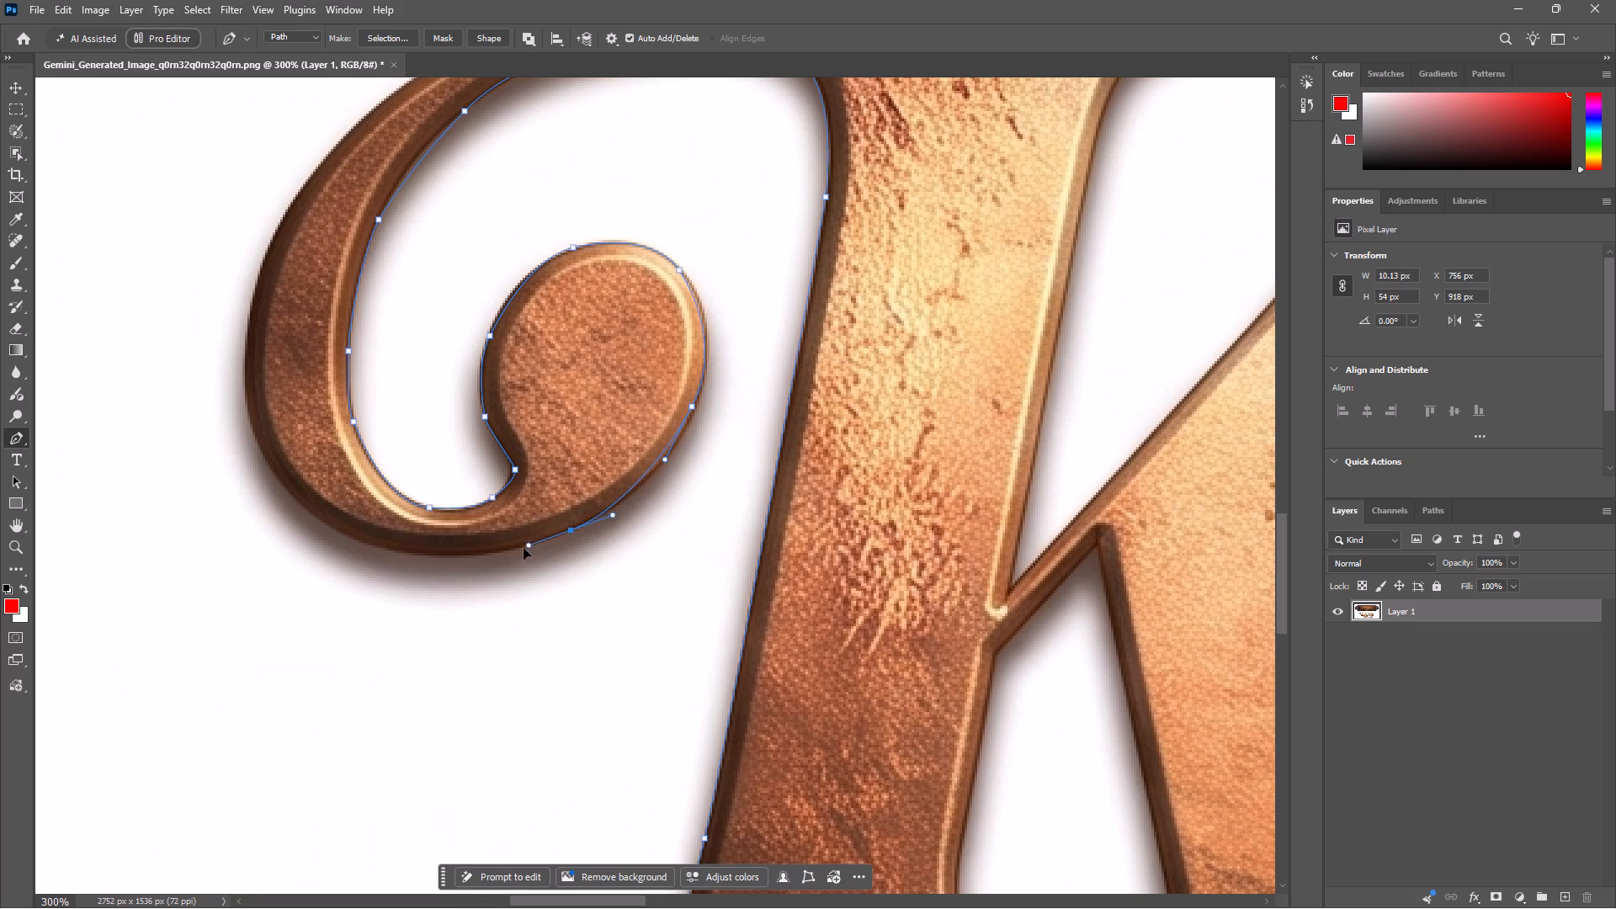
drag(524, 548, 518, 551)
Extend the path along the swash's outer bottom edge and around its lower left bend to the outer left side.
scroll(518, 551, left, 3)
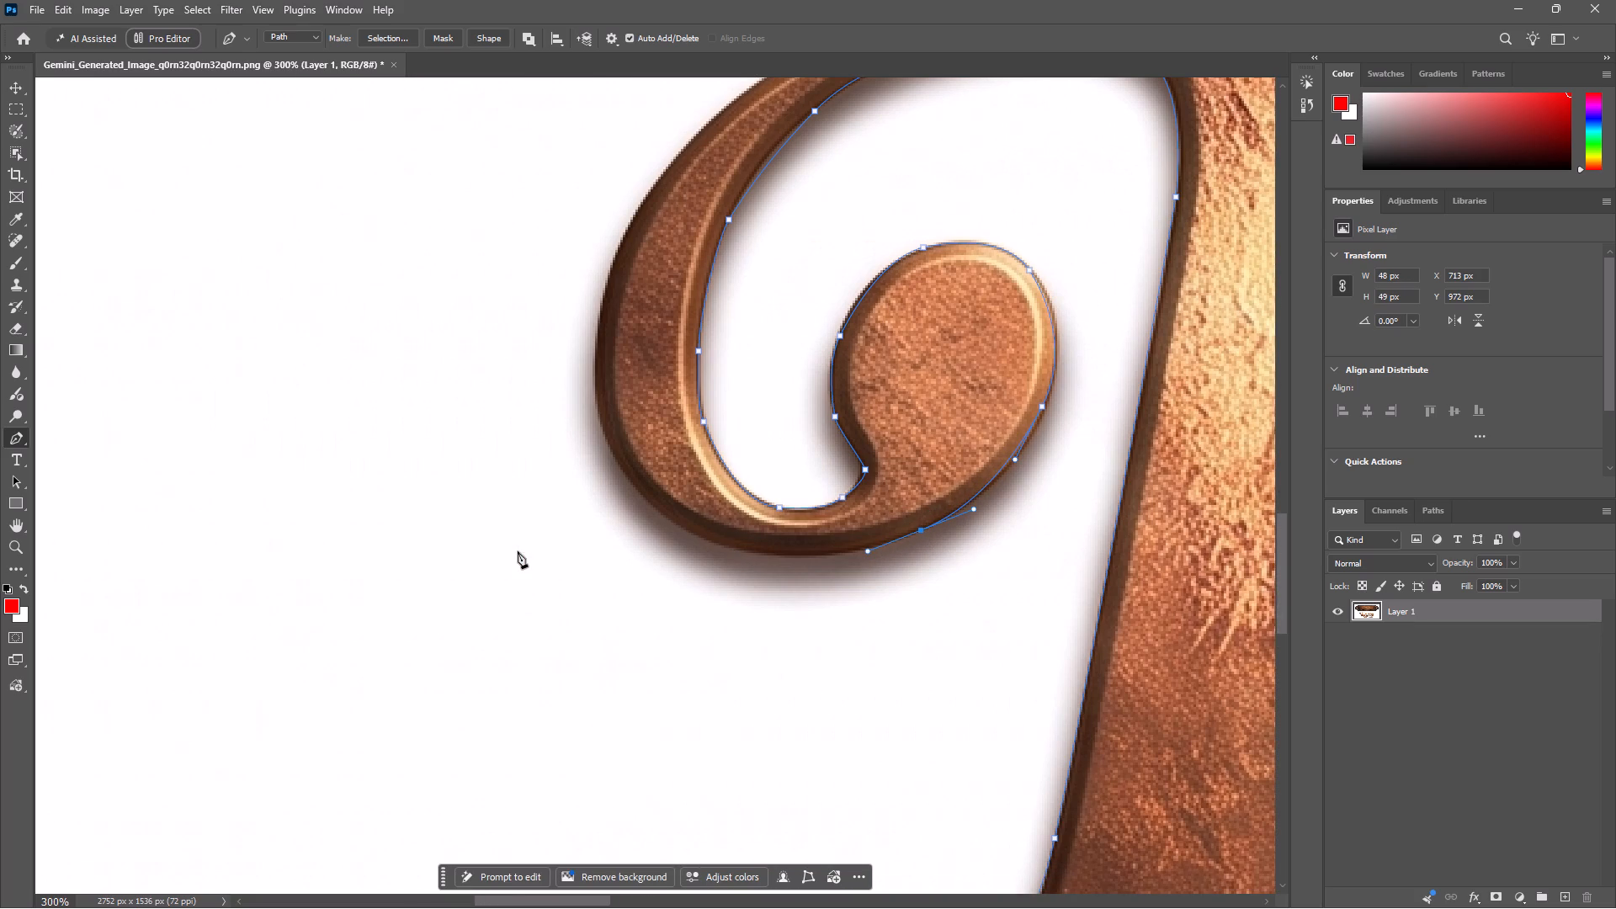
drag(683, 528, 625, 492)
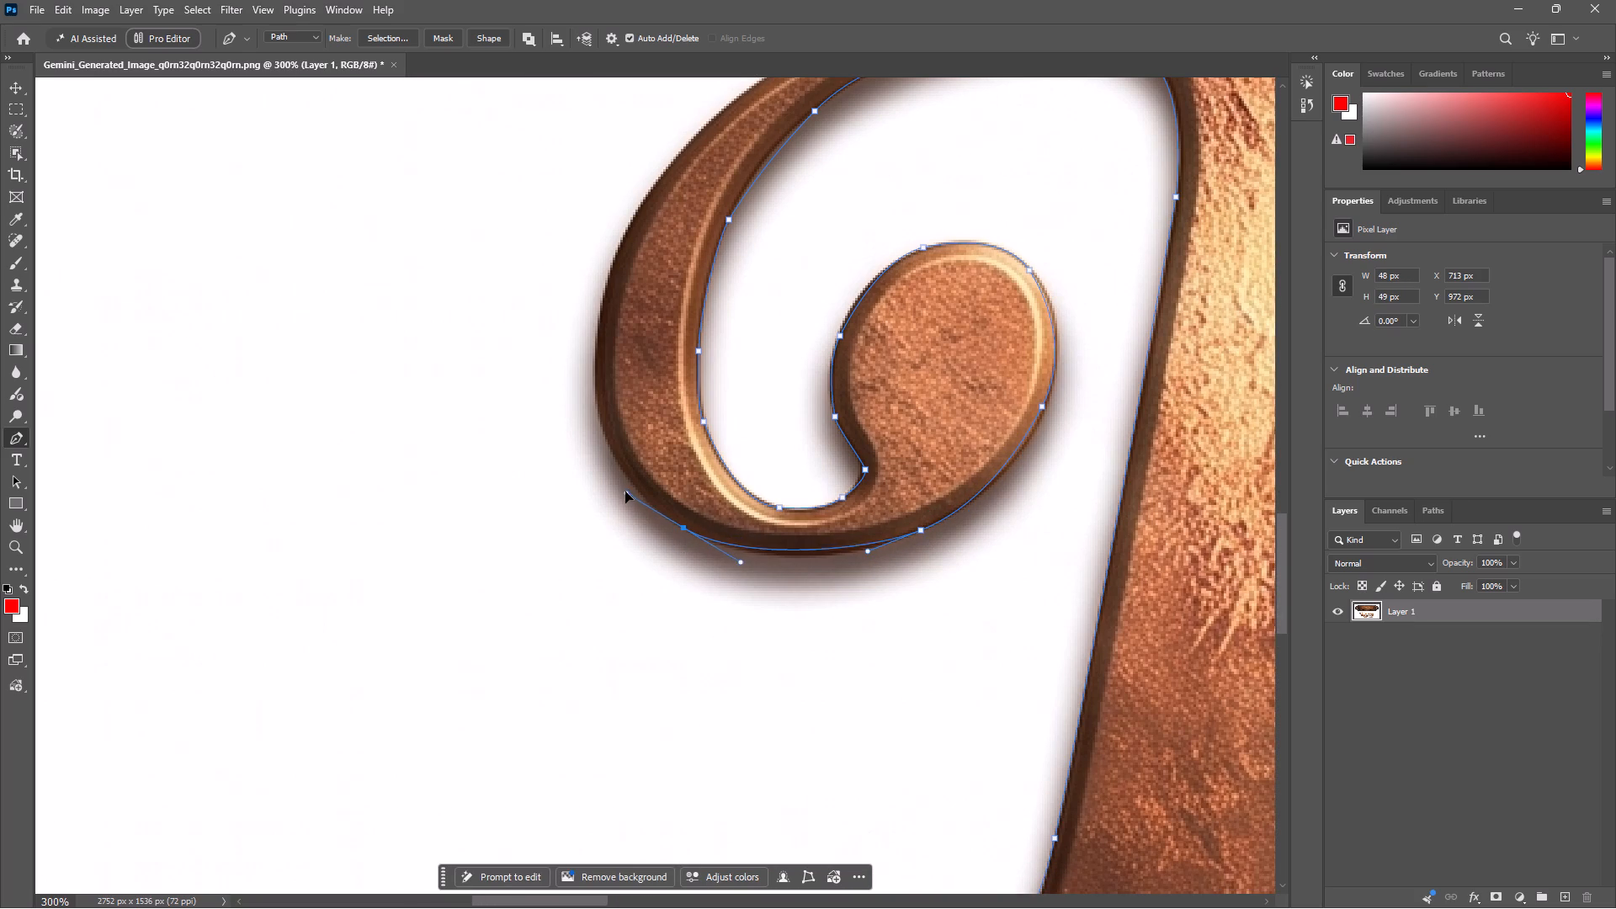
drag(625, 492, 610, 481)
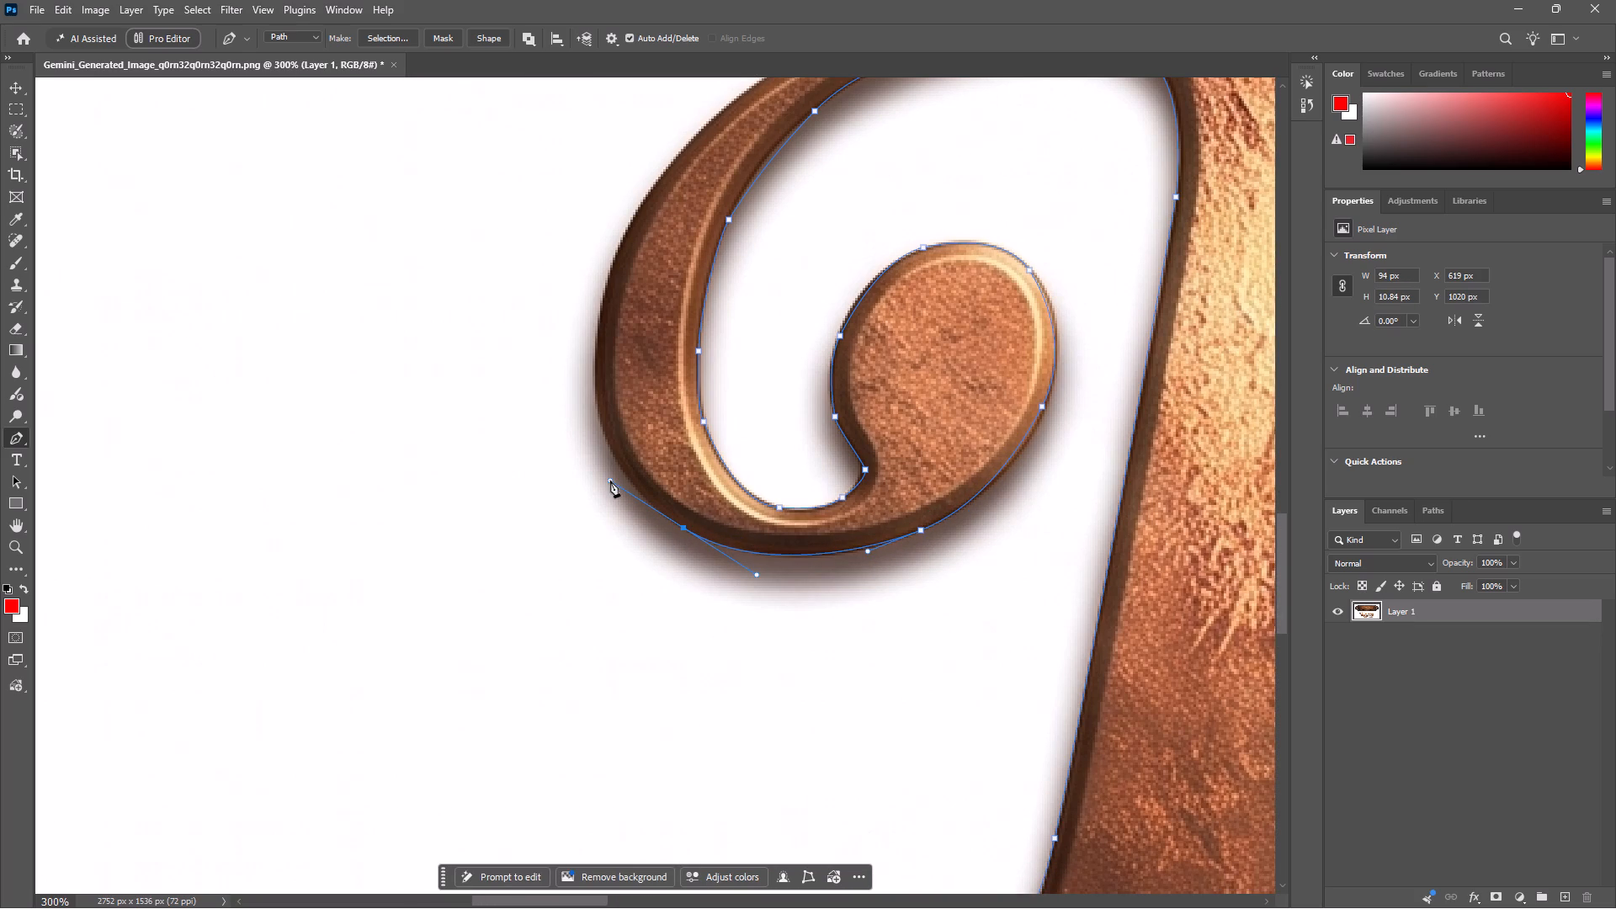
drag(594, 409, 587, 376)
Trace the swash's outer left edge upward and along the rising outer arch with two curved anchors.
key(space)
key(space)
key(space)
key(space)
key(space)
key(space)
key(space)
key(space)
key(space)
key(space)
key(space)
key(space)
key(space)
key(space)
key(space)
key(space)
key(space)
key(space)
key(space)
key(space)
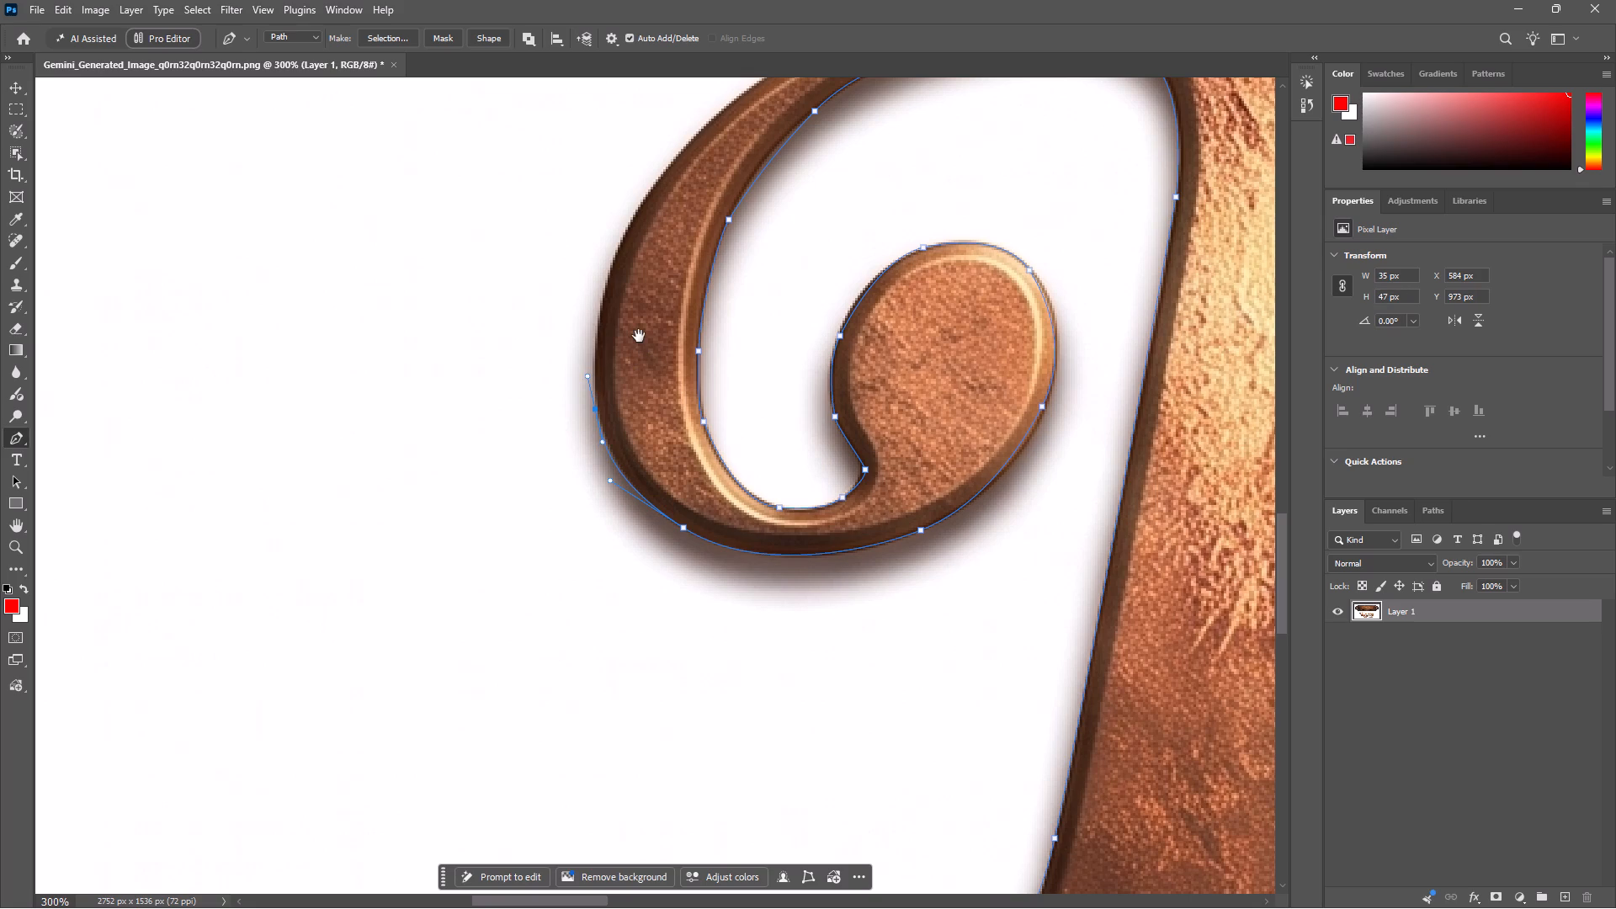
scroll(639, 336, up, 3)
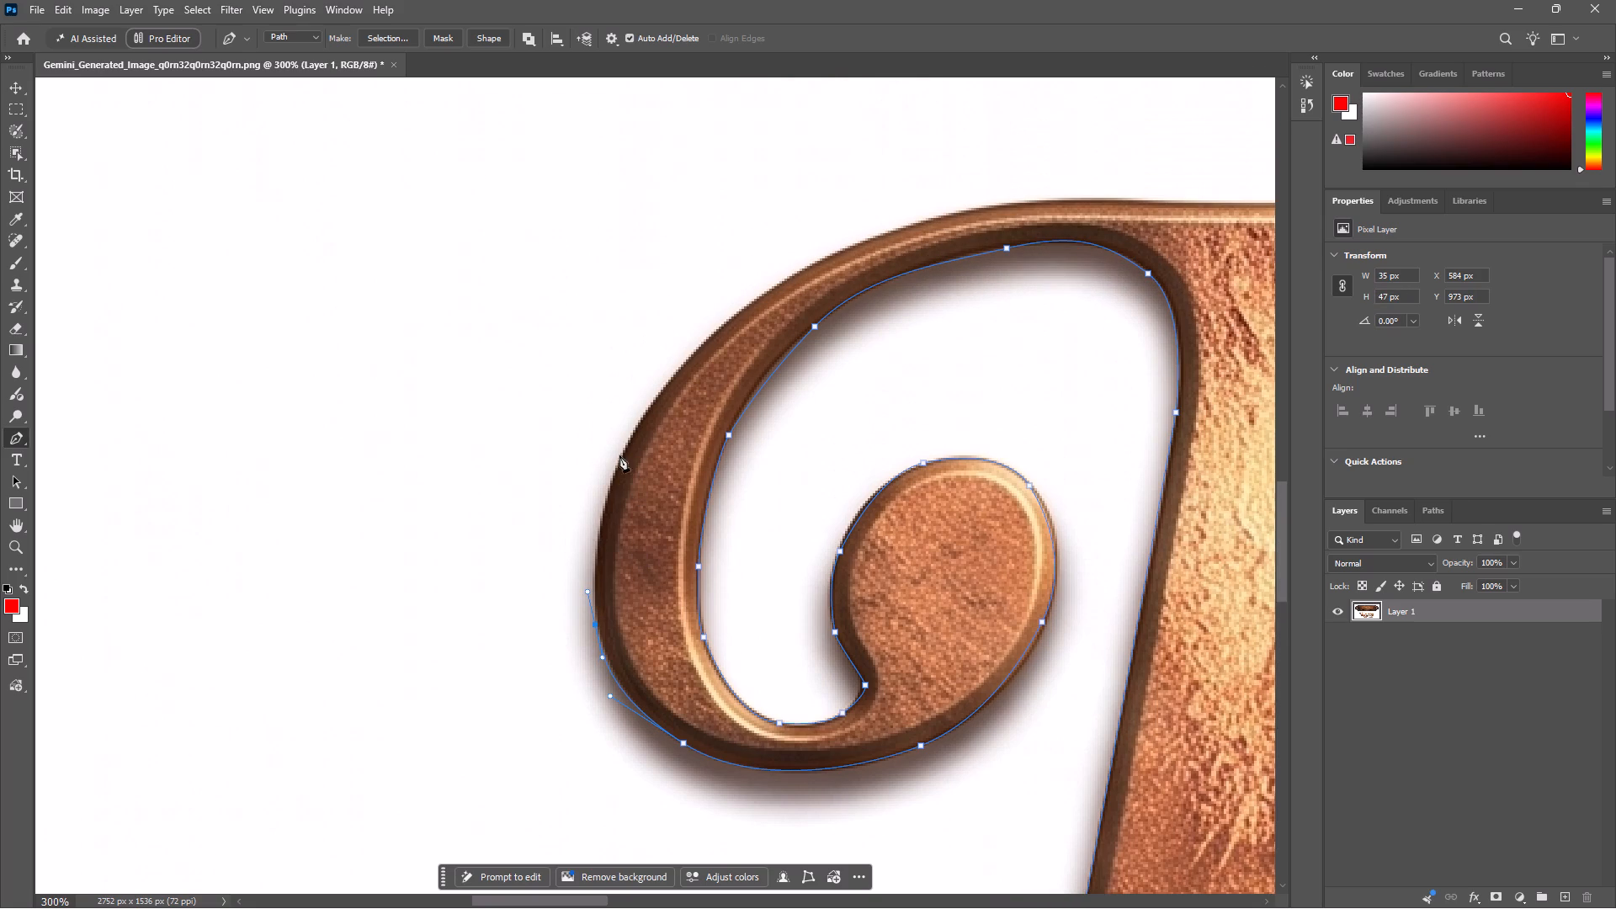
drag(686, 367, 778, 292)
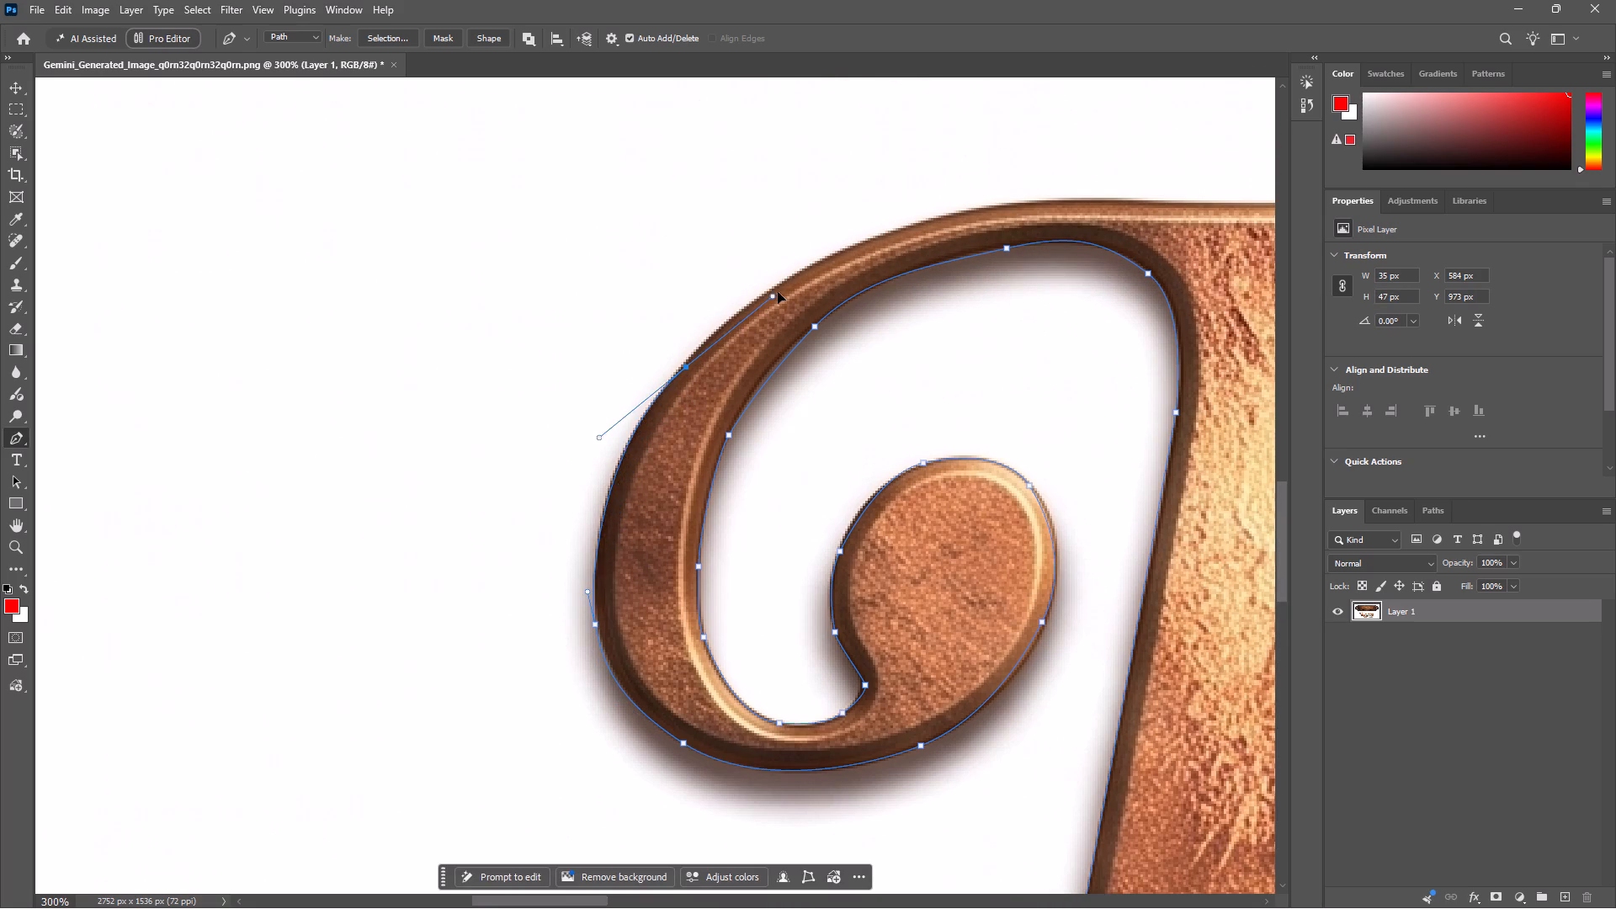
drag(778, 292, 774, 286)
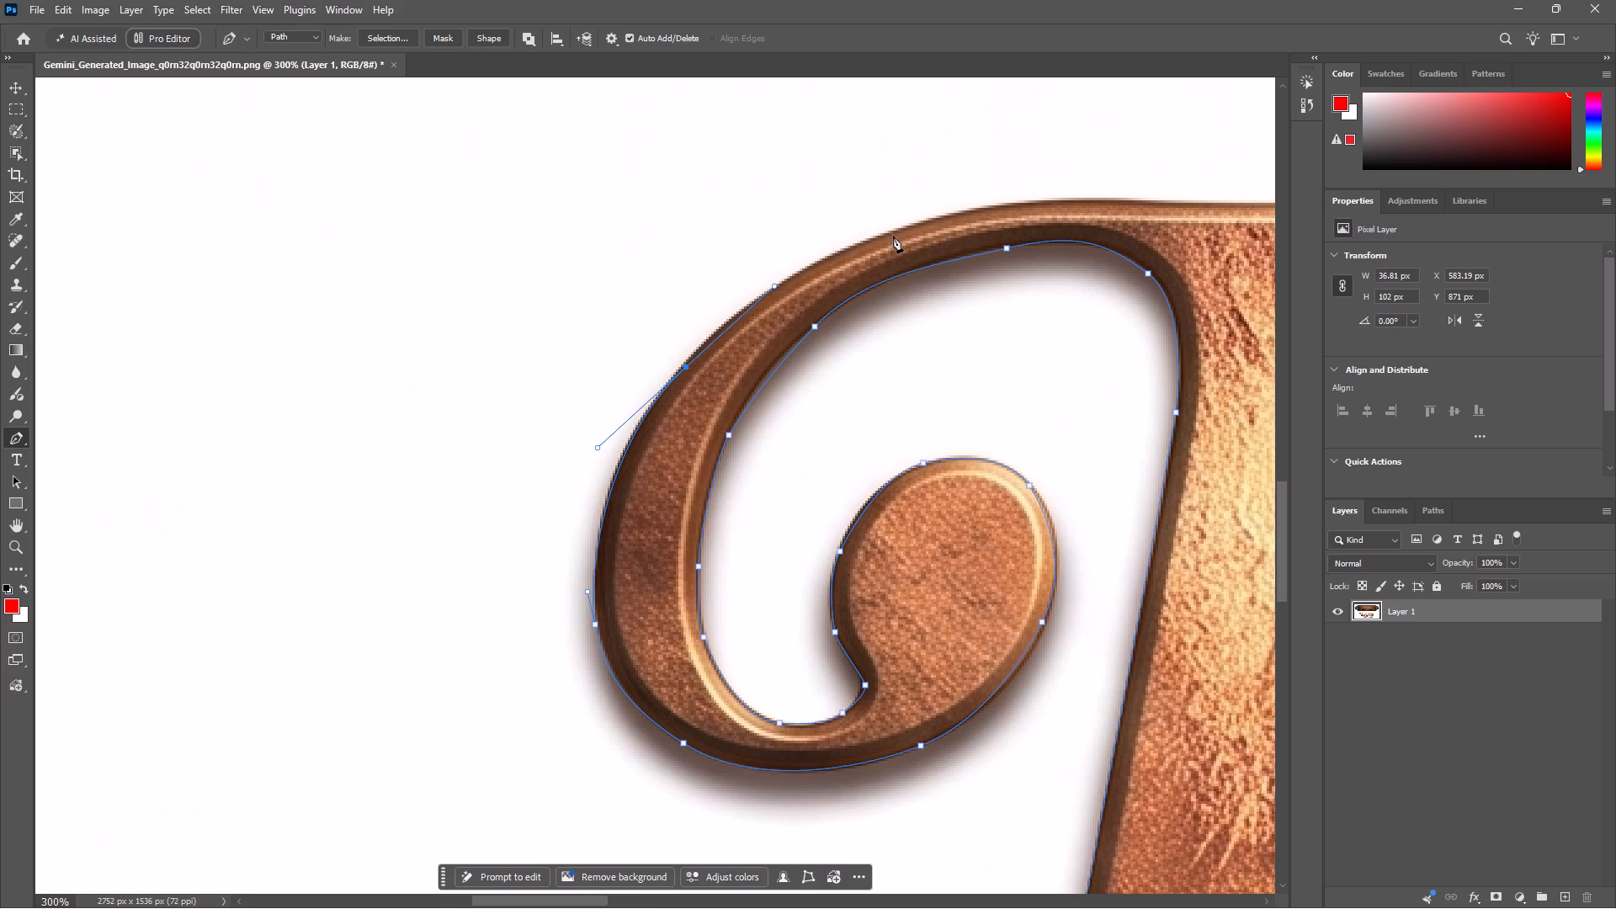
drag(917, 224, 953, 215)
Carry the path over the crest of the swash's outer arch to where it flattens into the K's straight top edge.
key(space)
key(space)
key(space)
key(space)
key(space)
key(space)
key(space)
key(space)
key(space)
key(space)
key(space)
key(space)
key(space)
key(space)
key(space)
key(space)
key(space)
key(space)
key(space)
key(space)
click(953, 215)
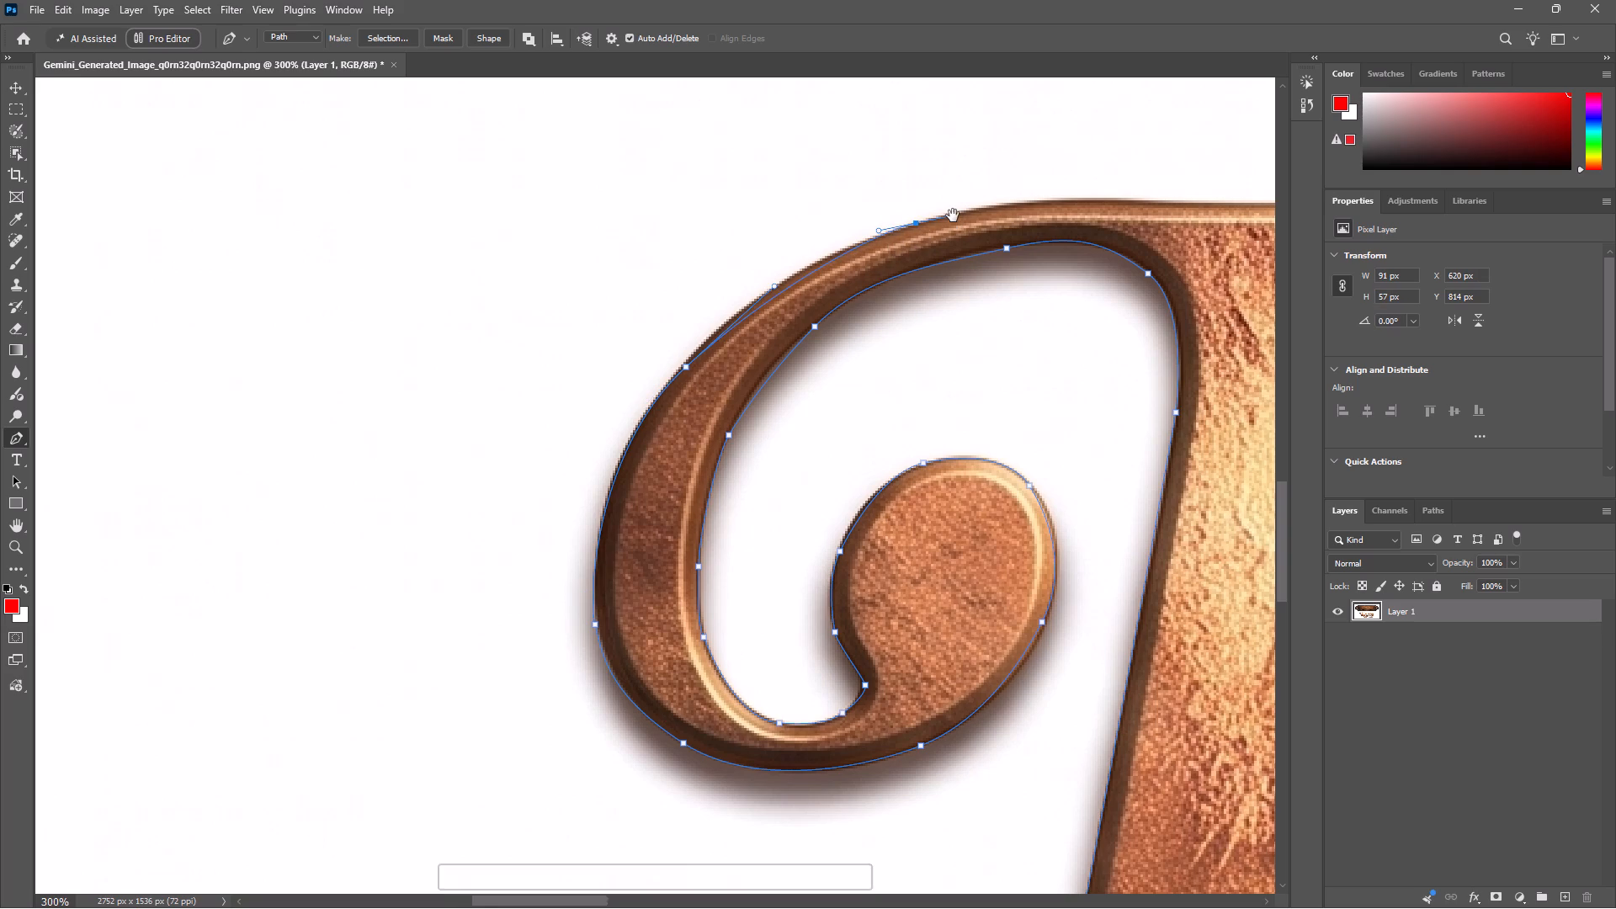
scroll(944, 217, right, 3)
scroll(944, 217, left, 1)
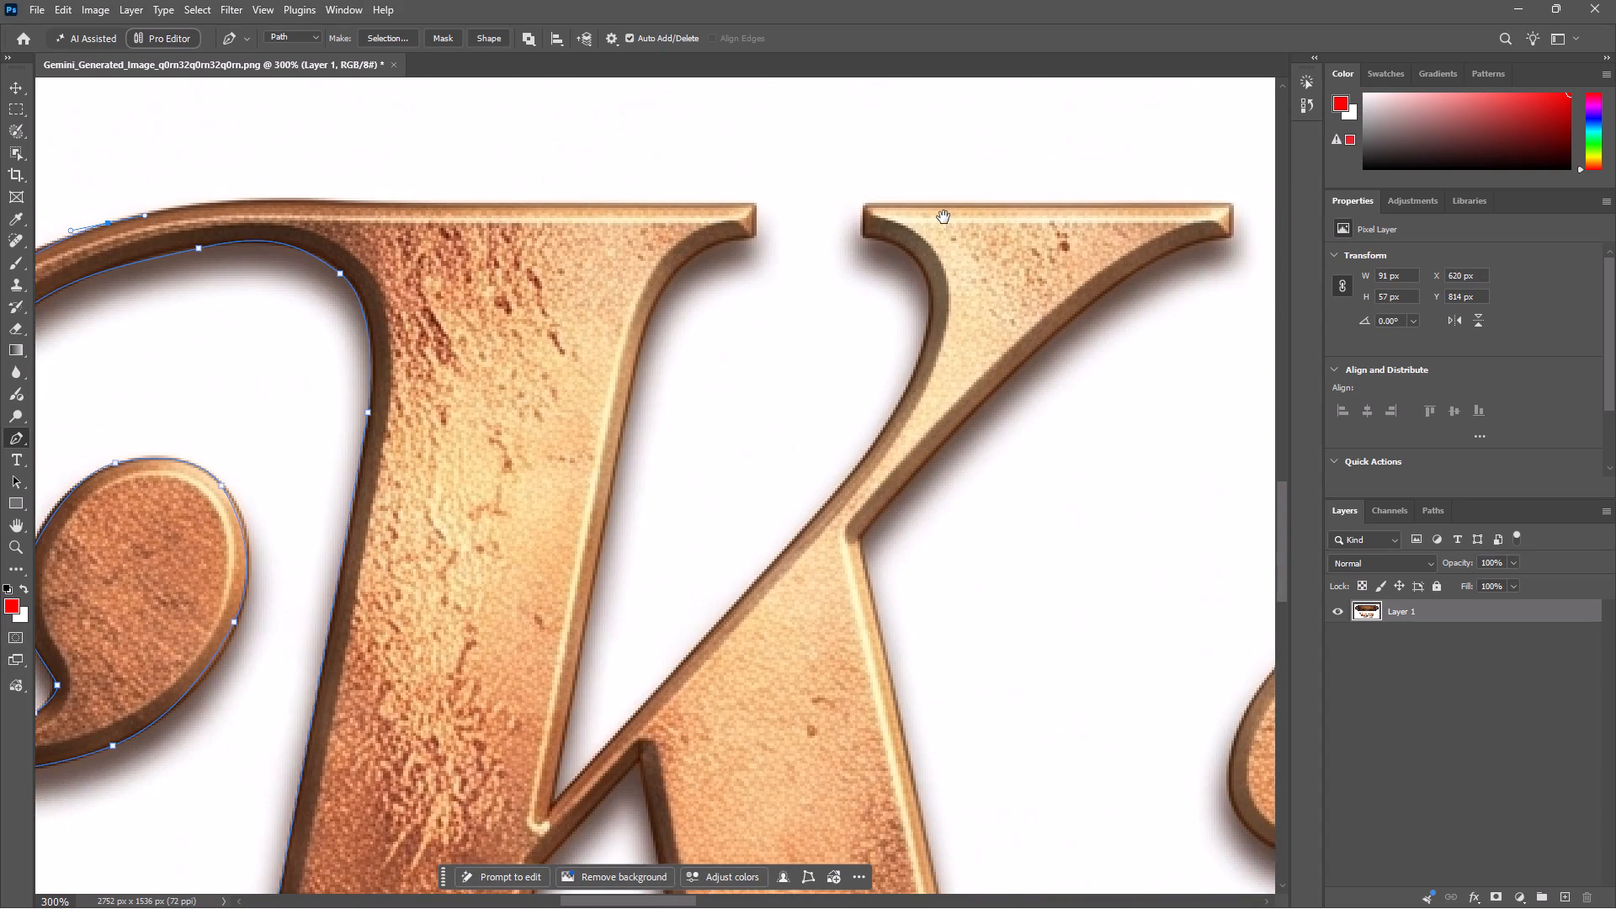
scroll(944, 217, left, 1)
drag(297, 200, 340, 205)
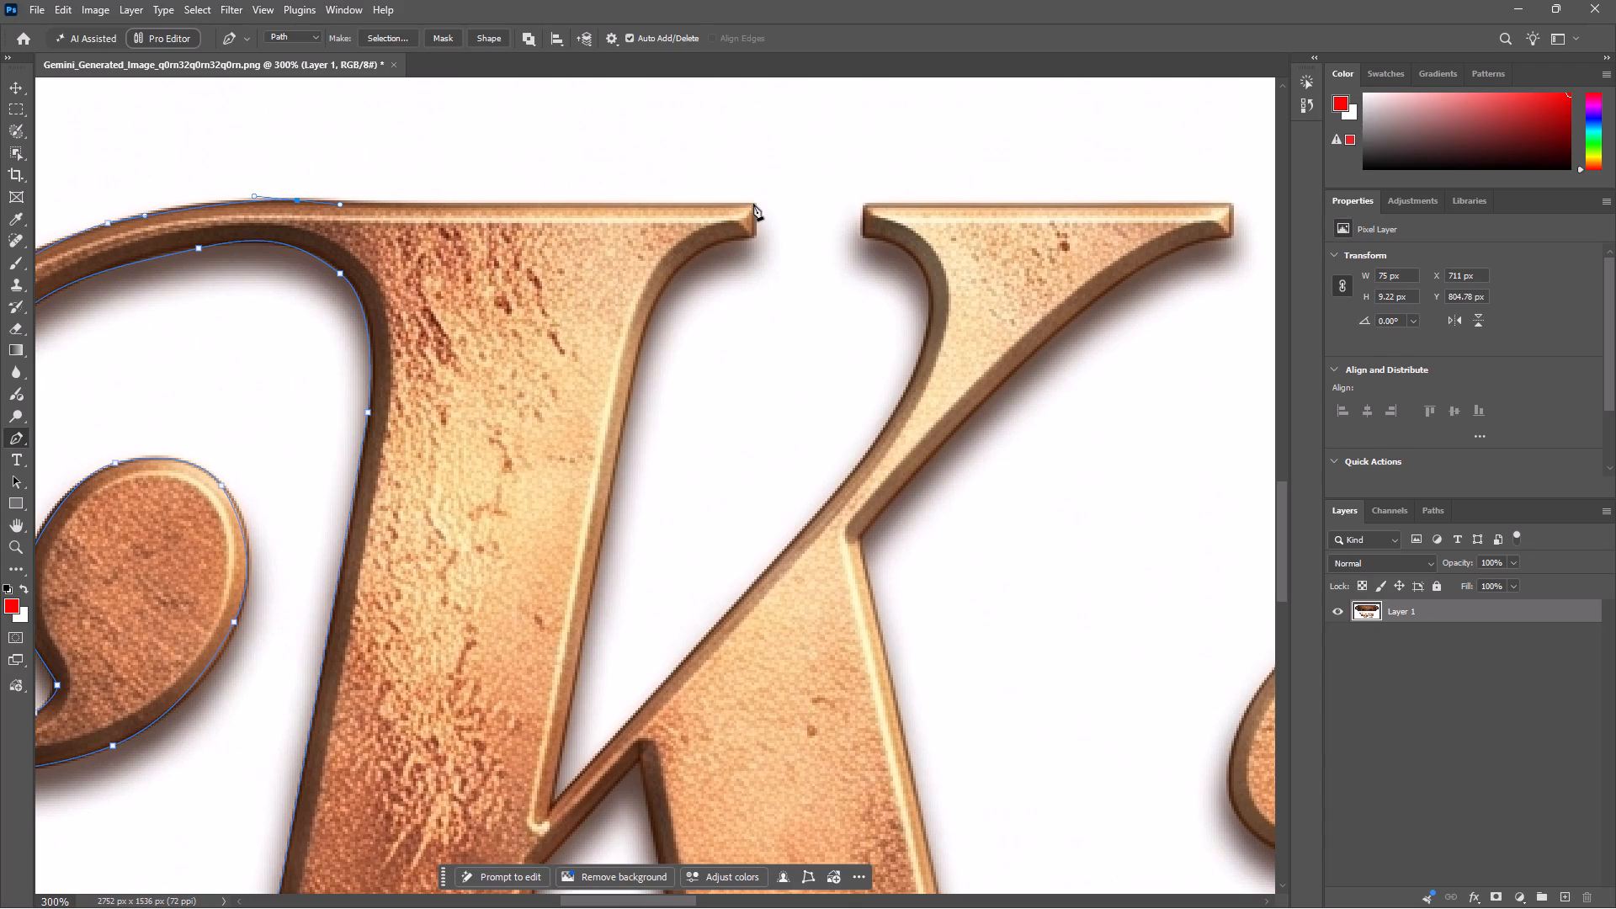
Continue the path along the K's straight top edge, around the stem's serif tip and down its curved underside onto the stem.
click(753, 204)
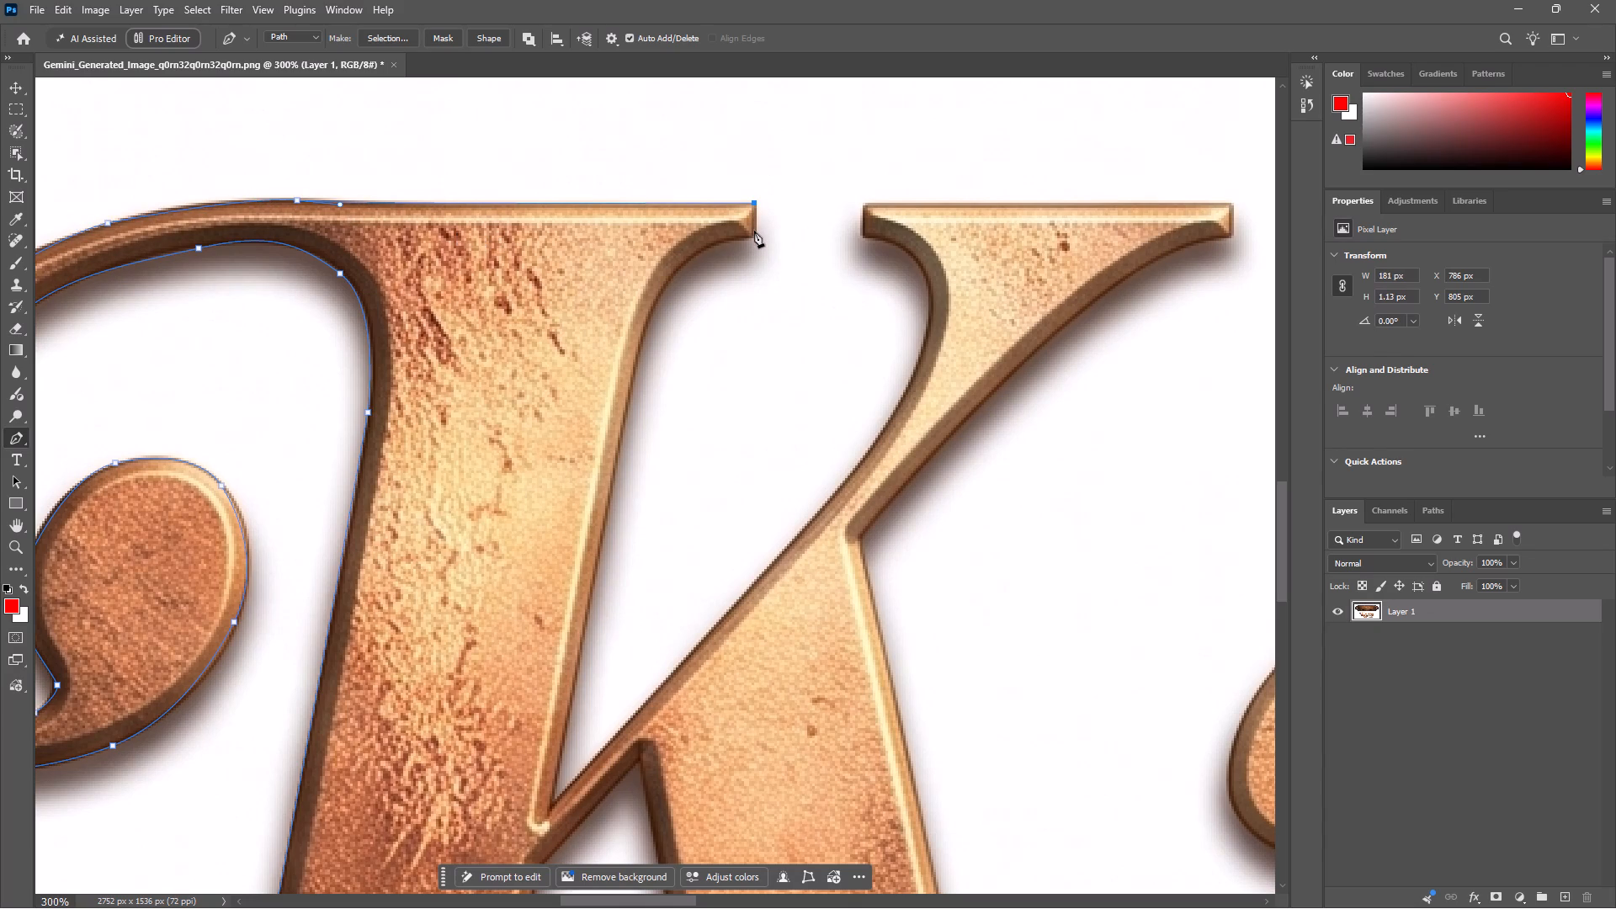
click(754, 233)
drag(672, 280, 646, 326)
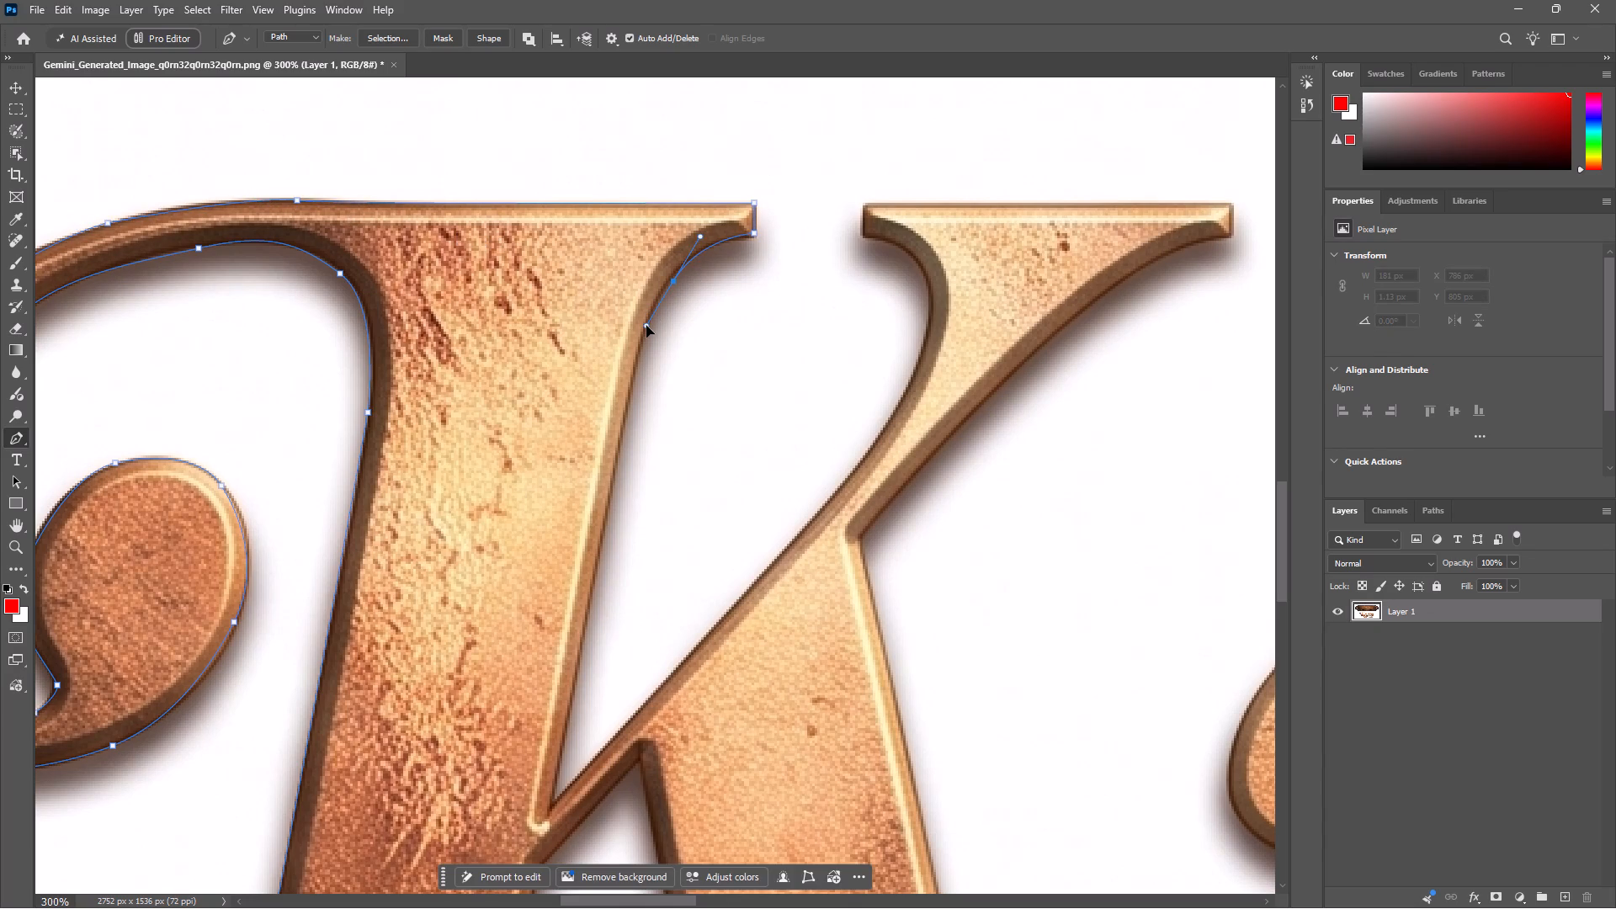
drag(646, 326, 649, 321)
key(ctrl+z)
drag(672, 272, 641, 304)
drag(635, 369, 632, 386)
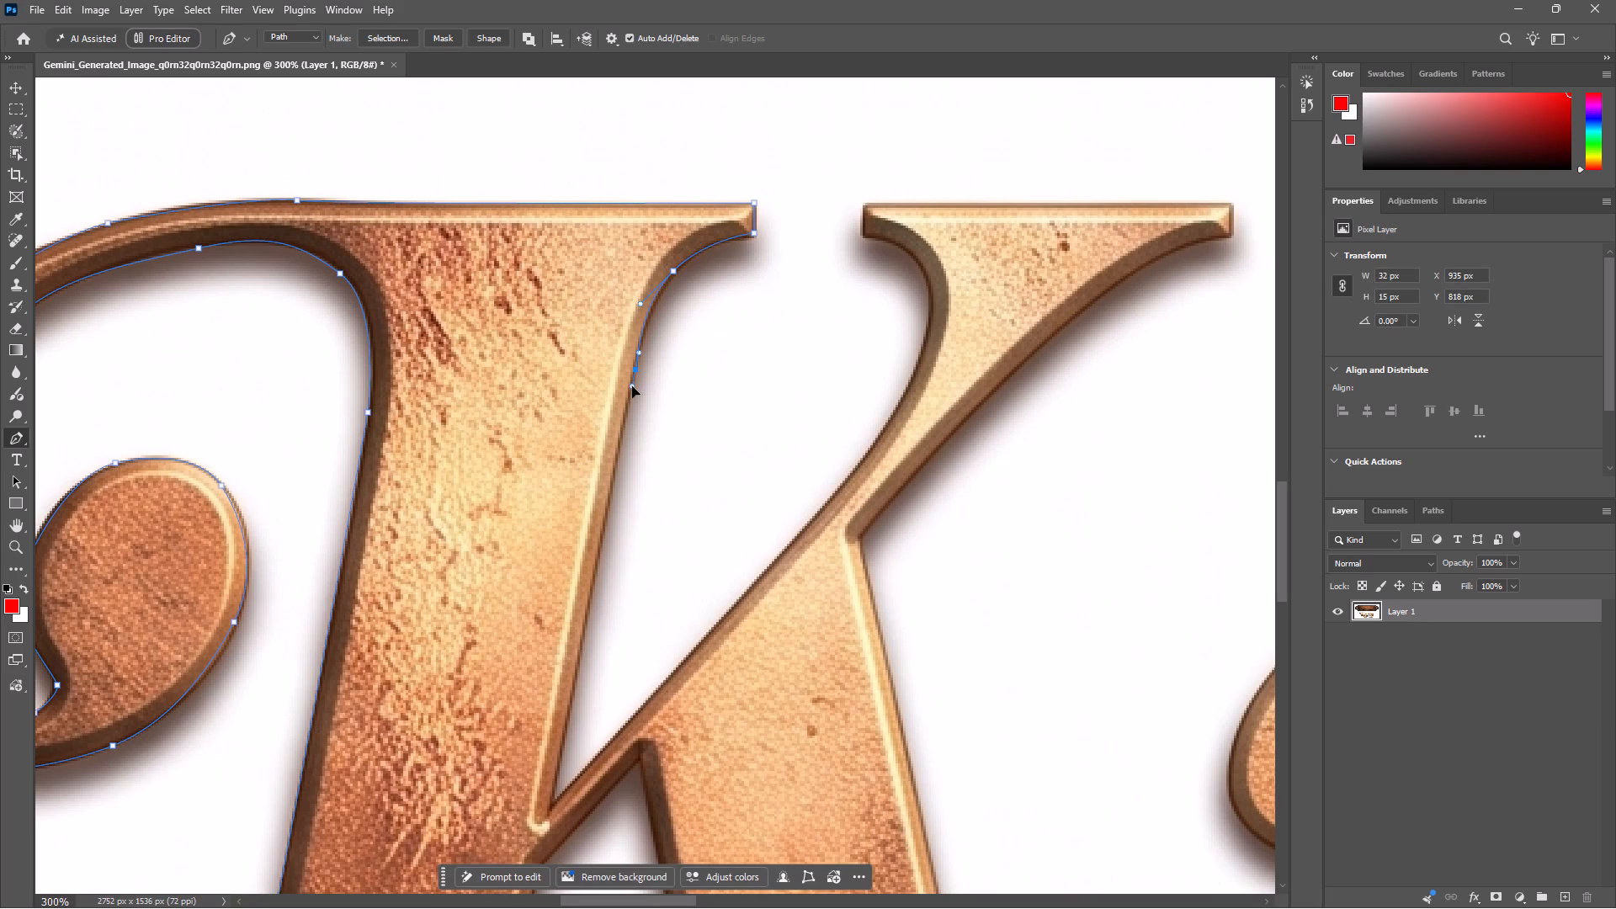
drag(632, 386, 631, 386)
Extend the path down the stem's inner edge to the crotch, then up the arm's inner edge to its serif's top corner.
scroll(631, 386, down, 3)
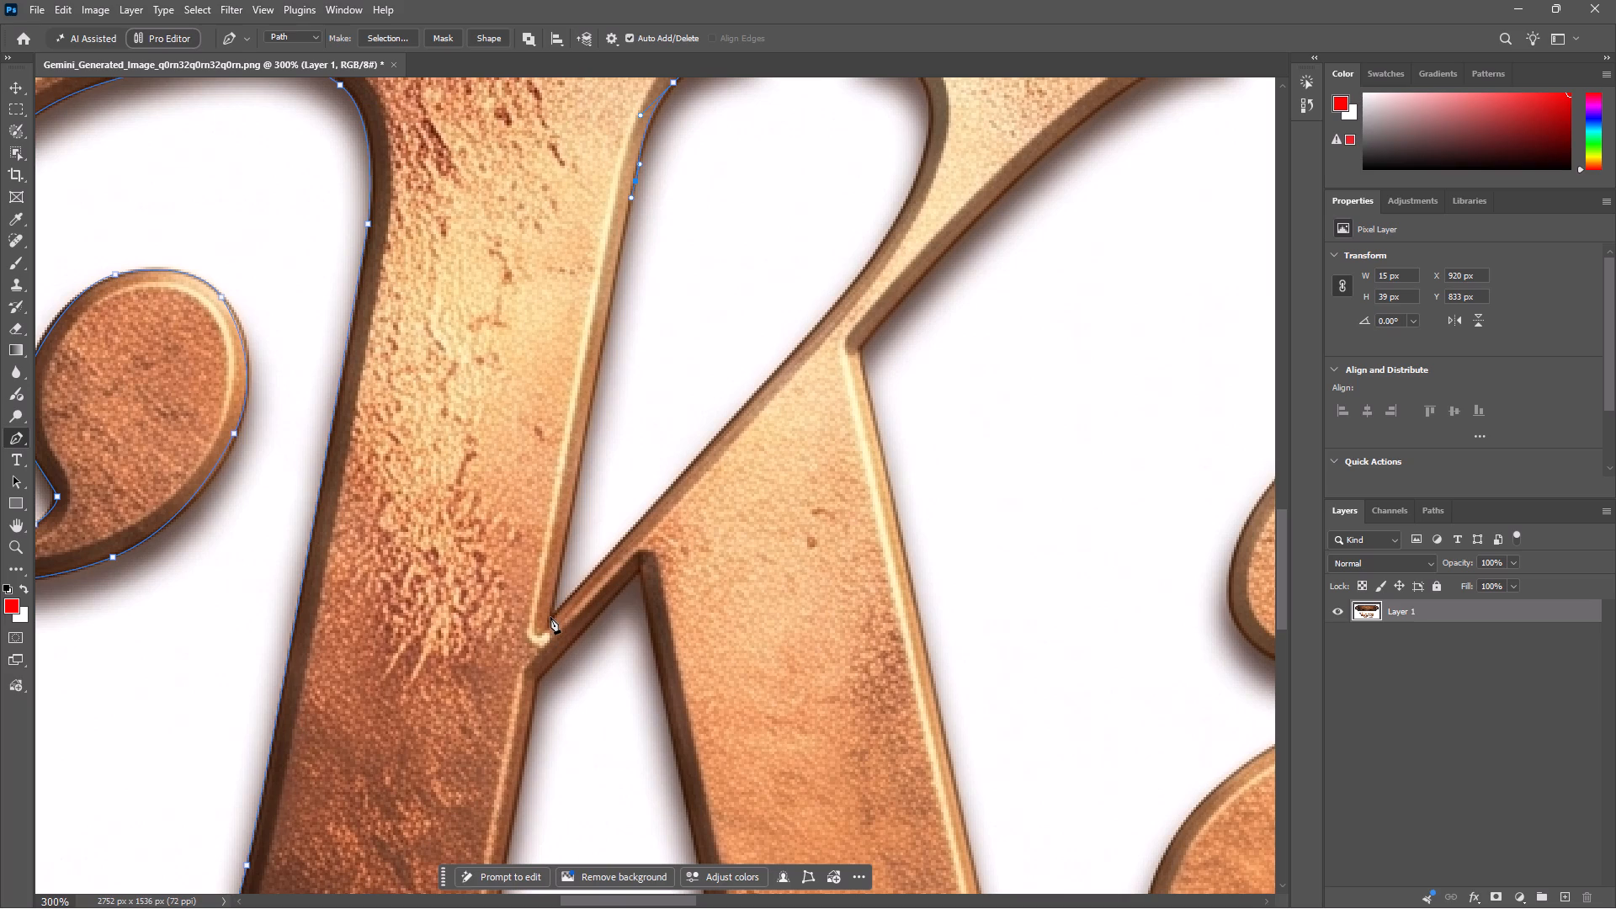
click(550, 617)
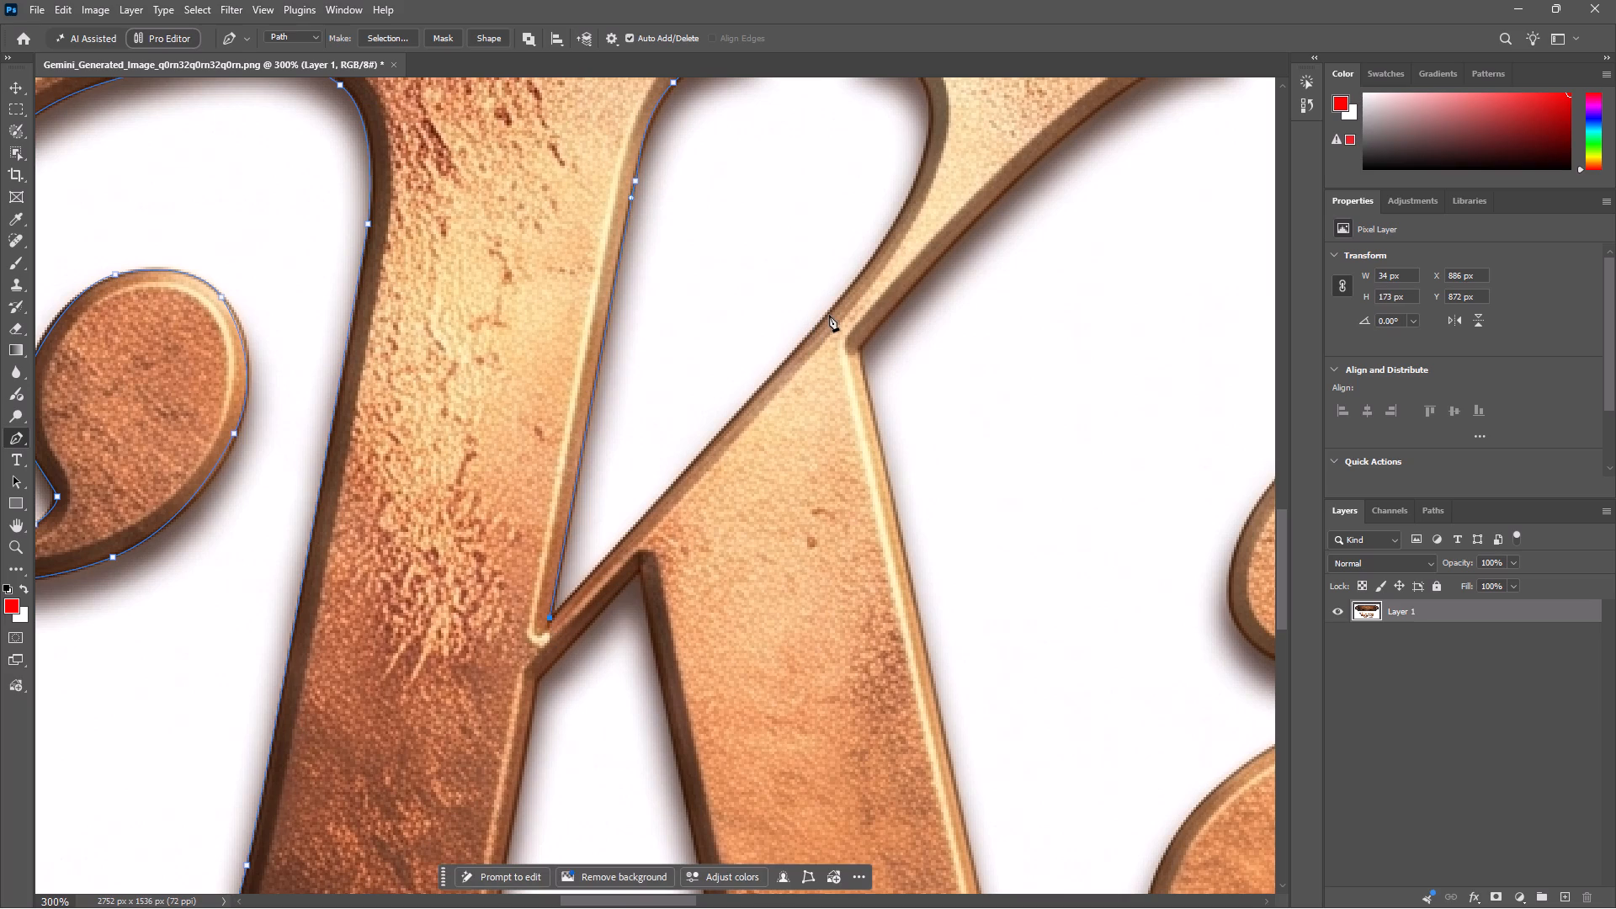
click(829, 315)
scroll(829, 315, up, 3)
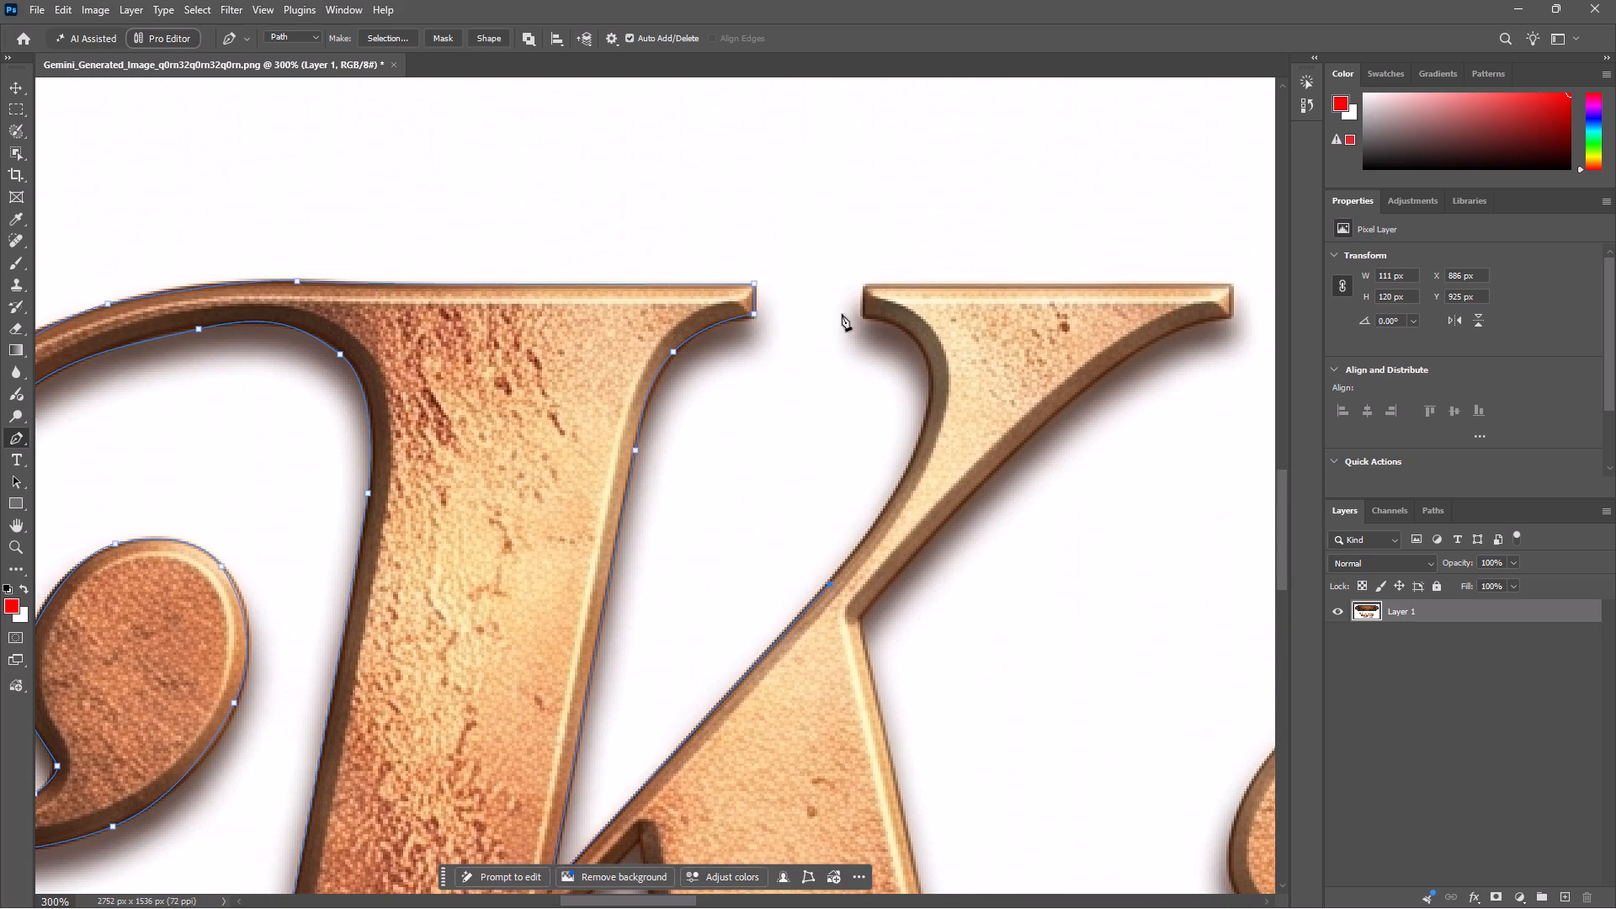
drag(929, 400, 927, 356)
drag(927, 356, 925, 352)
drag(880, 321, 864, 321)
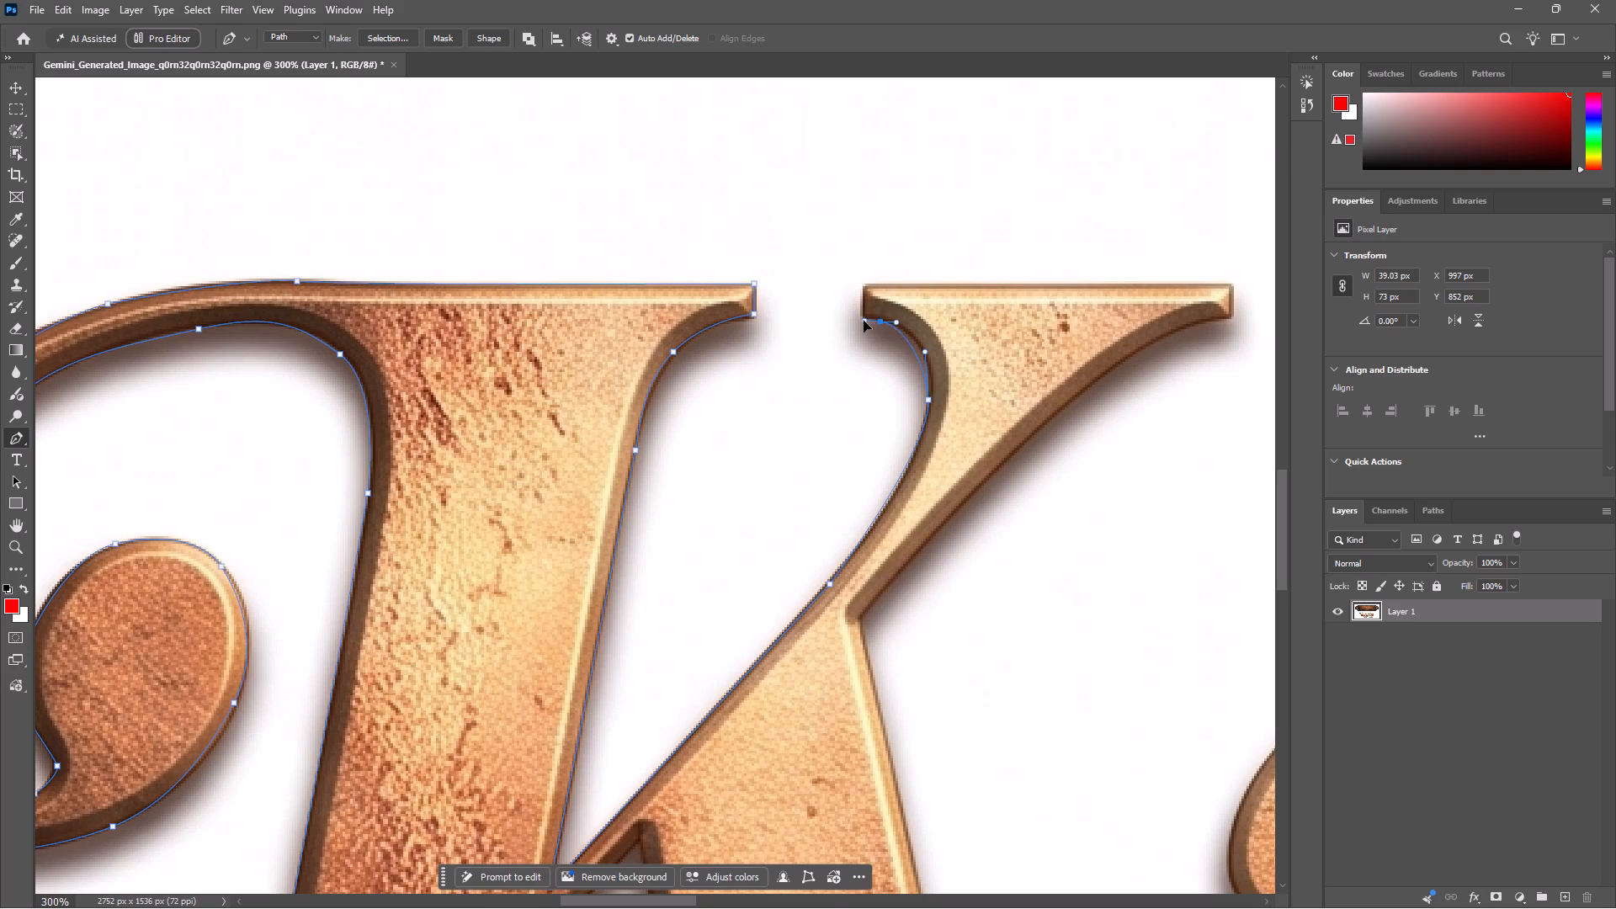
drag(864, 321, 853, 320)
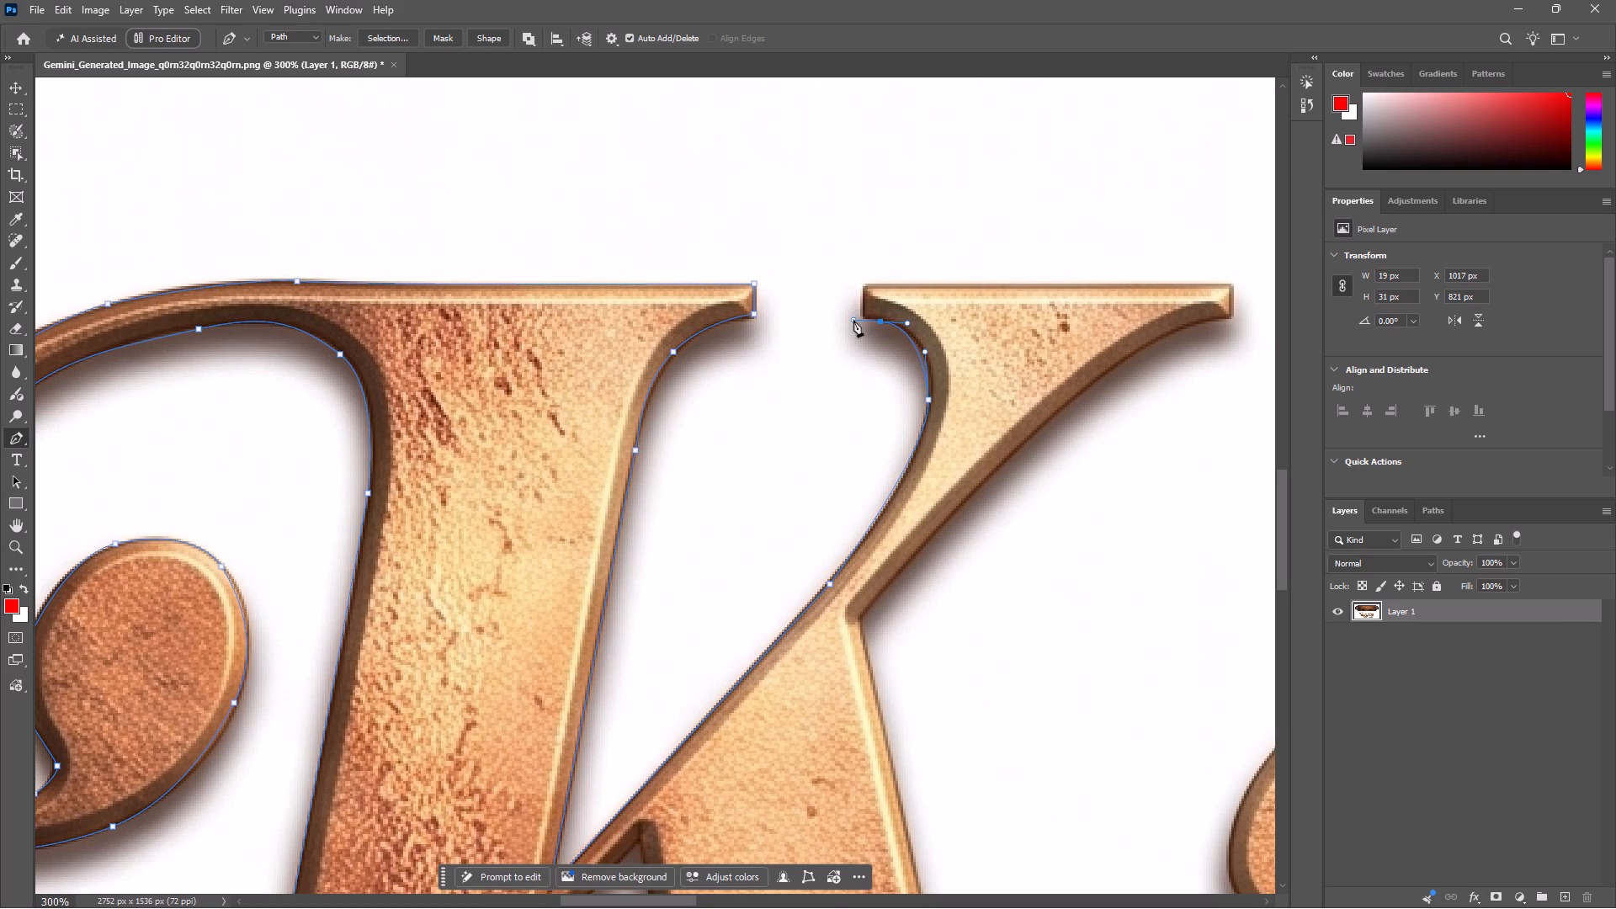
click(862, 316)
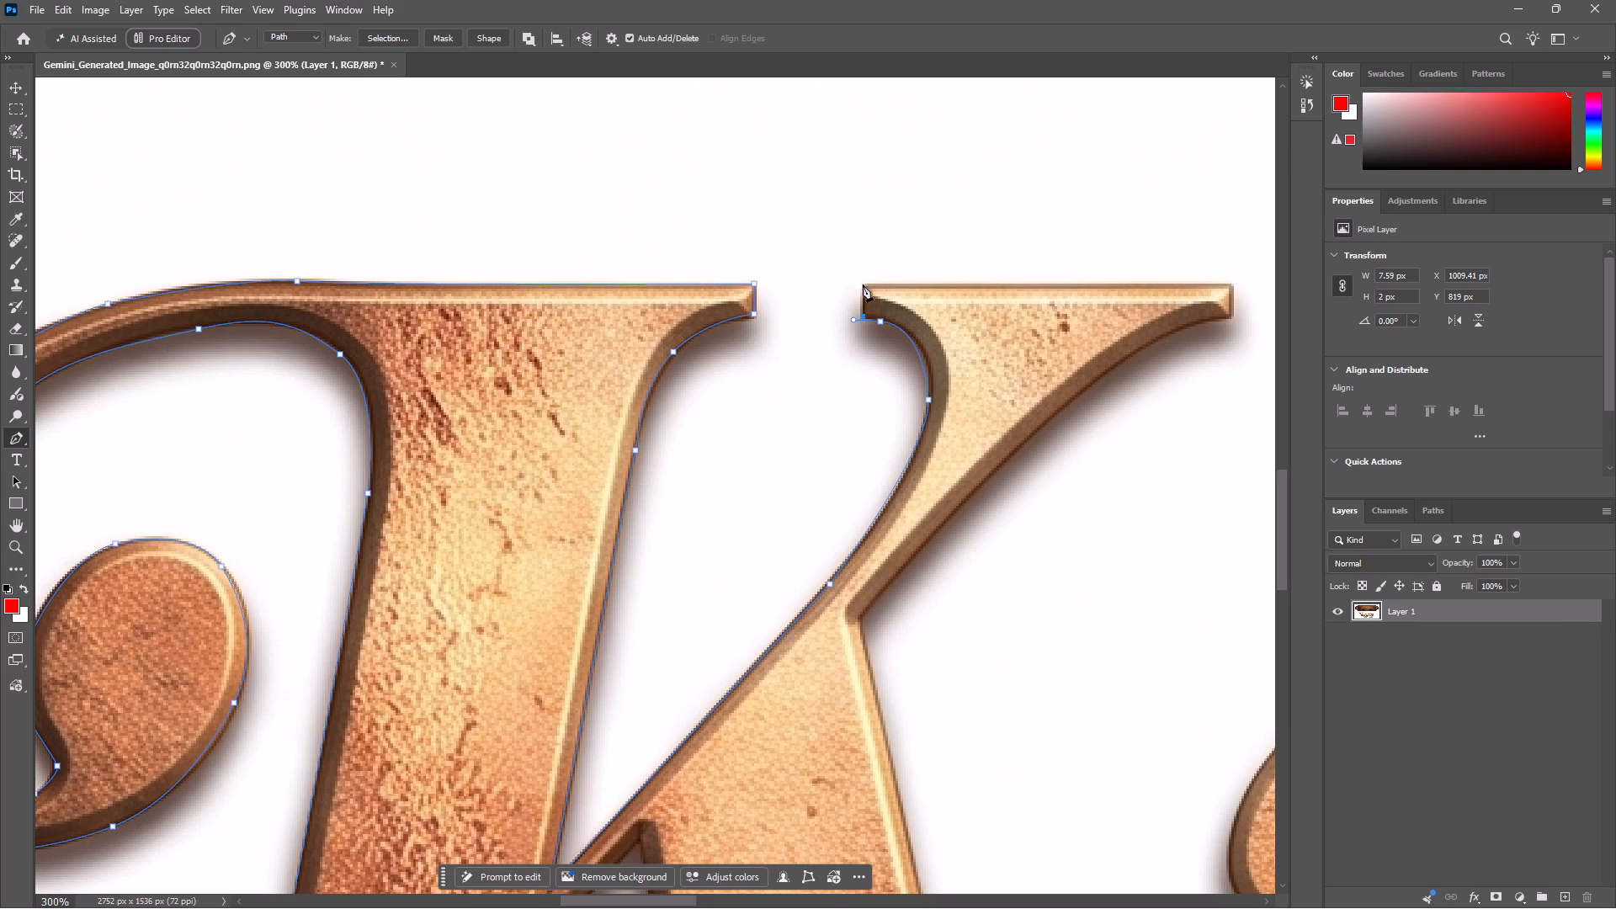
click(863, 284)
Trace the flat top edge of the K's upper arm and the short outer end of its serif.
scroll(863, 284, right, 2)
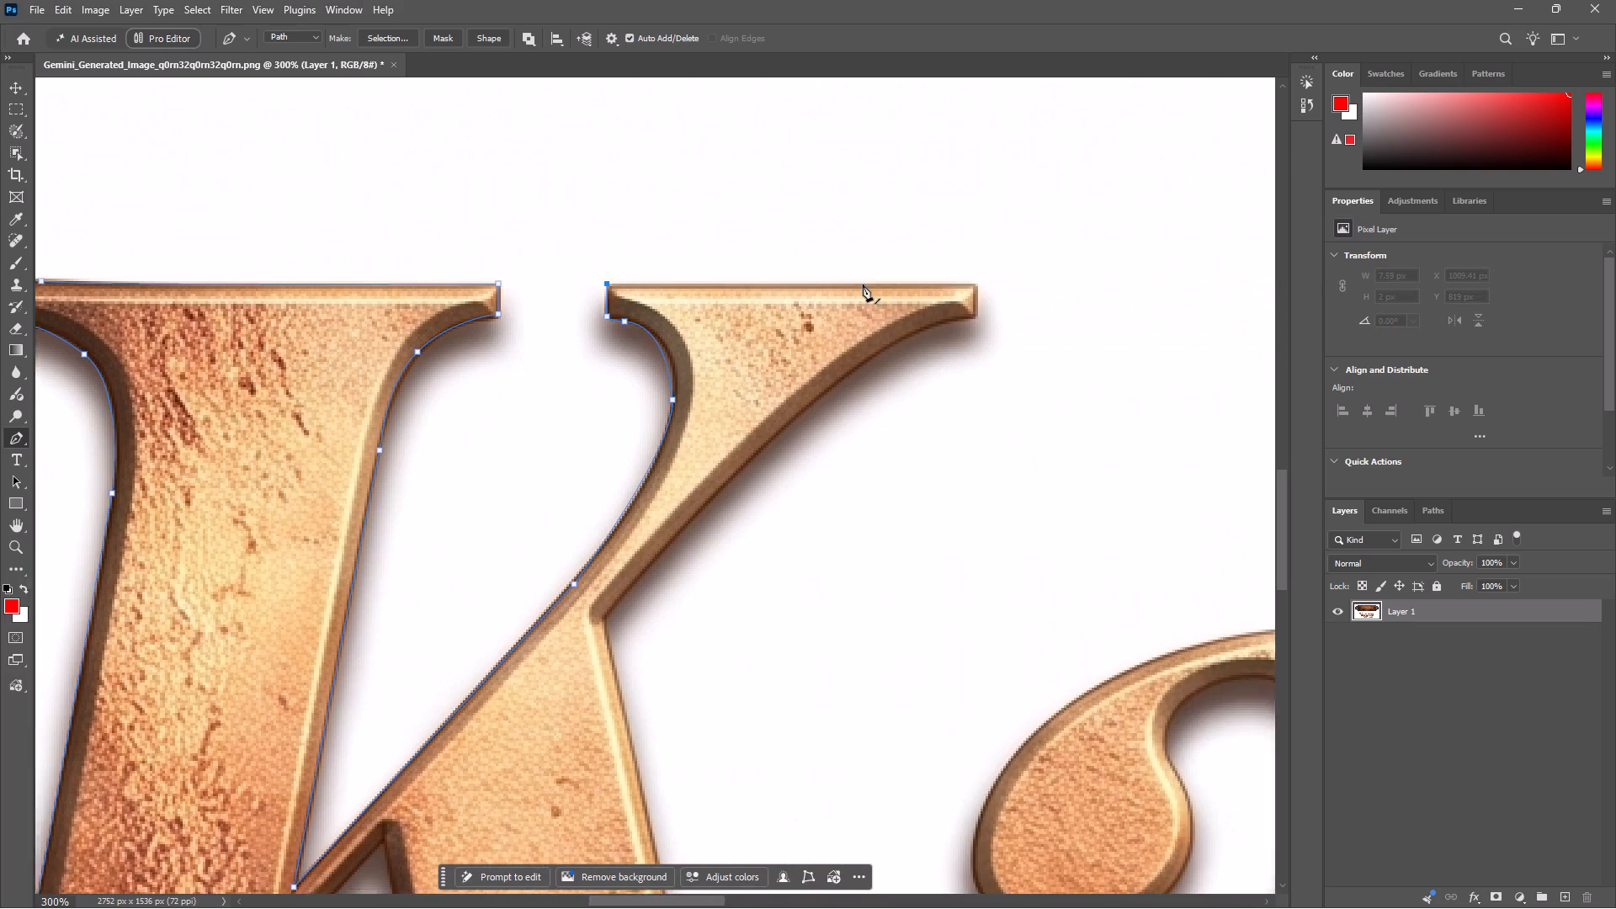
scroll(863, 284, right, 1)
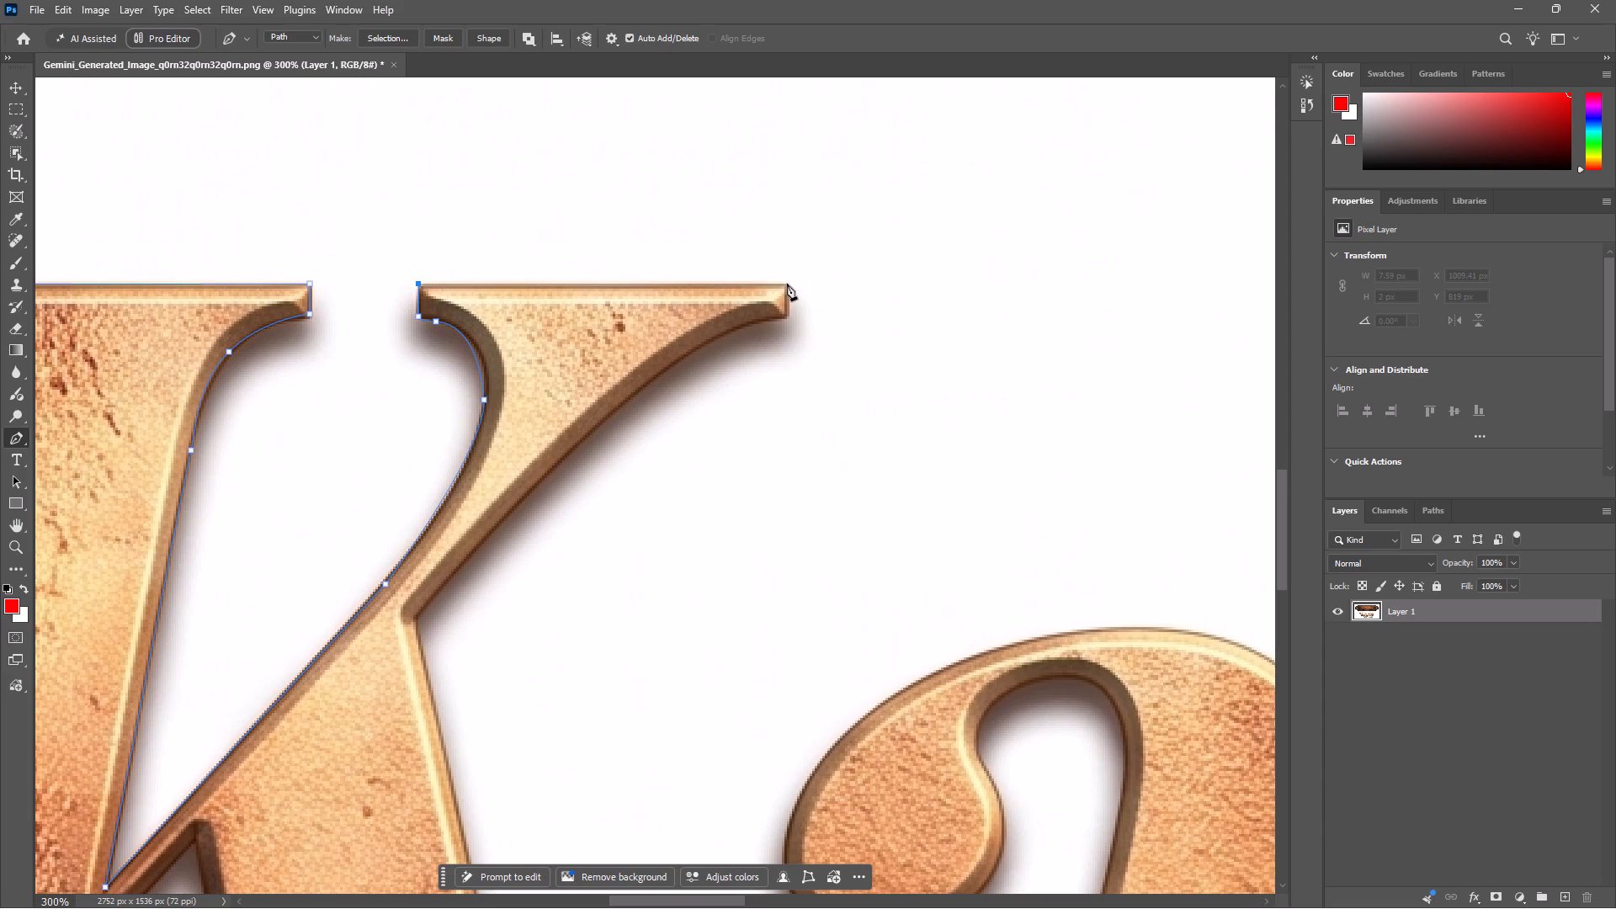
click(785, 284)
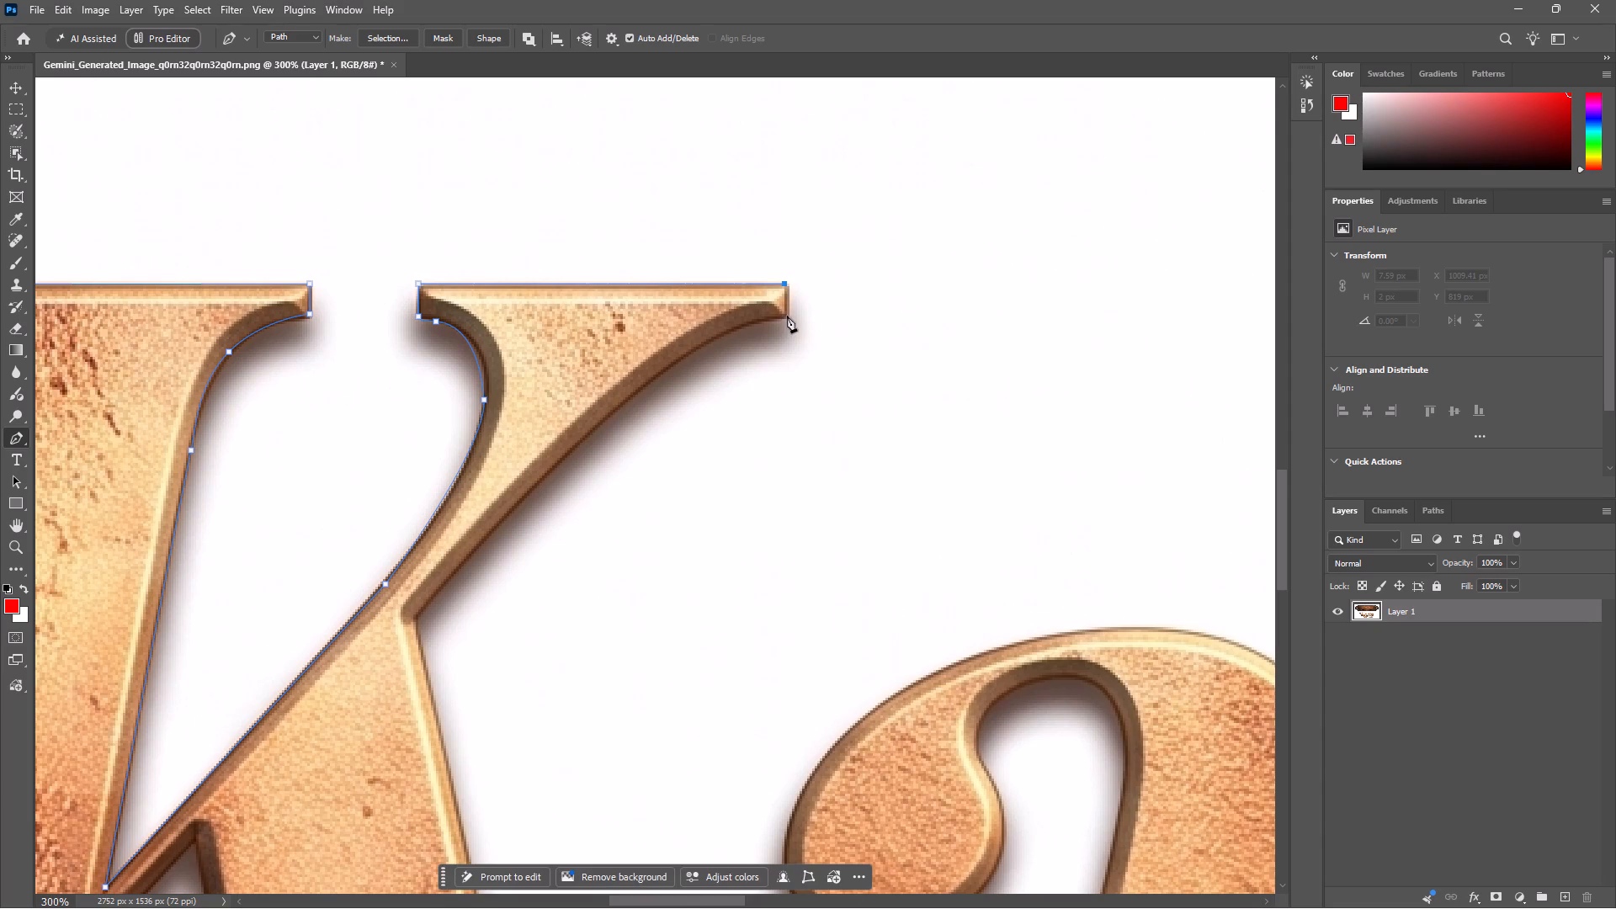
click(788, 315)
Carry the path along the upper arm's curved underside with two curved anchors to the corner where arm and leg meet.
drag(694, 349, 669, 364)
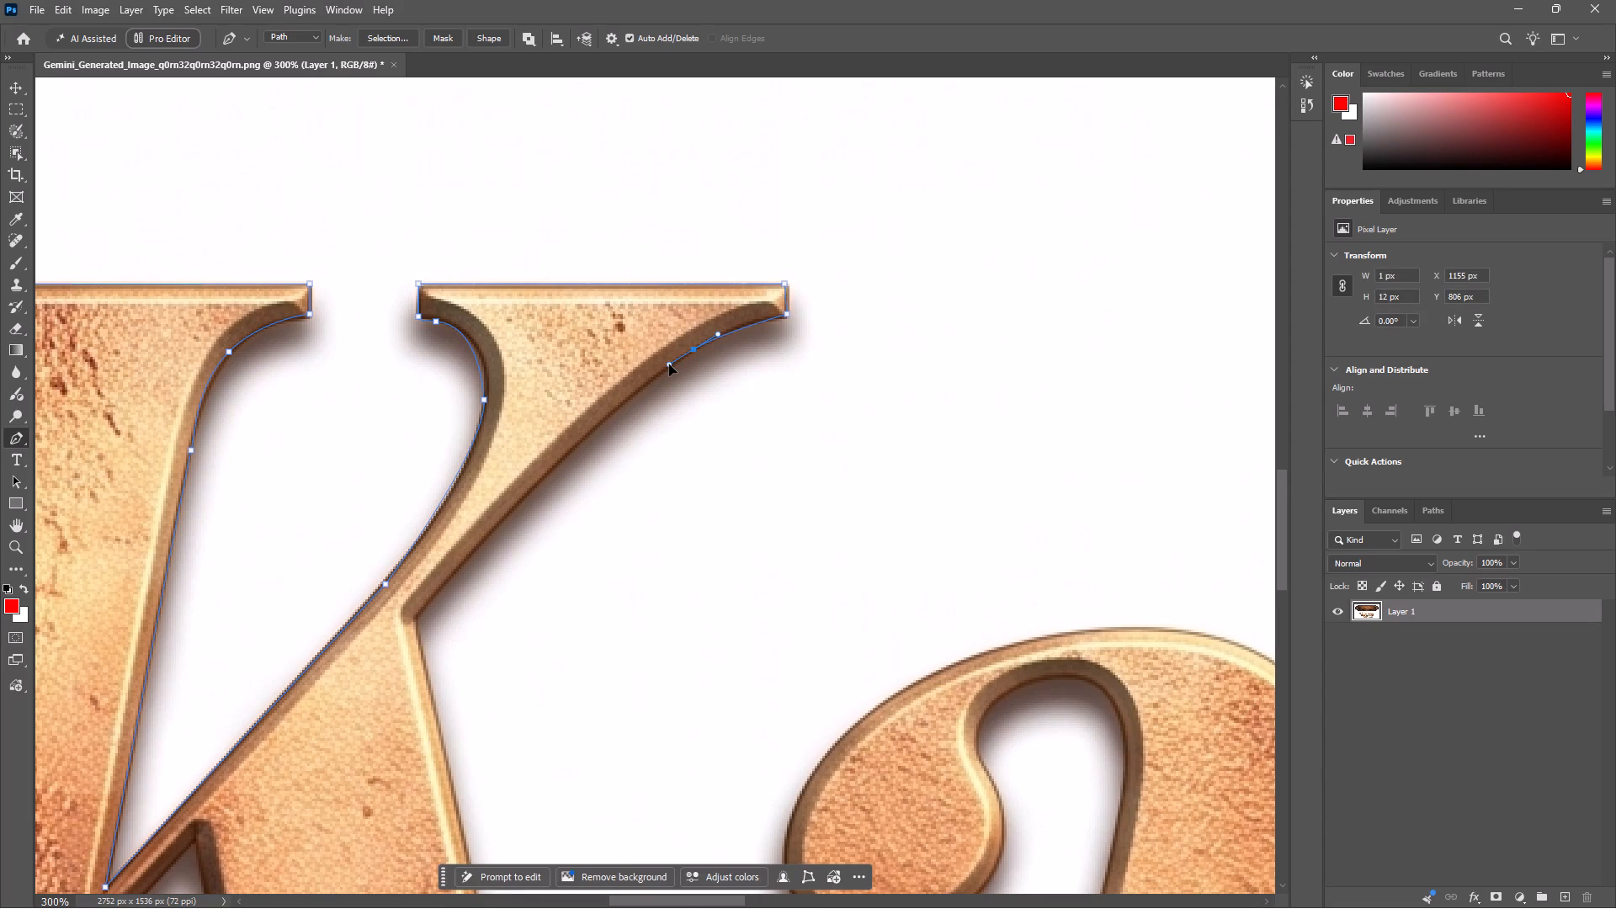
drag(669, 364, 664, 375)
click(414, 619)
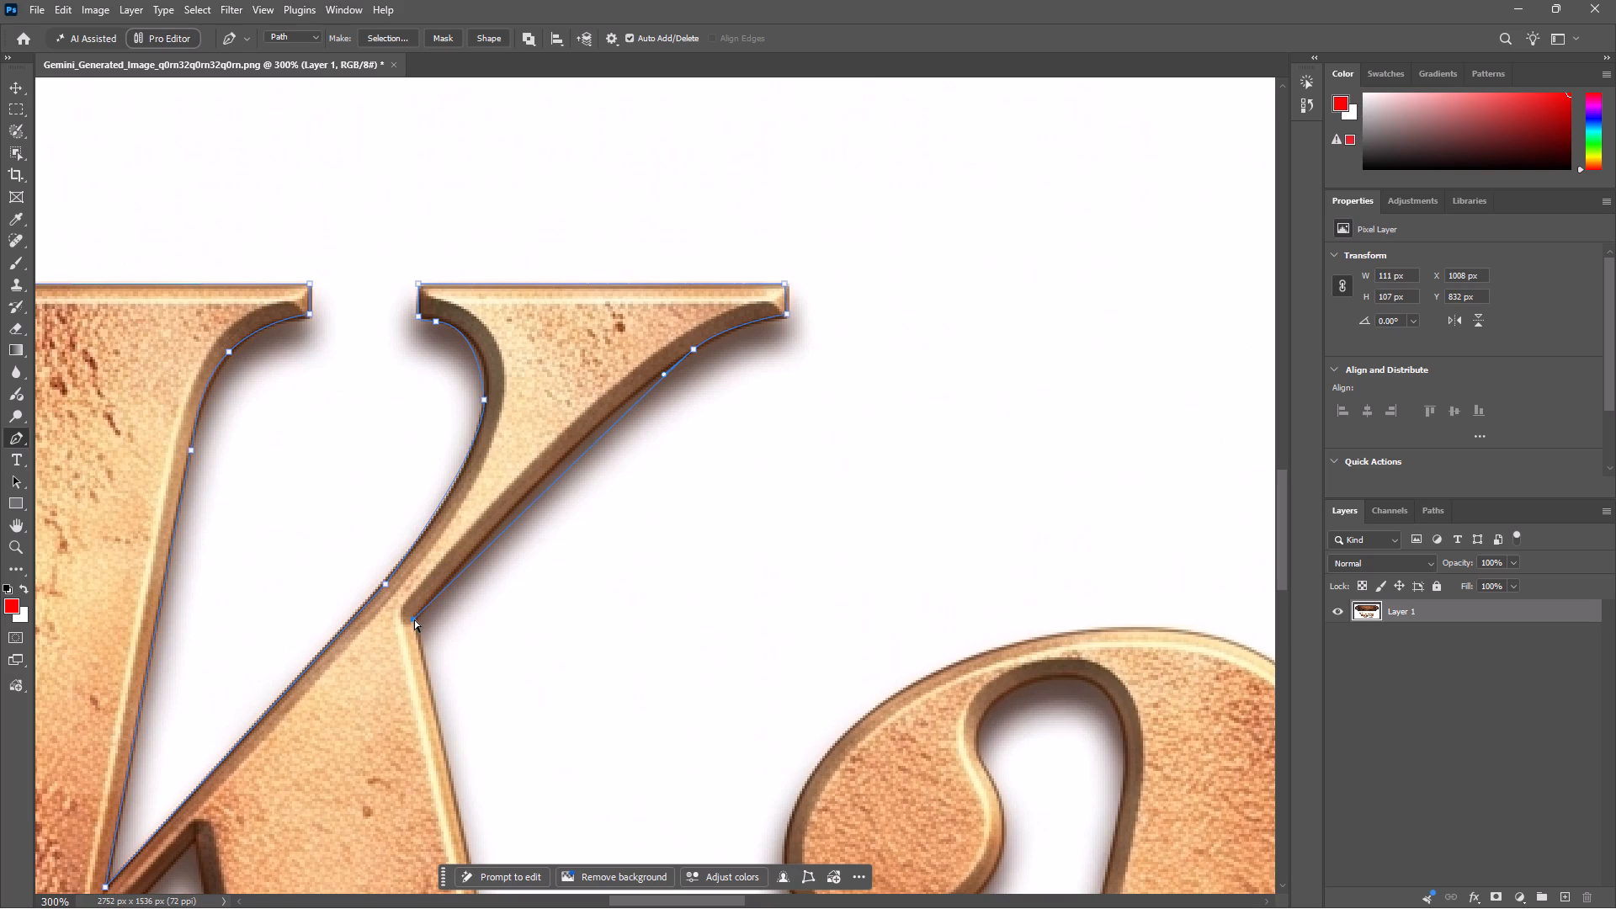
key(ctrl+z)
drag(507, 514, 468, 557)
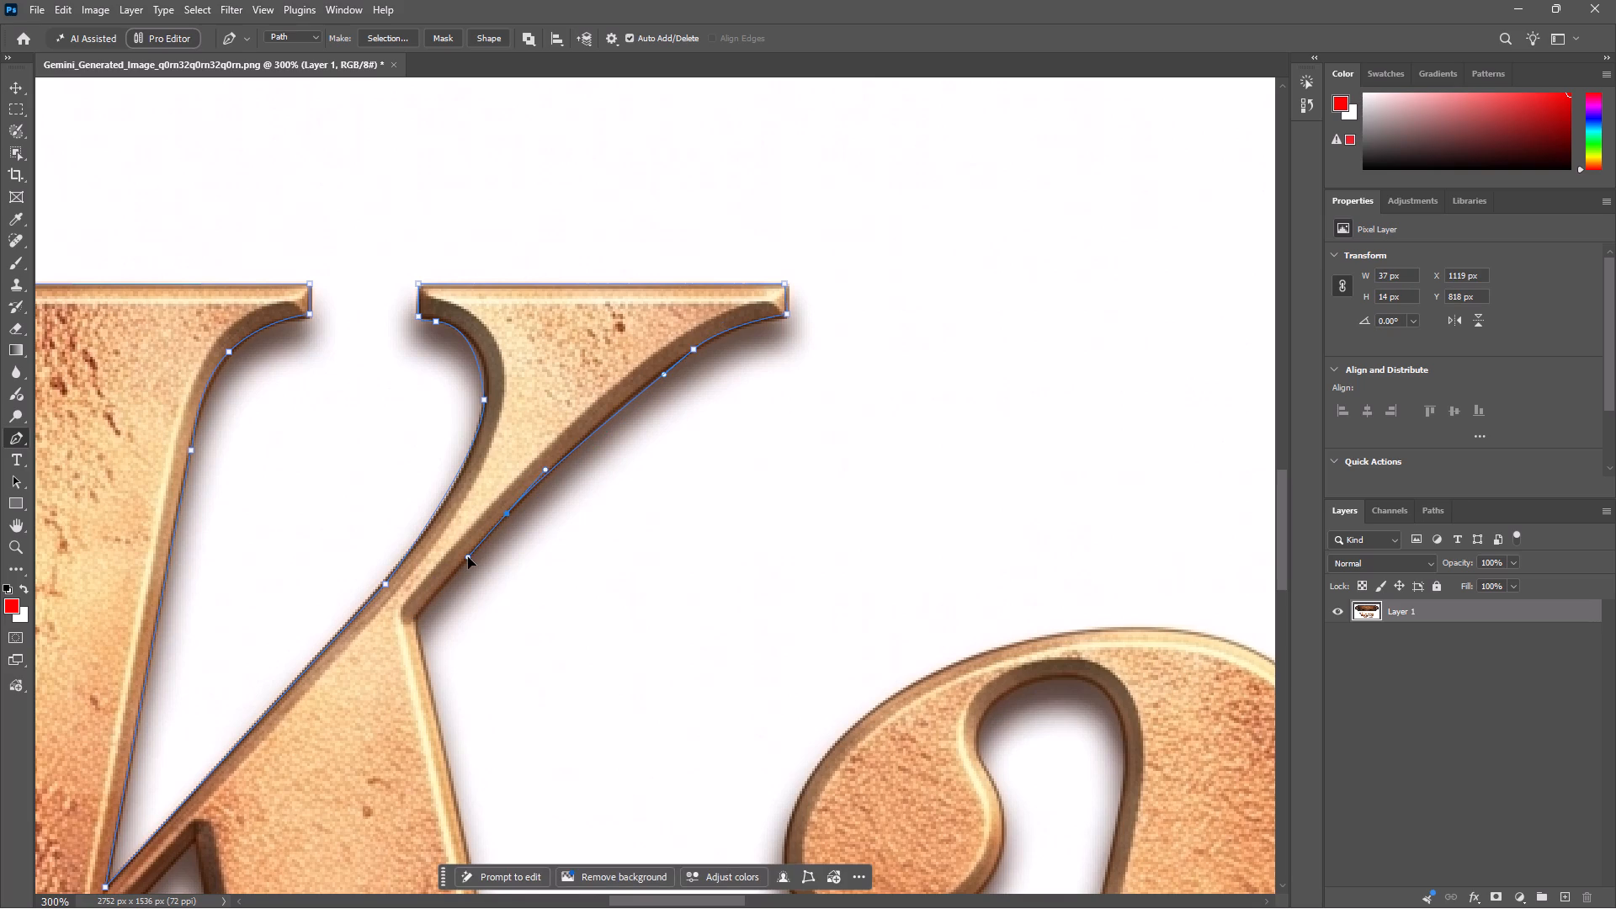
drag(468, 557, 470, 561)
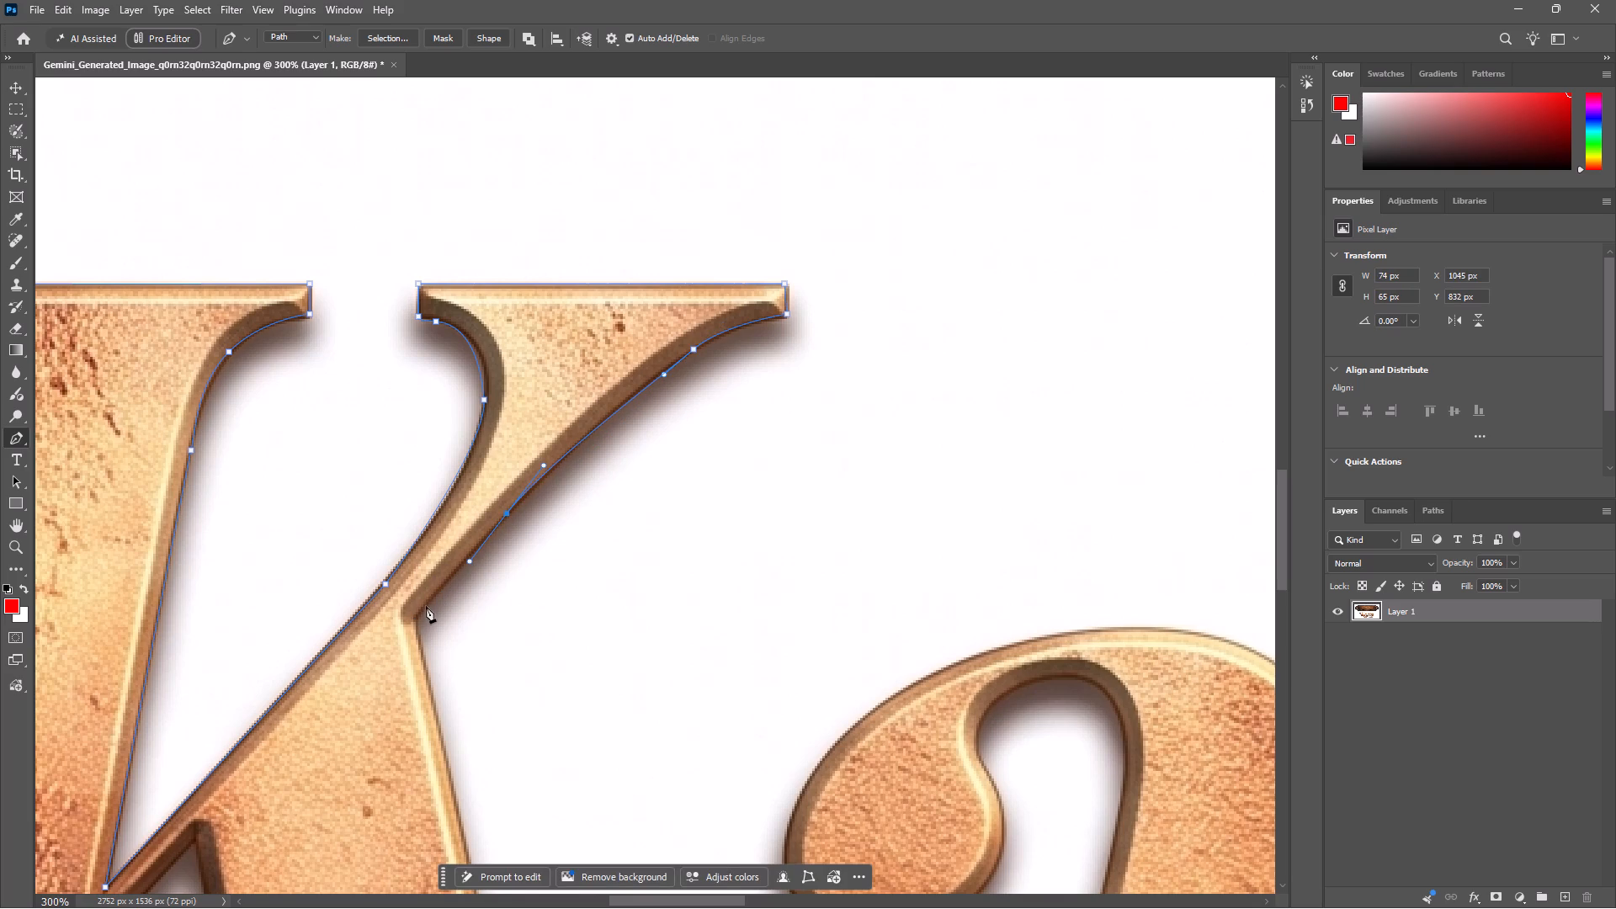
drag(417, 624, 408, 631)
key(ctrl+z)
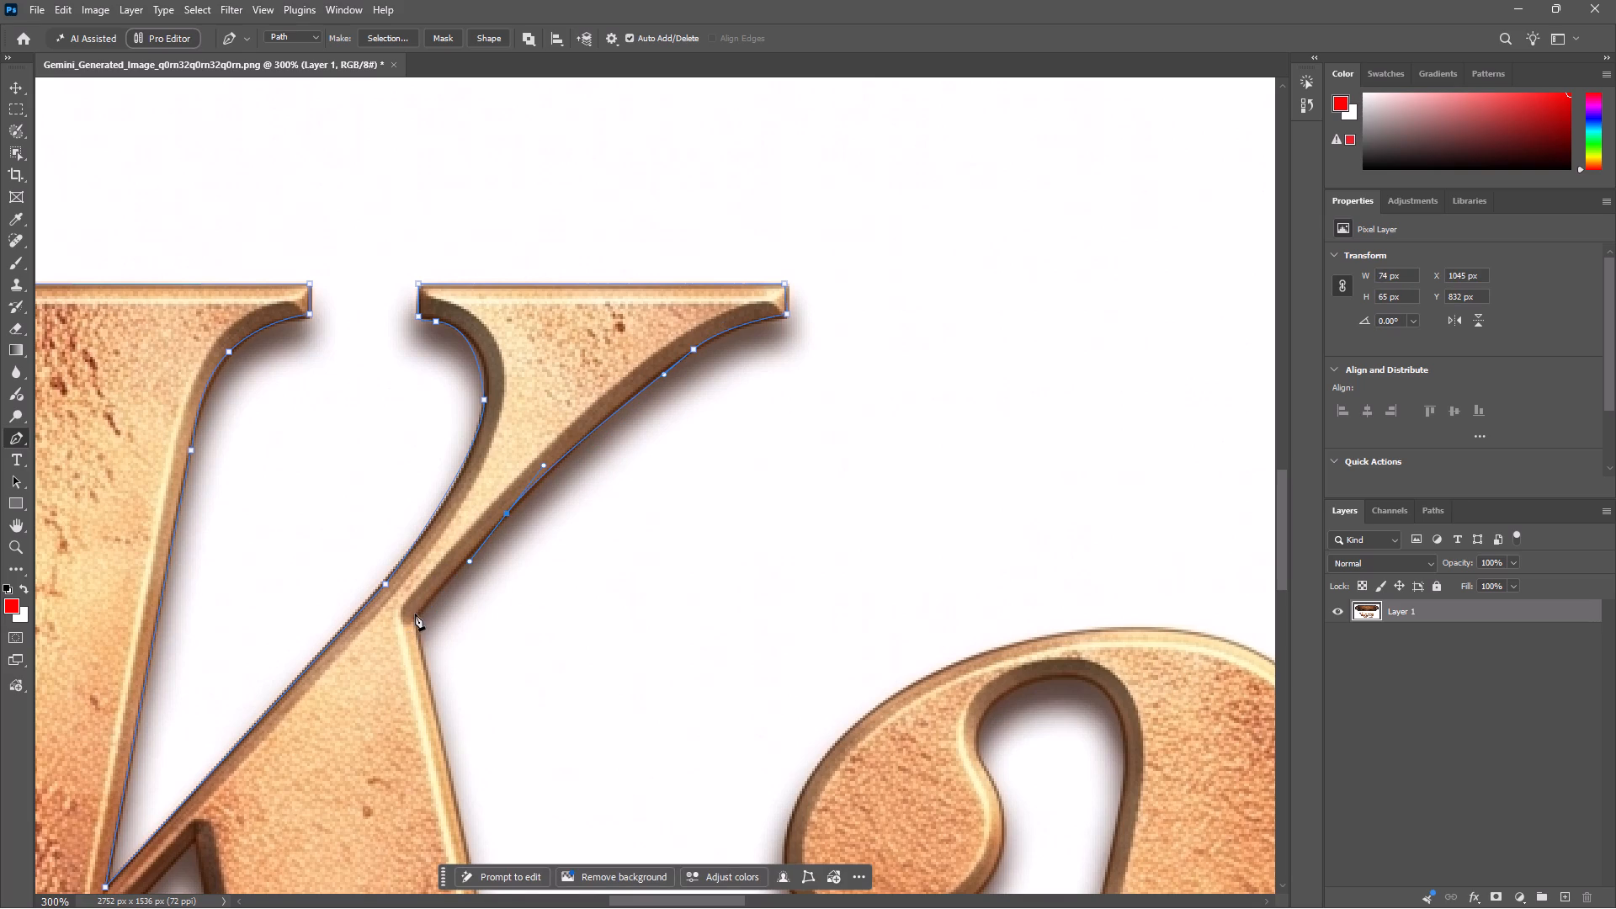
click(413, 619)
Trace the outer edge of the K's leg down from the arm junction to where it bends toward the bottom curl.
scroll(413, 619, down, 7)
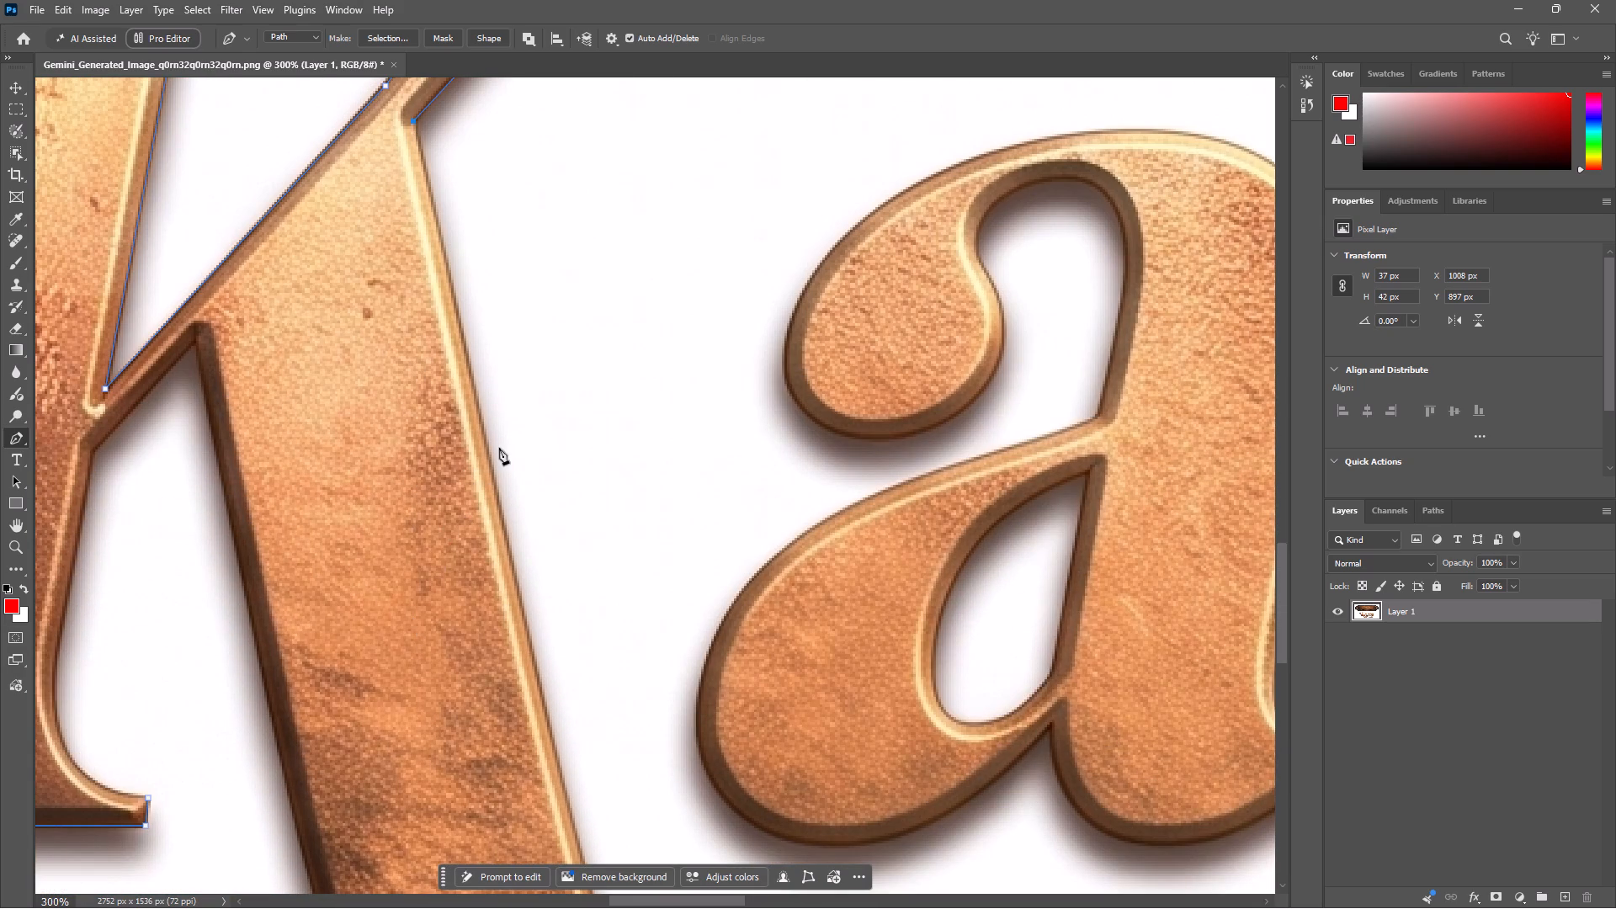
drag(490, 448, 493, 465)
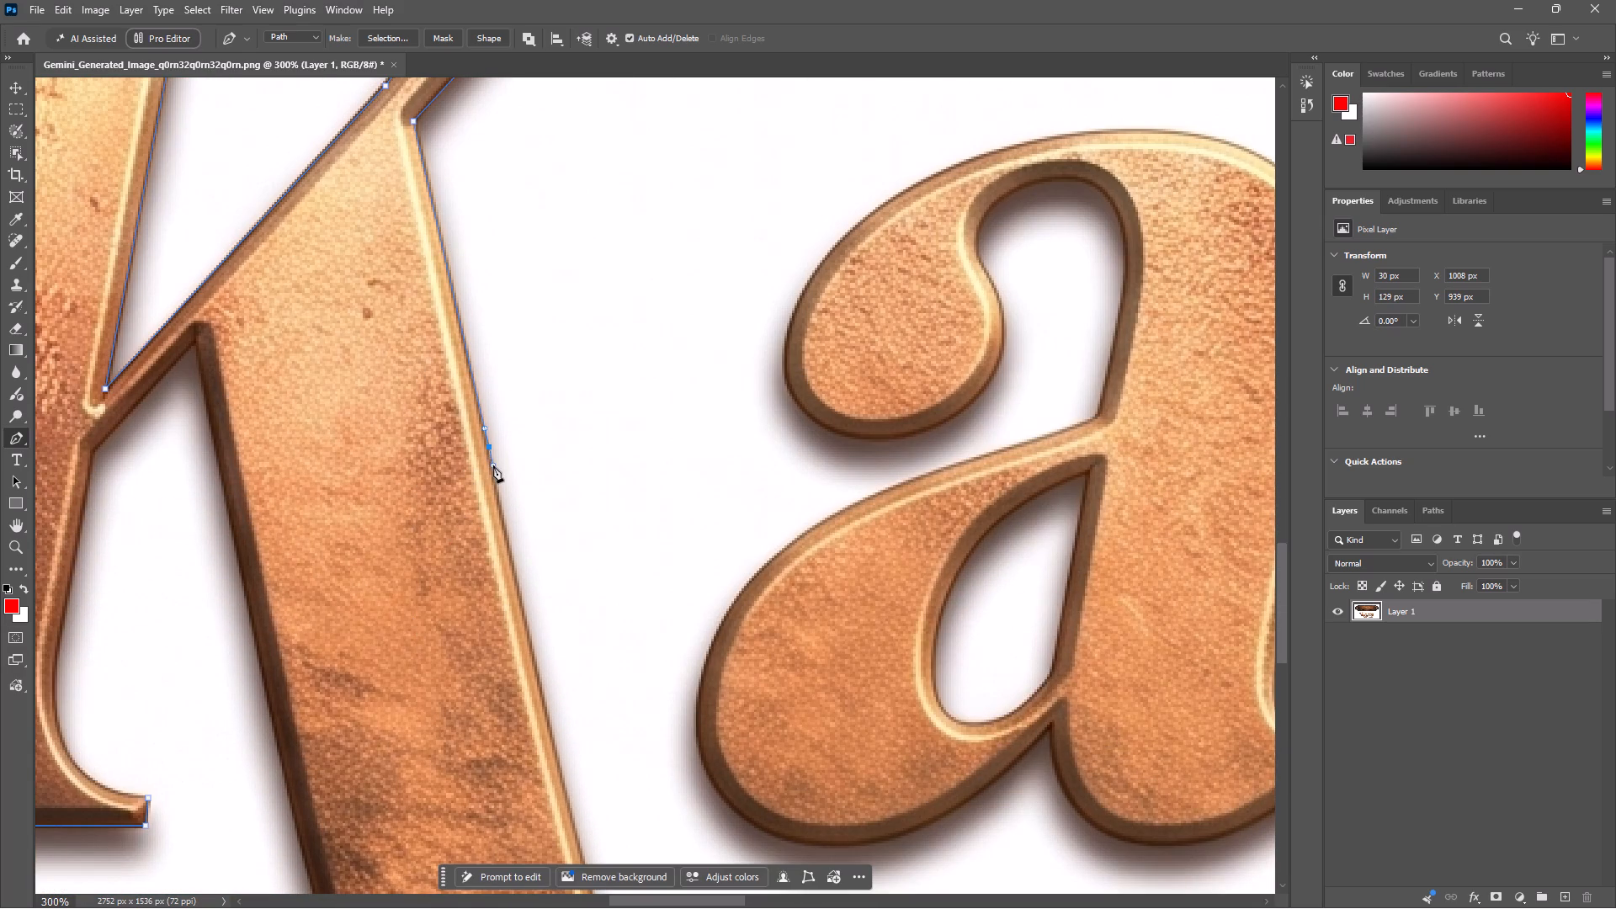
scroll(493, 465, down, 5)
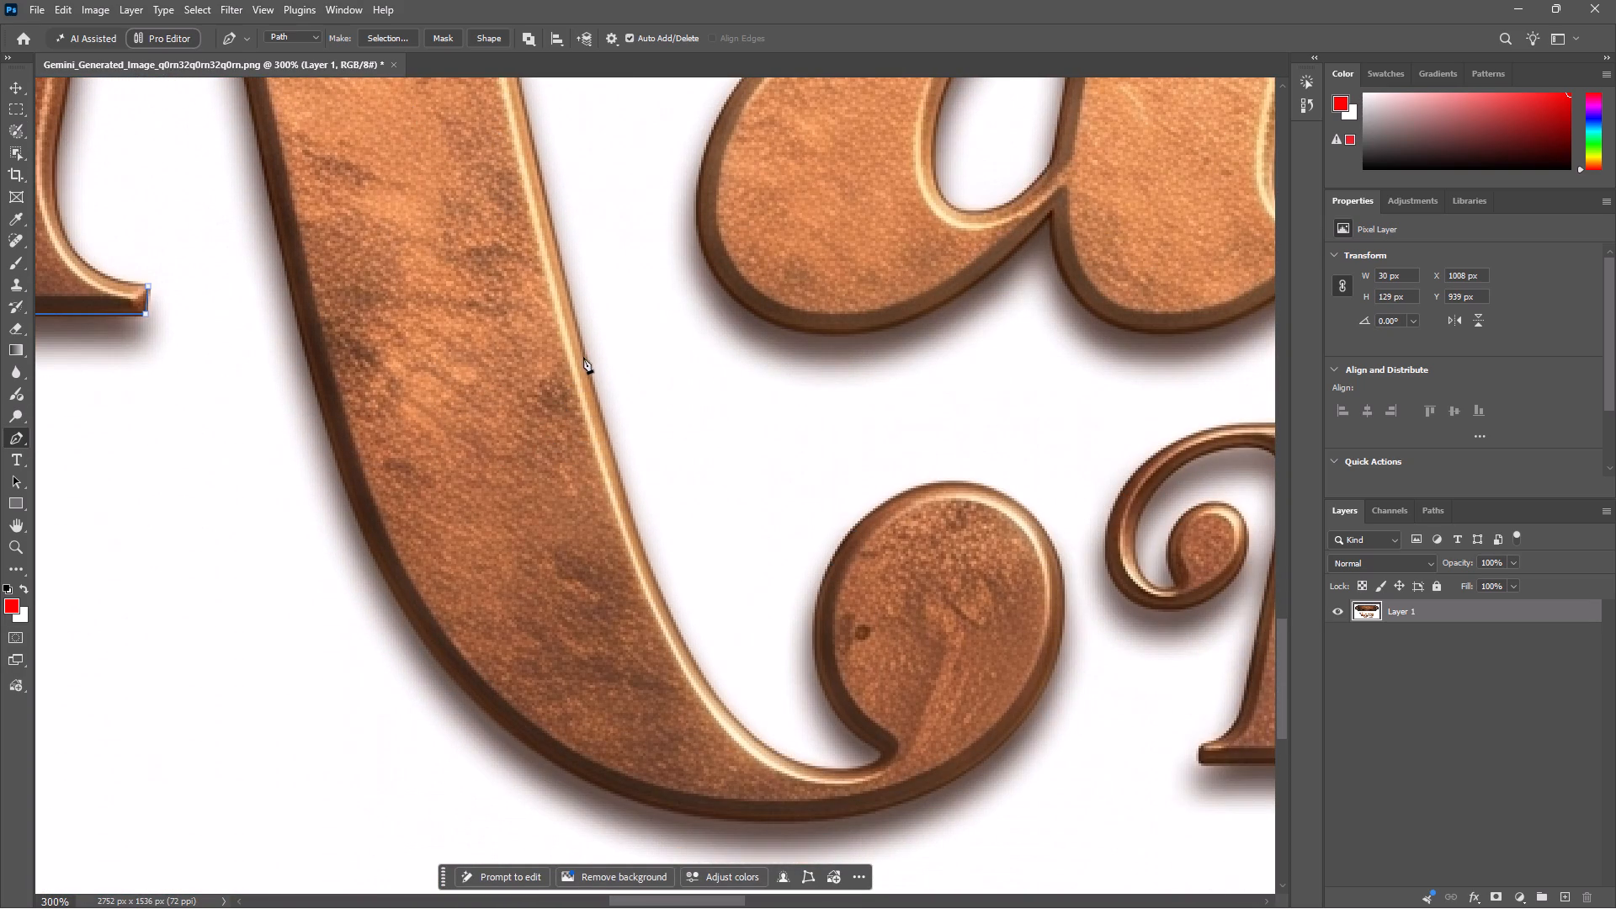
click(587, 352)
scroll(587, 352, right, 1)
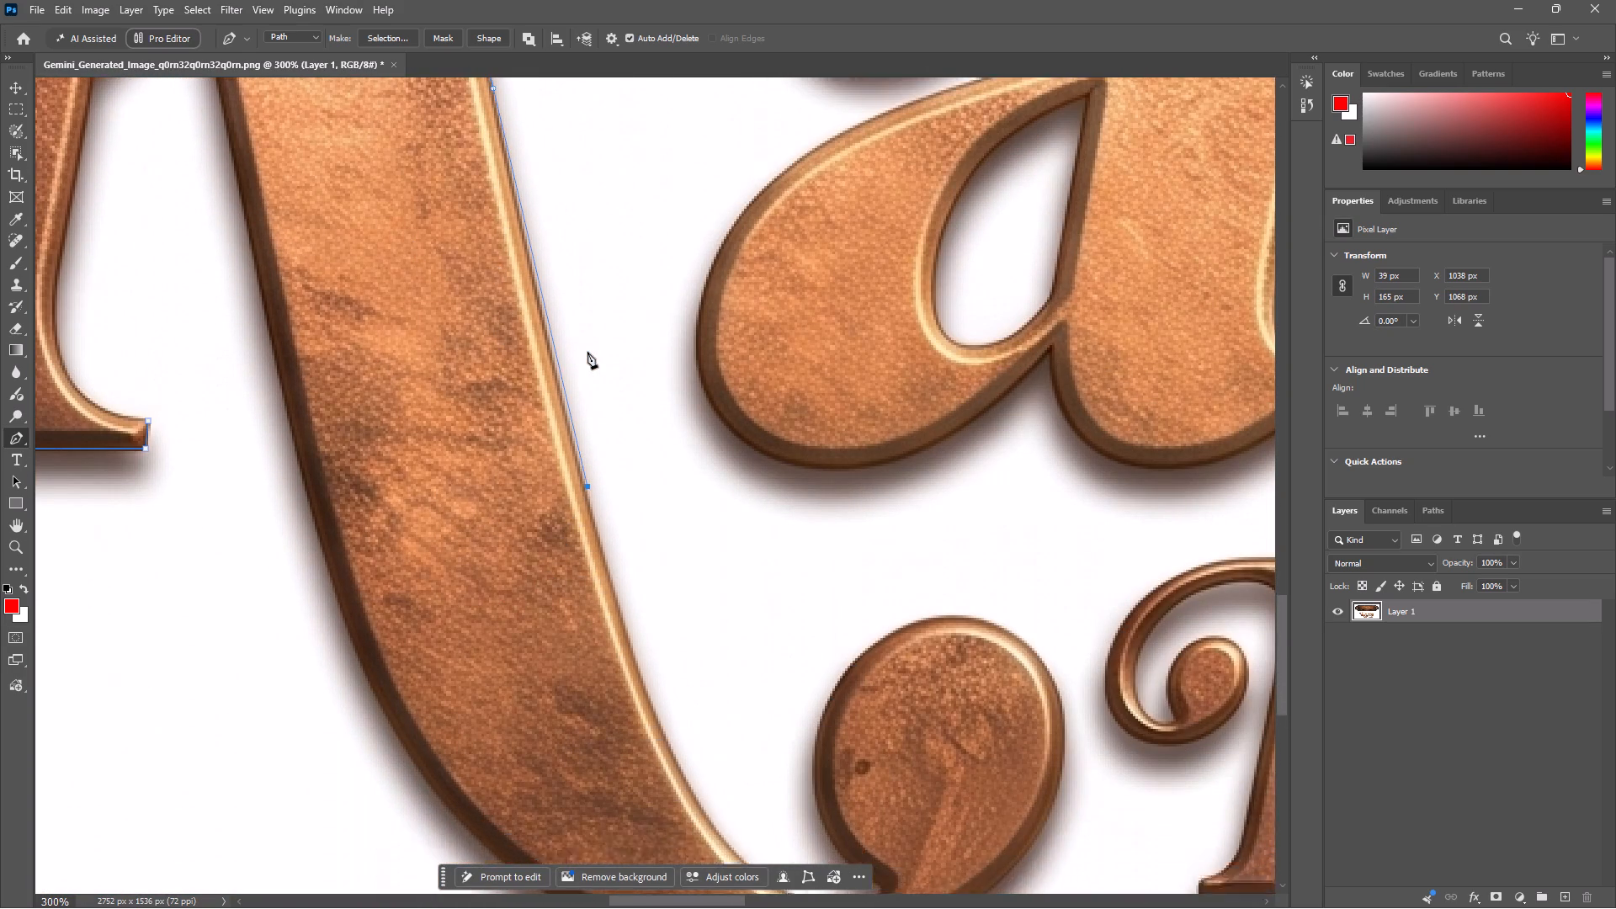
scroll(587, 352, right, 1)
scroll(587, 352, down, 4)
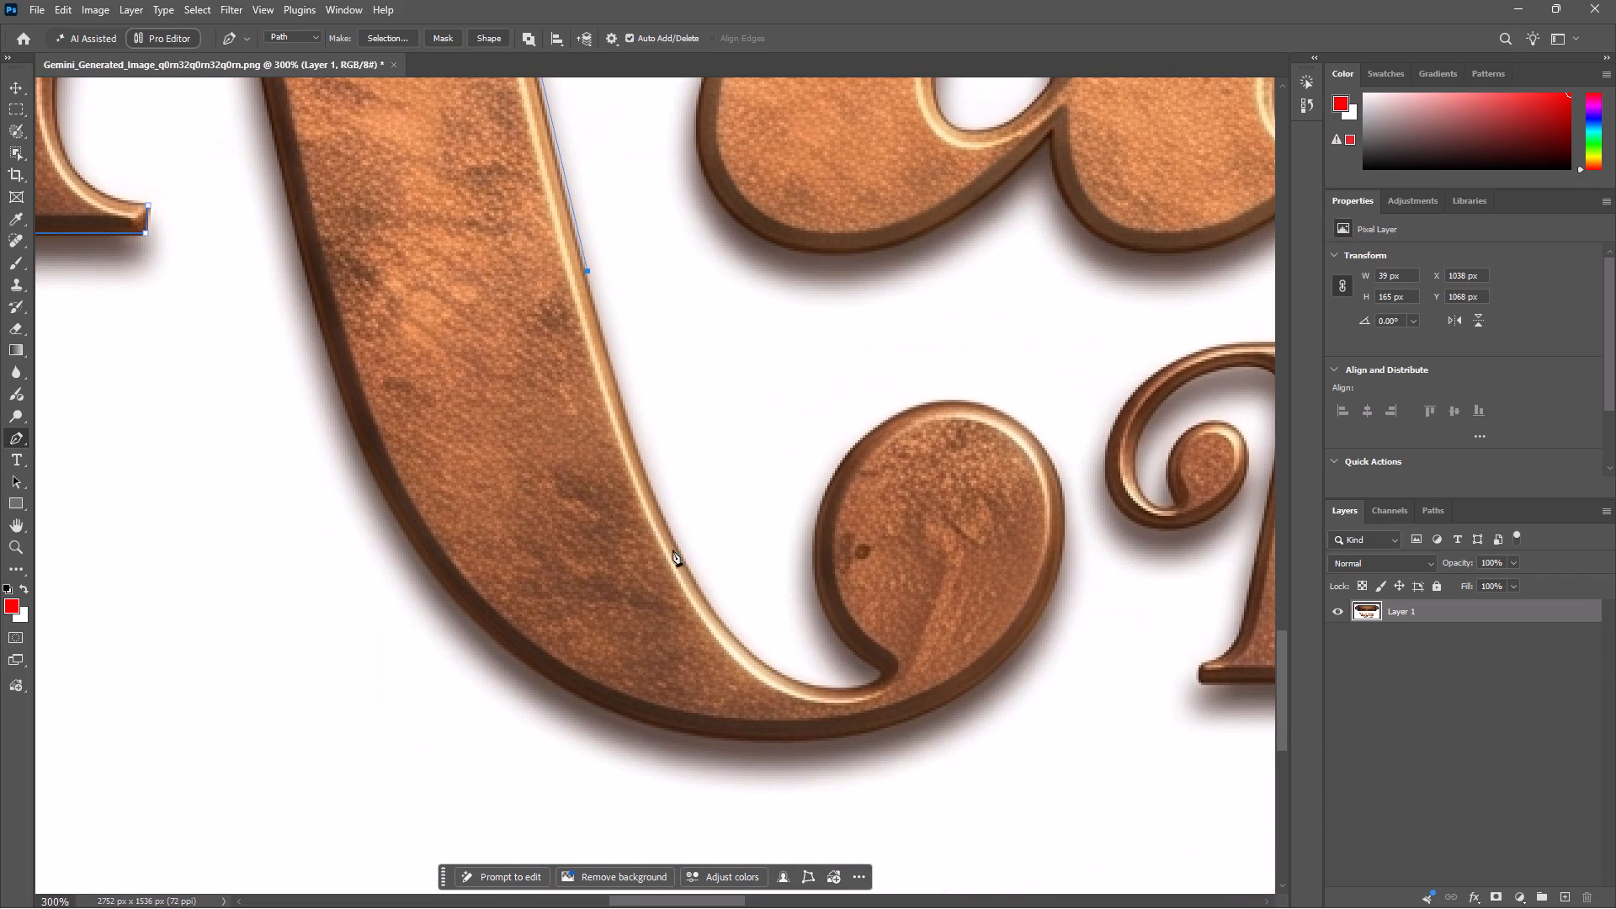
drag(683, 553, 688, 571)
key(ctrl+z)
drag(681, 559, 708, 594)
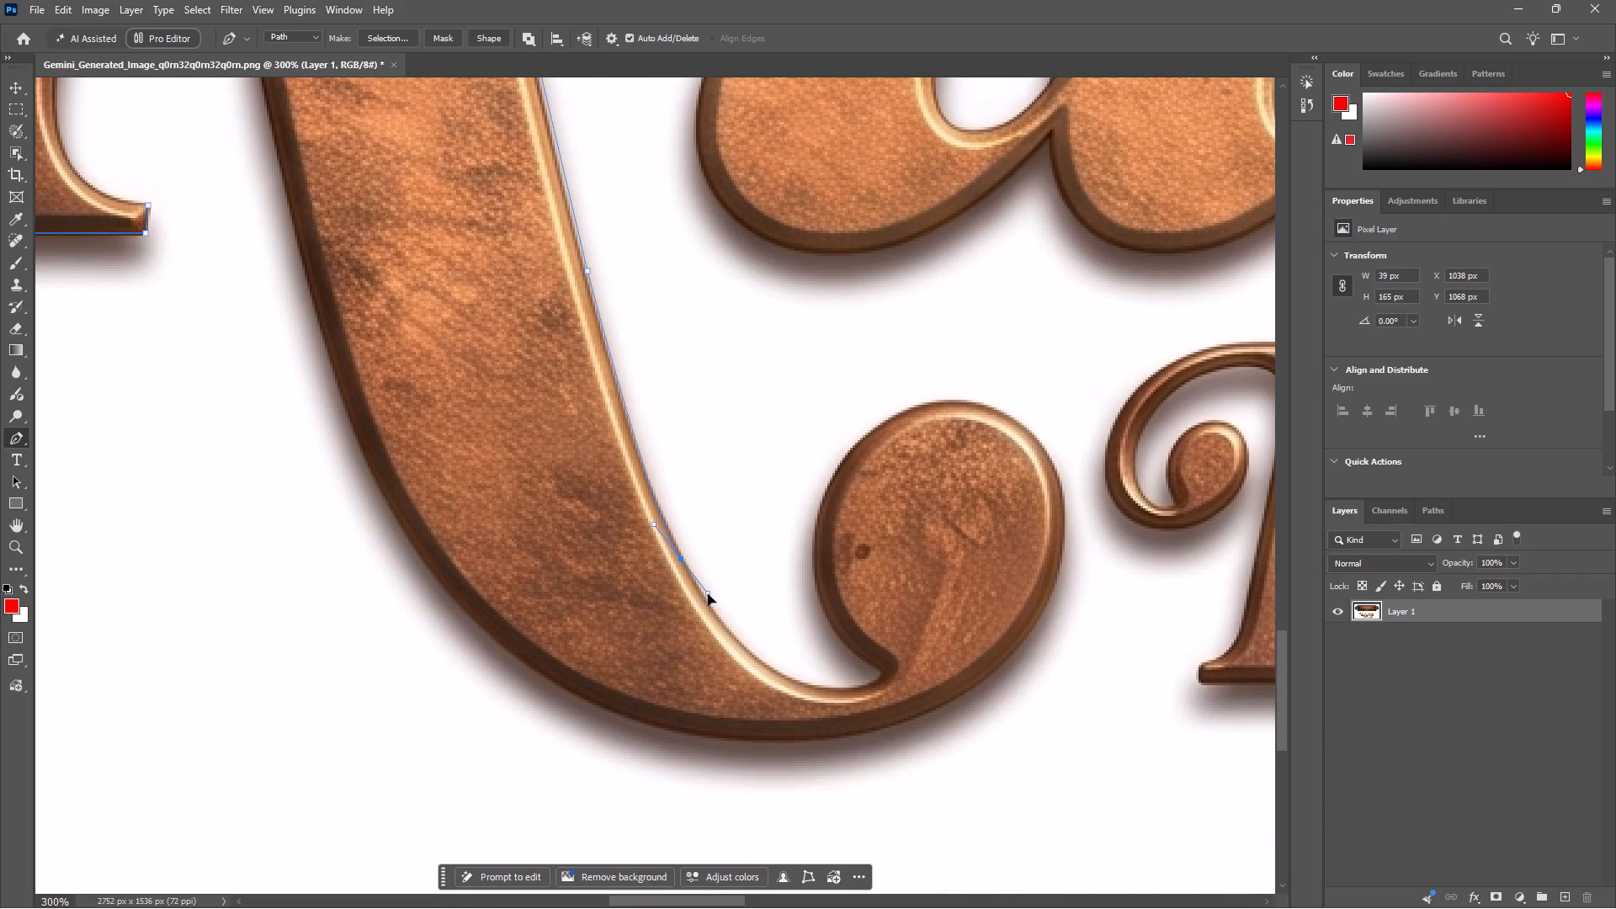
drag(708, 594, 710, 600)
Continue the path around the leg's inner bottom bend into the notch beside the rounded curl.
scroll(710, 600, down, 1)
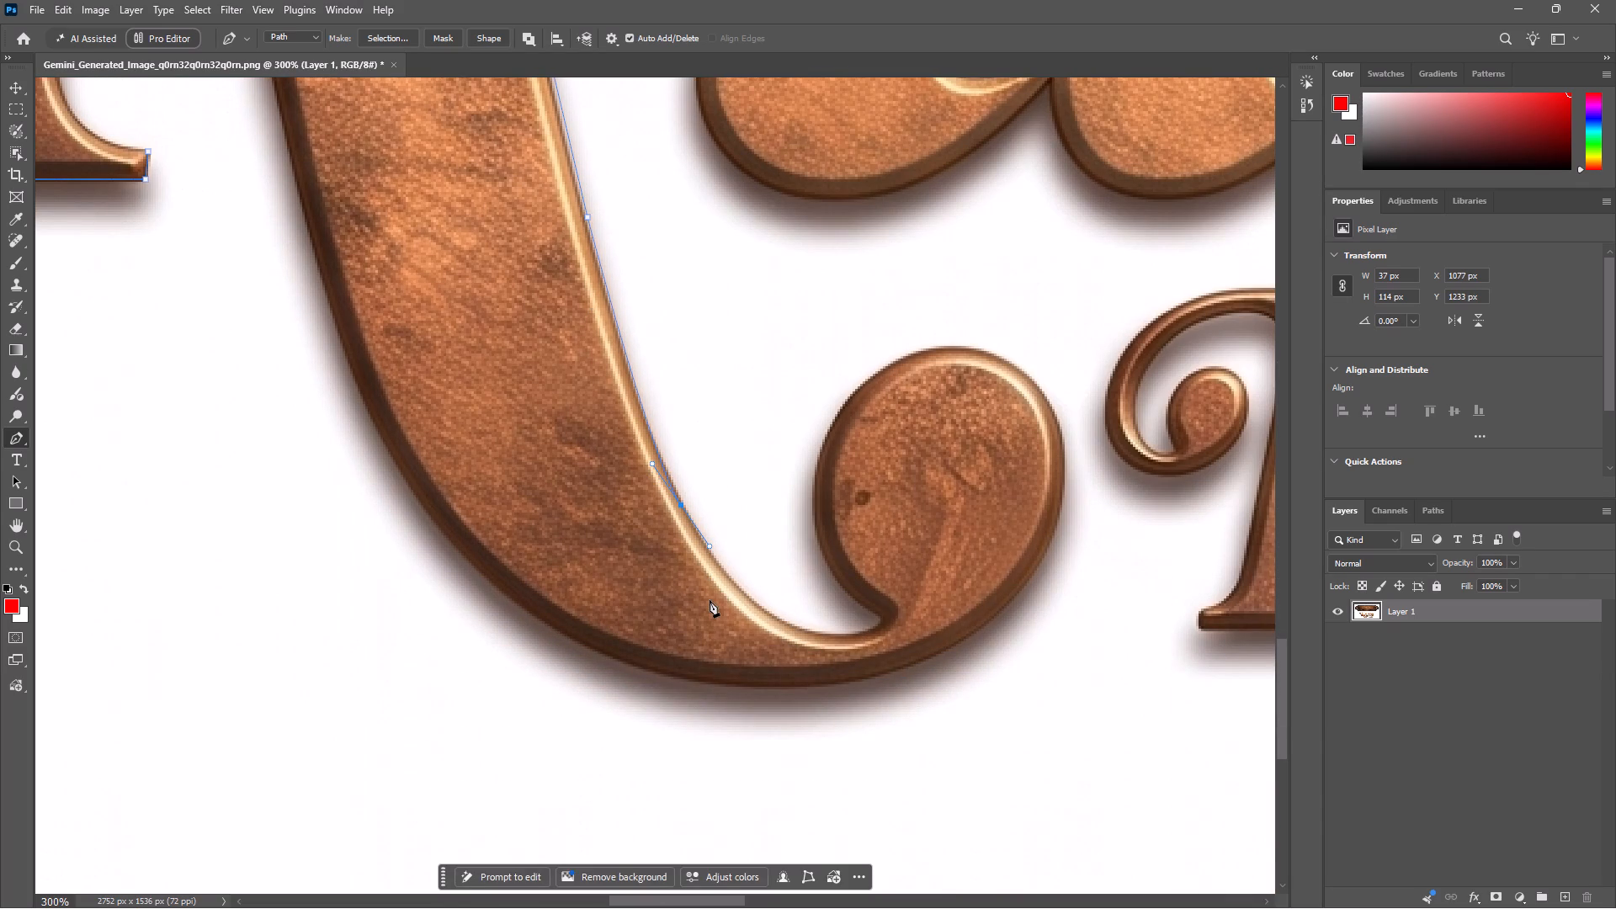
drag(795, 625, 818, 631)
drag(818, 631, 841, 635)
click(880, 625)
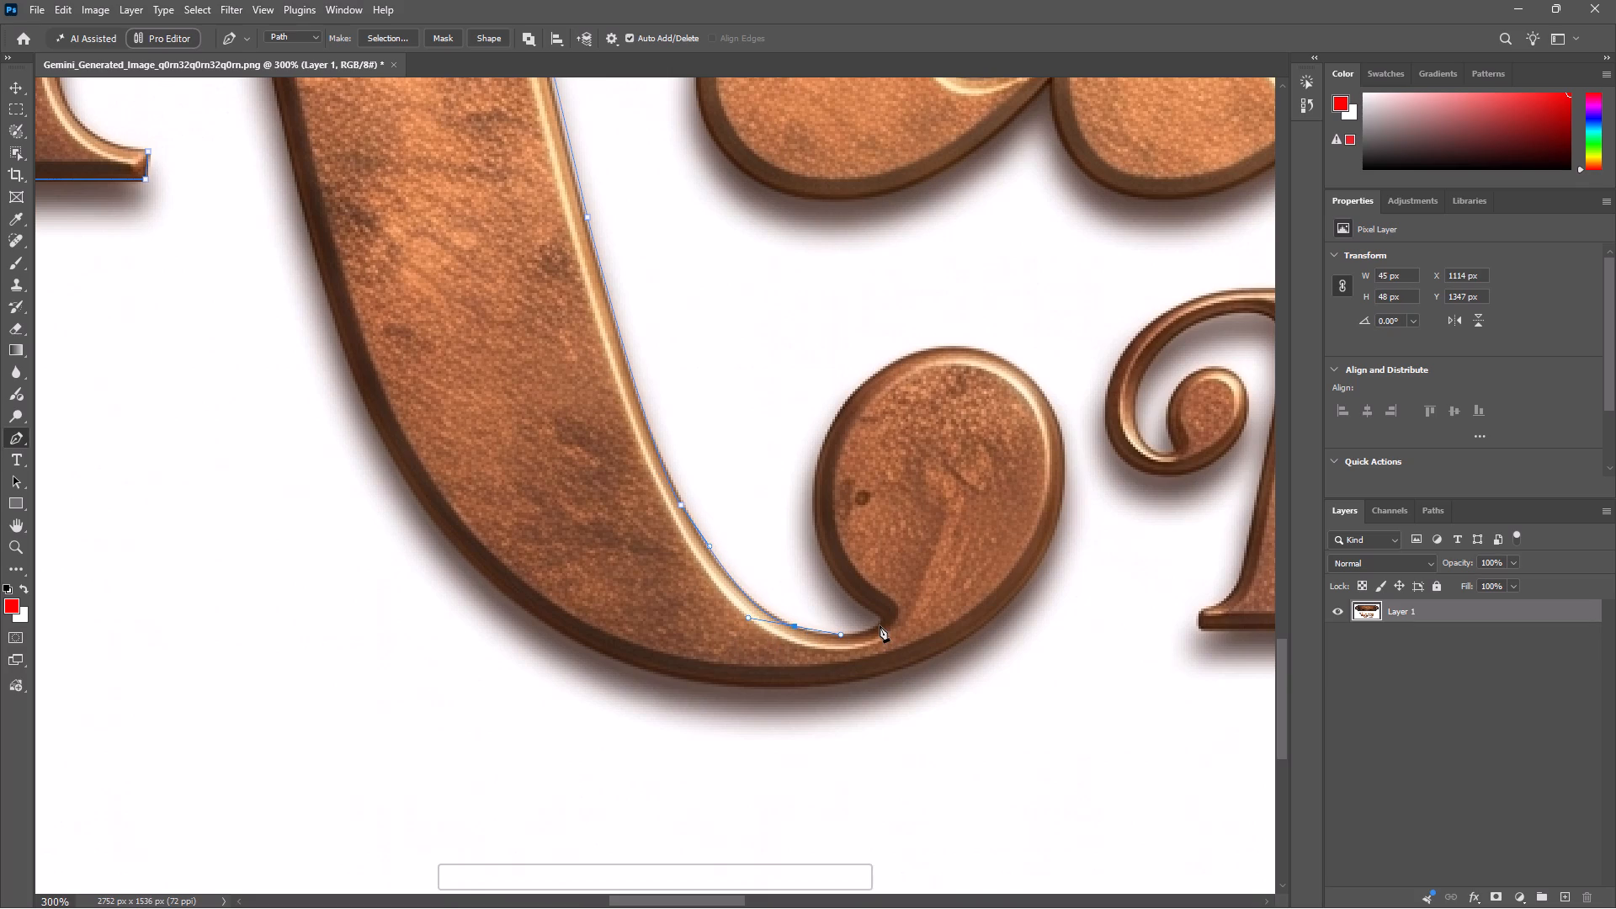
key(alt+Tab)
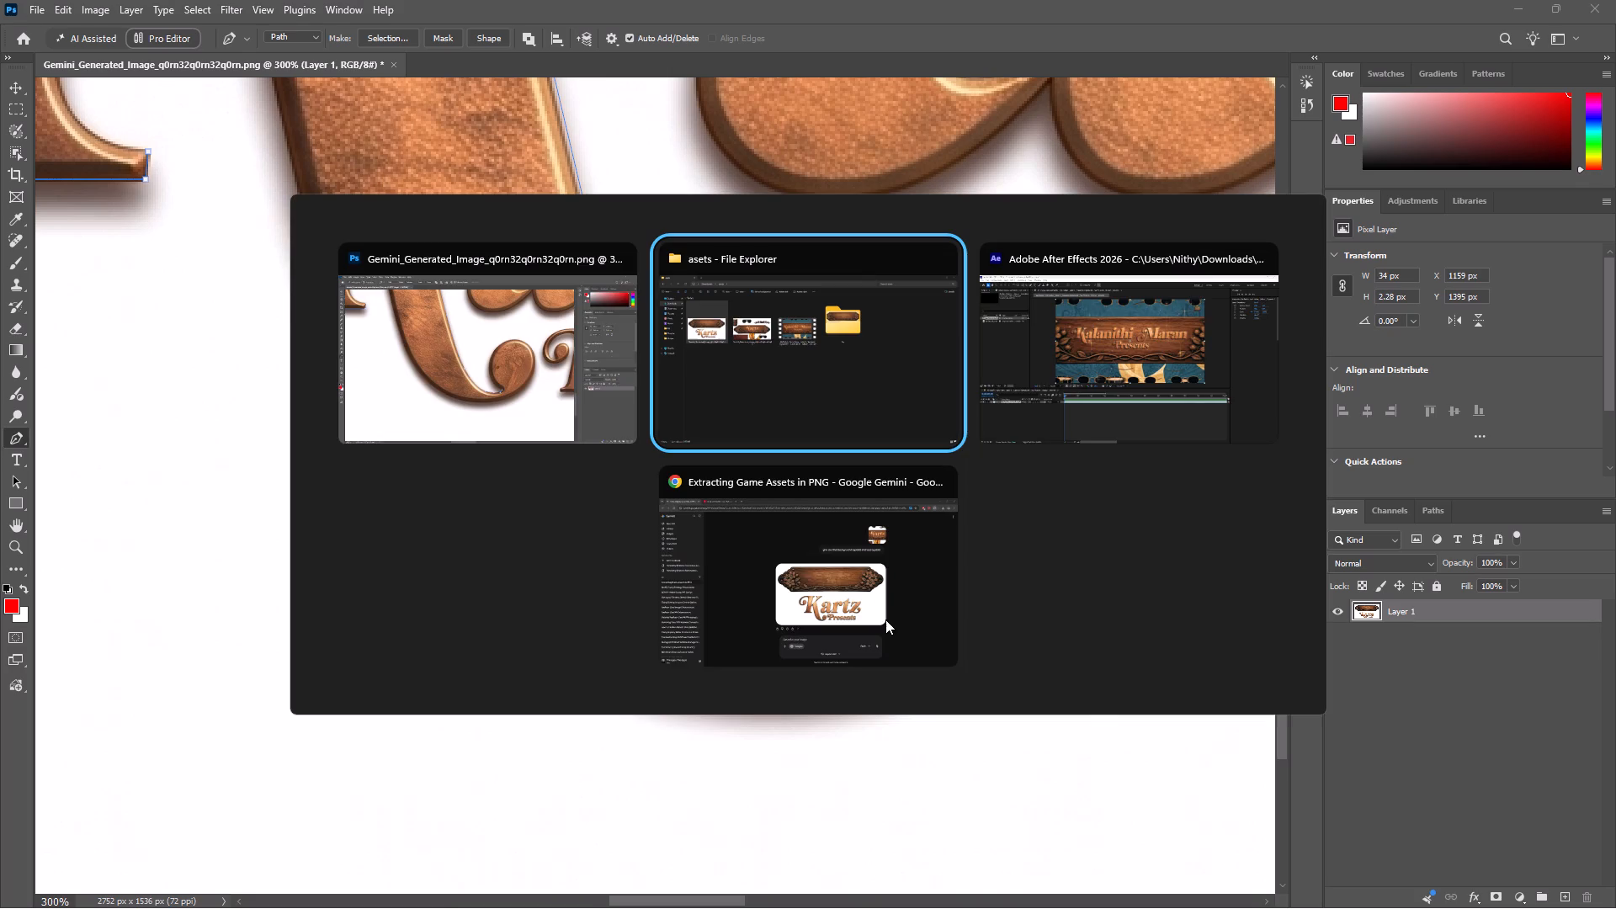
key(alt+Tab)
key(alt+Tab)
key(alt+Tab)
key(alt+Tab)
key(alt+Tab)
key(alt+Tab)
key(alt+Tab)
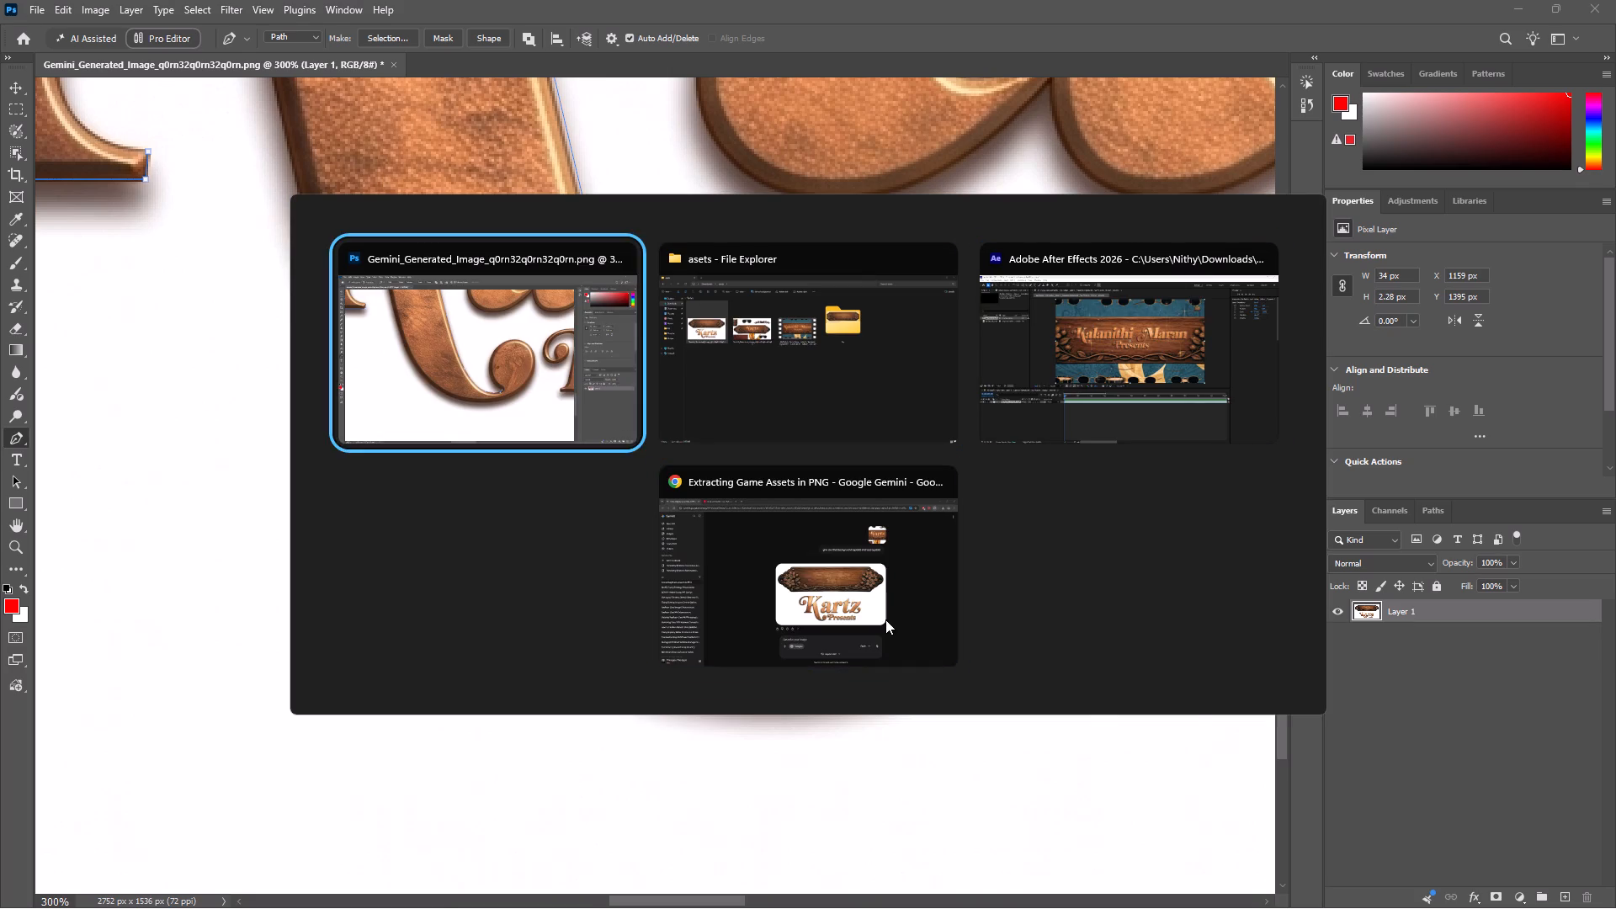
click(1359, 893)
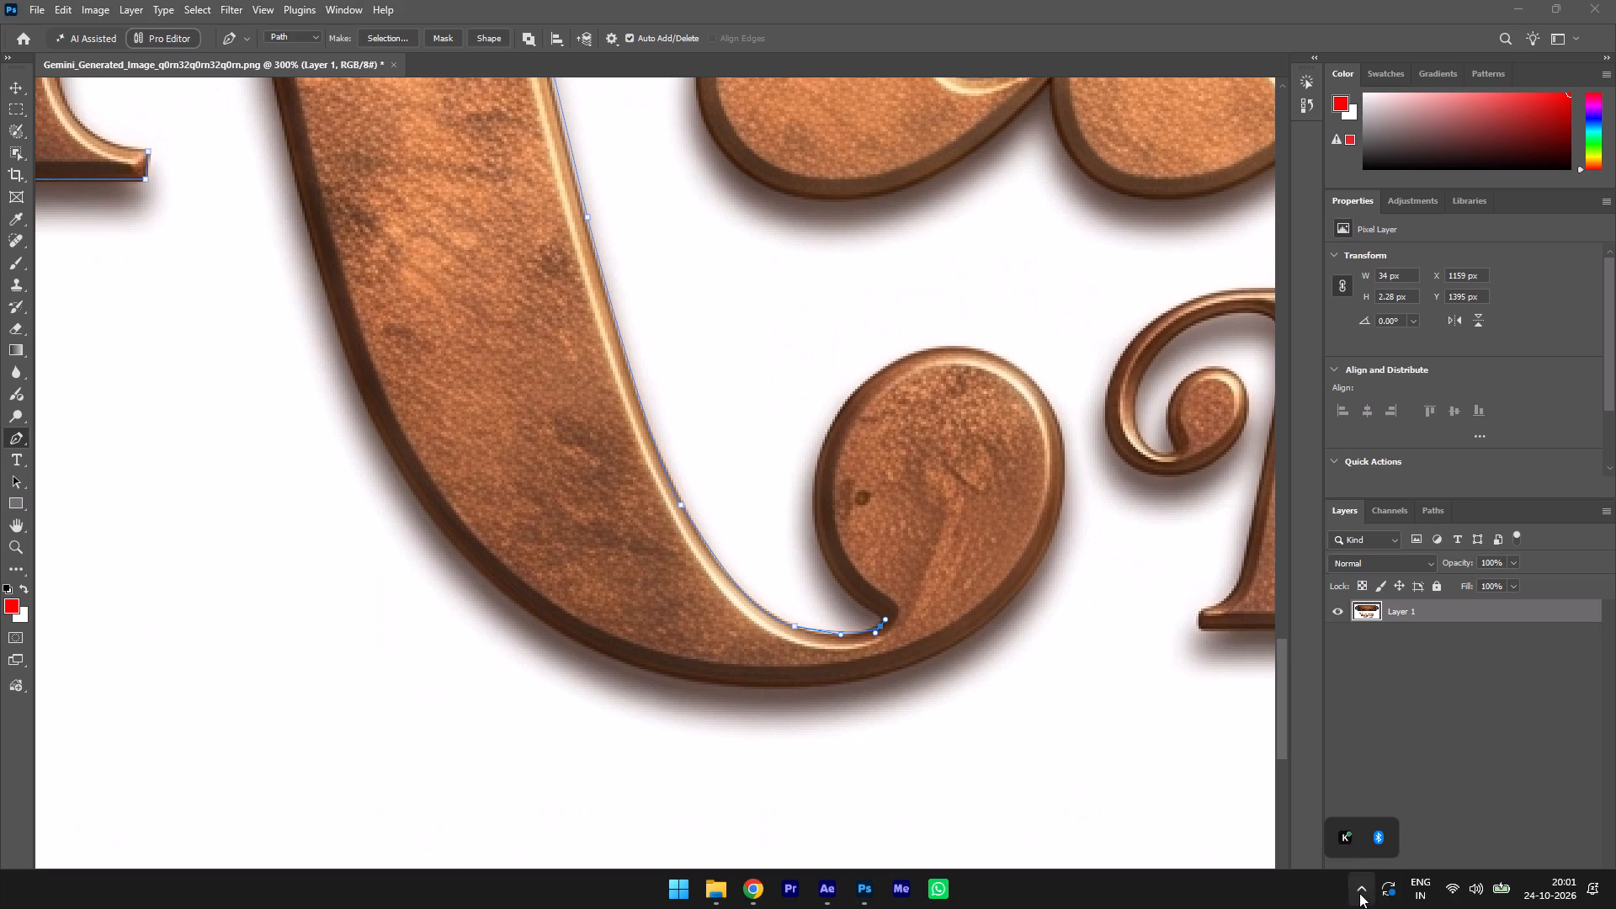